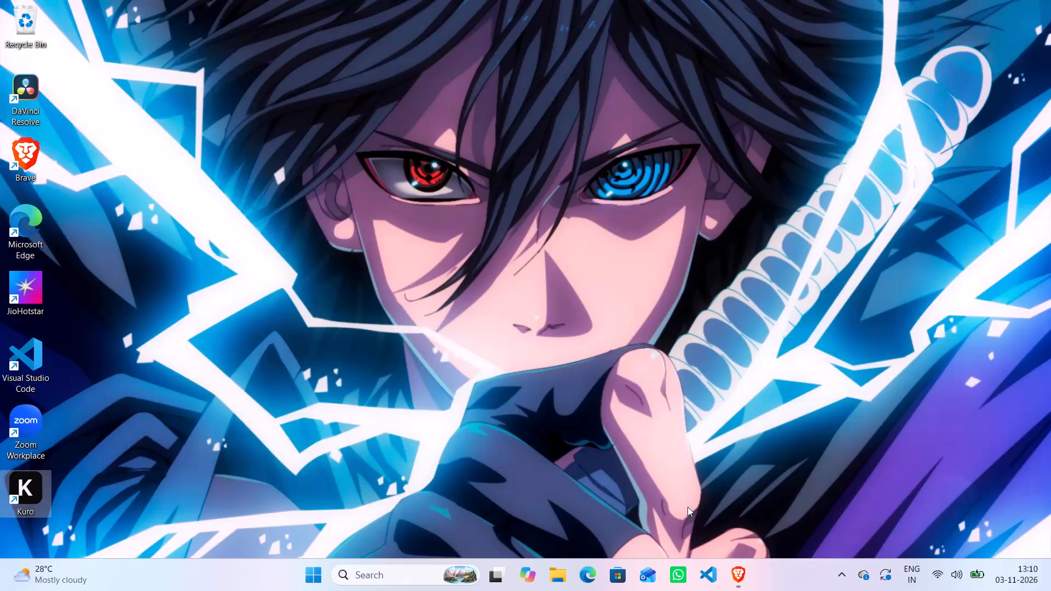
Launch DaVinci Resolve from the desktop.
double_click(26, 90)
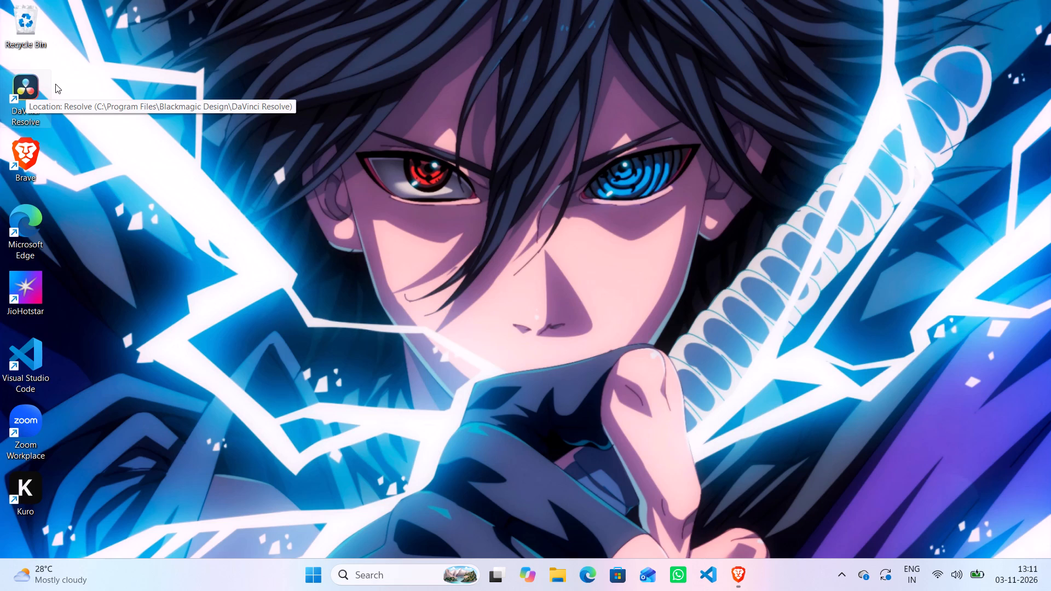
double_click(26, 84)
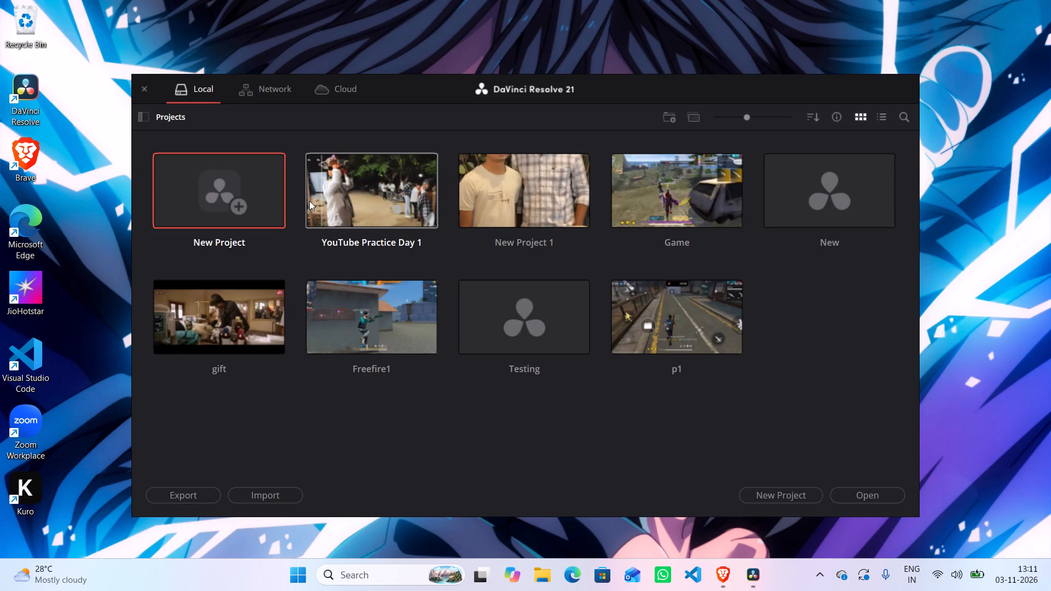
Create a new project named Practice.
left_click(220, 191)
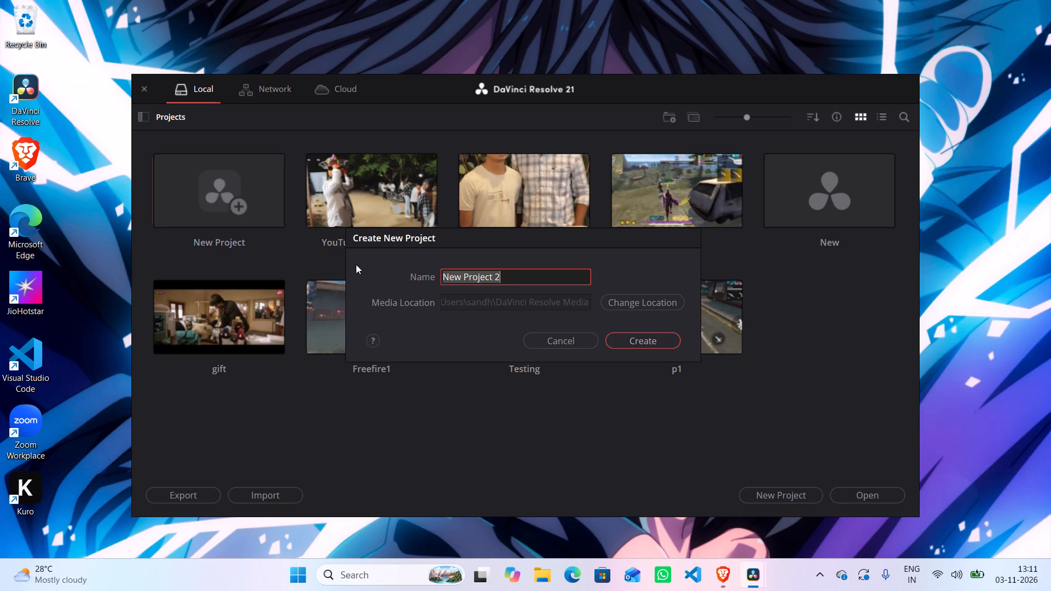
Create a new project named Practice.
key("BackSpace")
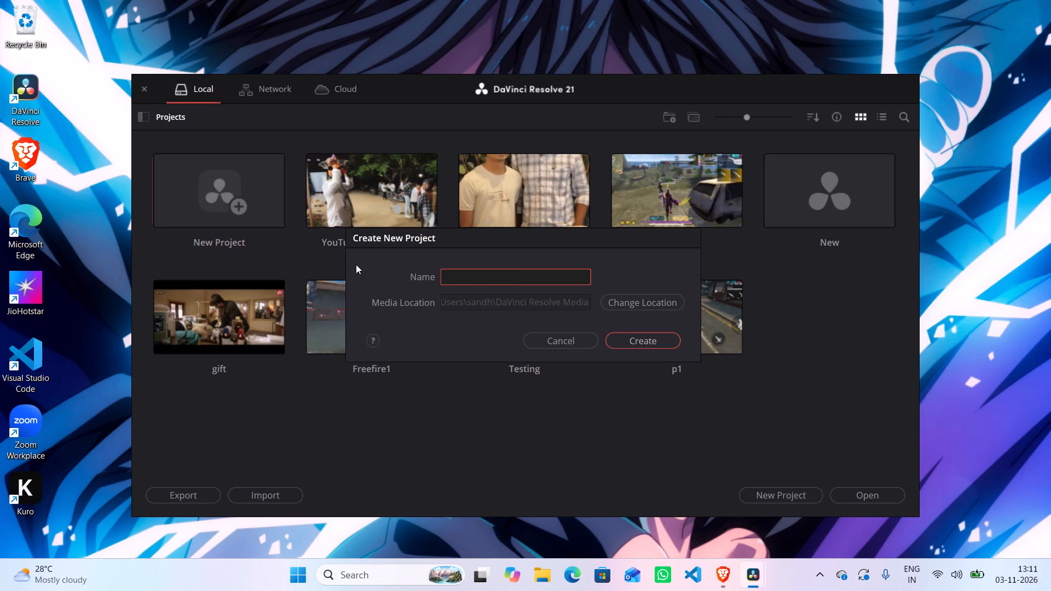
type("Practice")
left_click(669, 338)
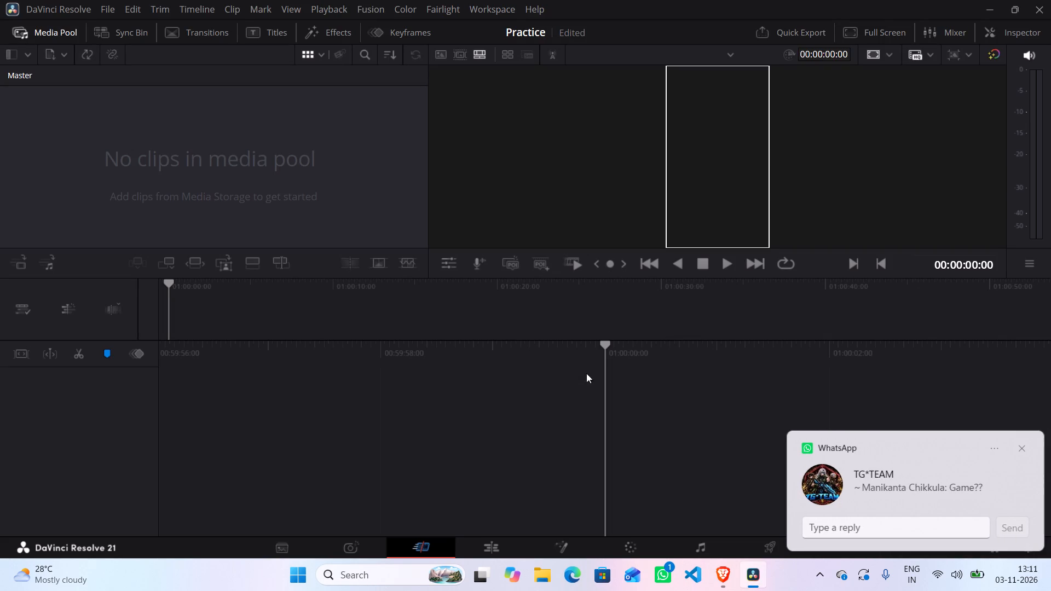
Switch to the Edit page and dismiss the WhatsApp notification.
left_click(489, 548)
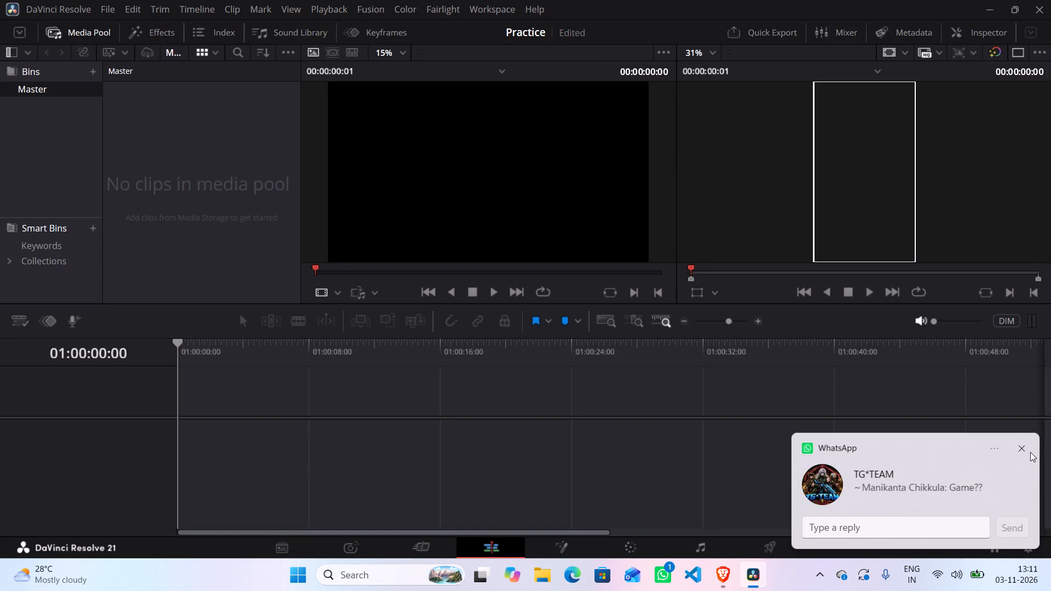
left_click(1023, 448)
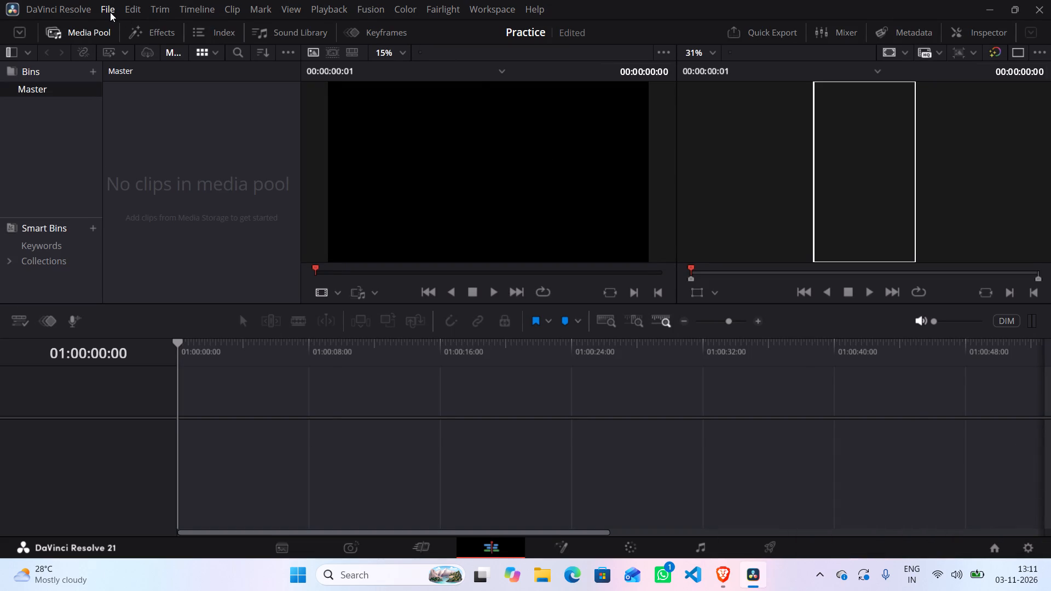
Open the Import Media dialog to bring media files into the project's empty media pool.
left_click(108, 11)
left_click(137, 188)
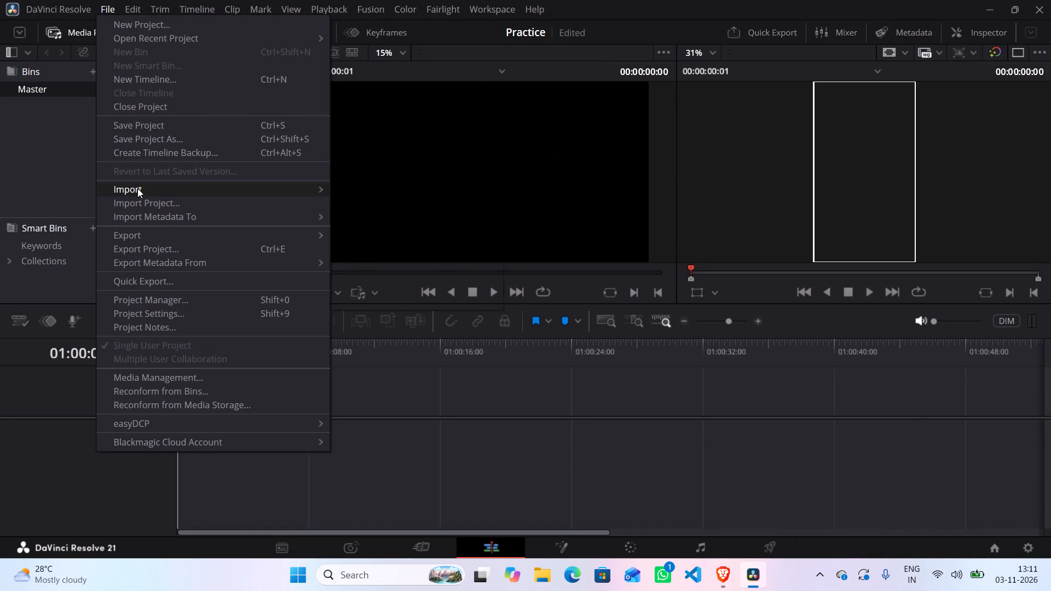
left_click(408, 202)
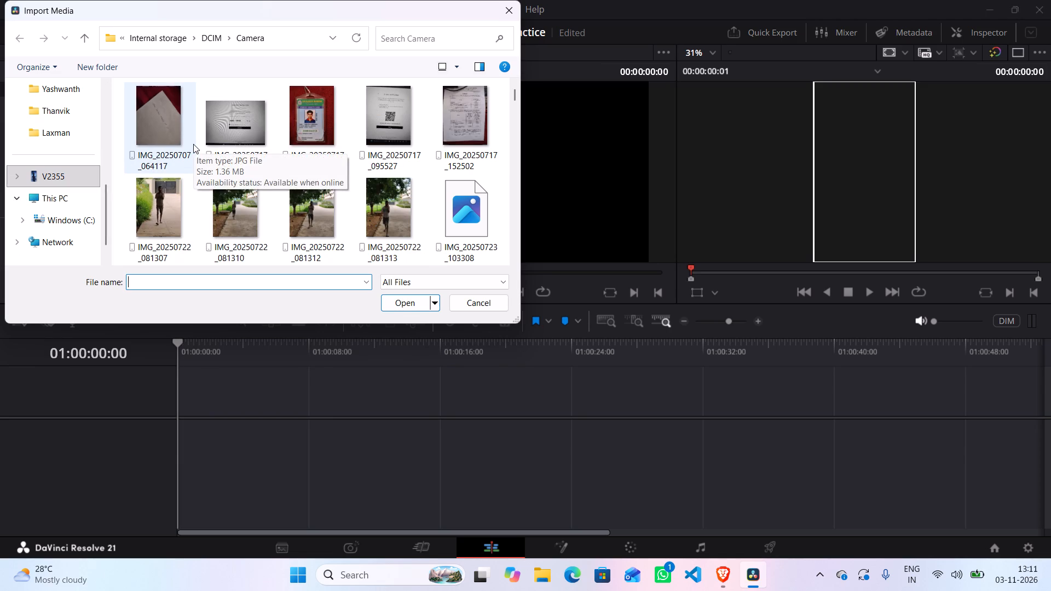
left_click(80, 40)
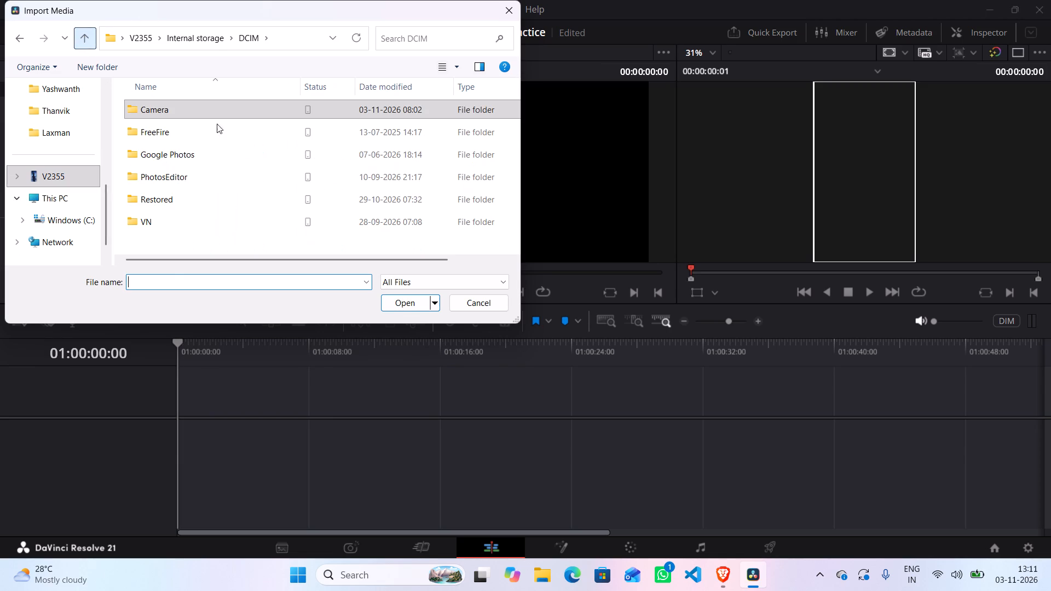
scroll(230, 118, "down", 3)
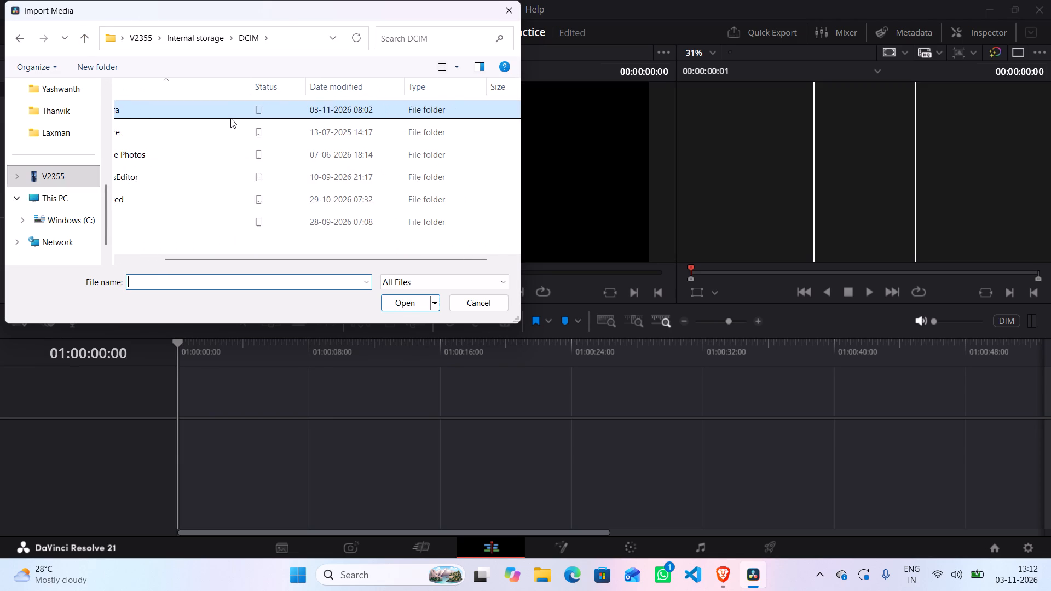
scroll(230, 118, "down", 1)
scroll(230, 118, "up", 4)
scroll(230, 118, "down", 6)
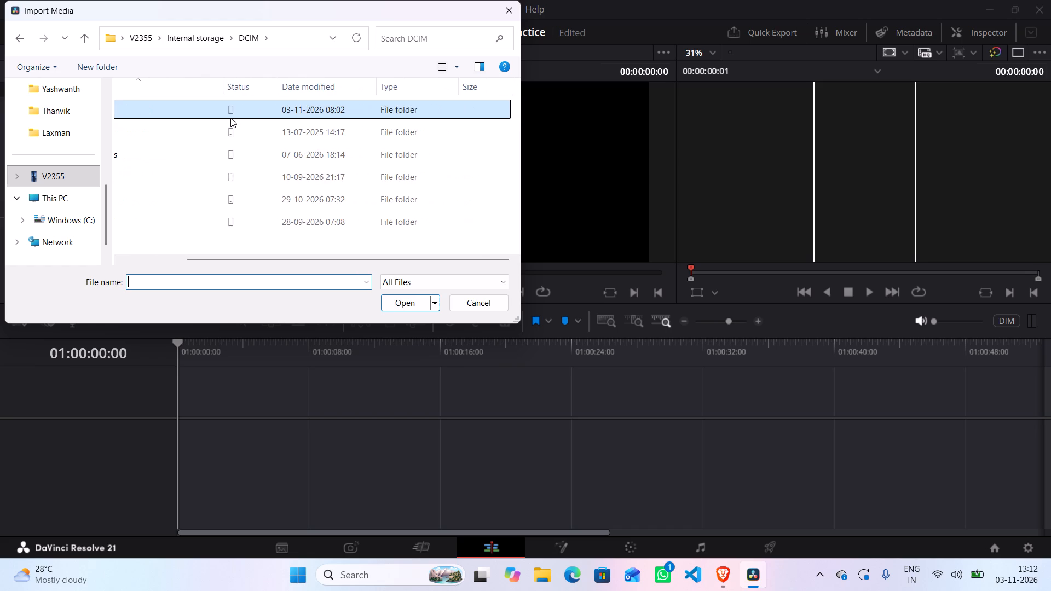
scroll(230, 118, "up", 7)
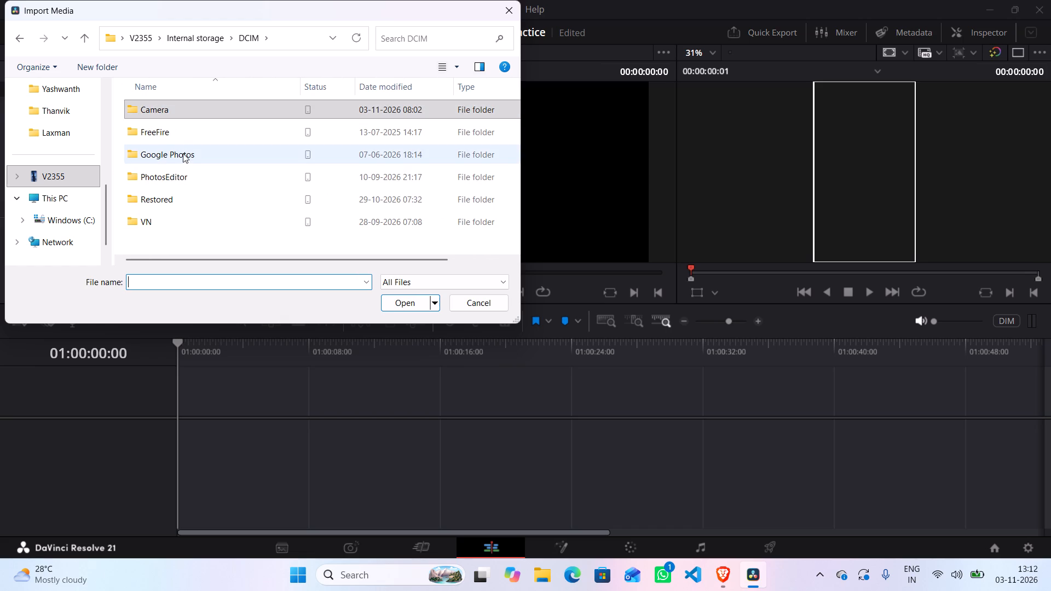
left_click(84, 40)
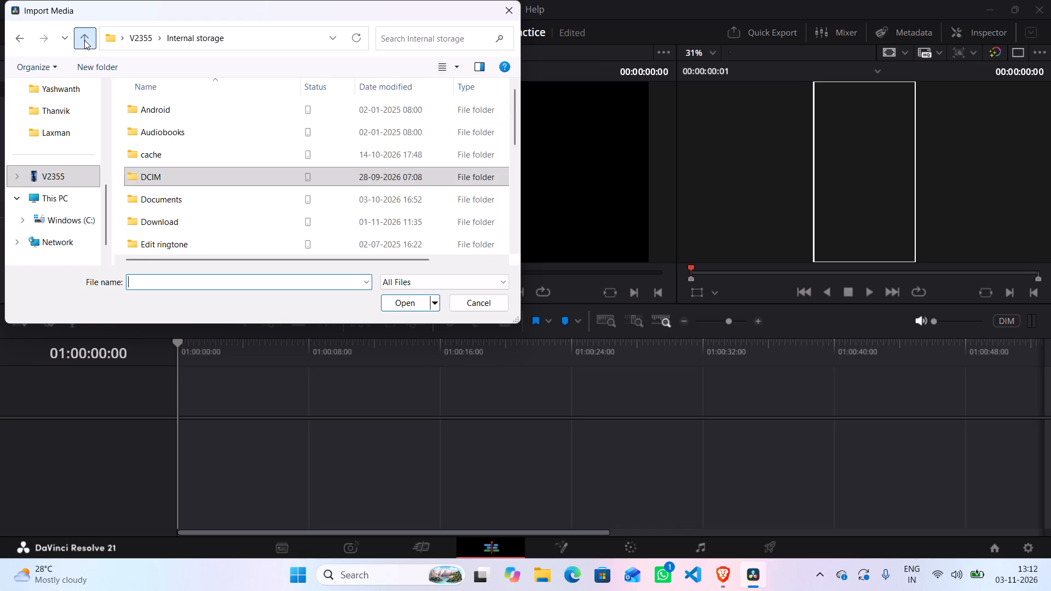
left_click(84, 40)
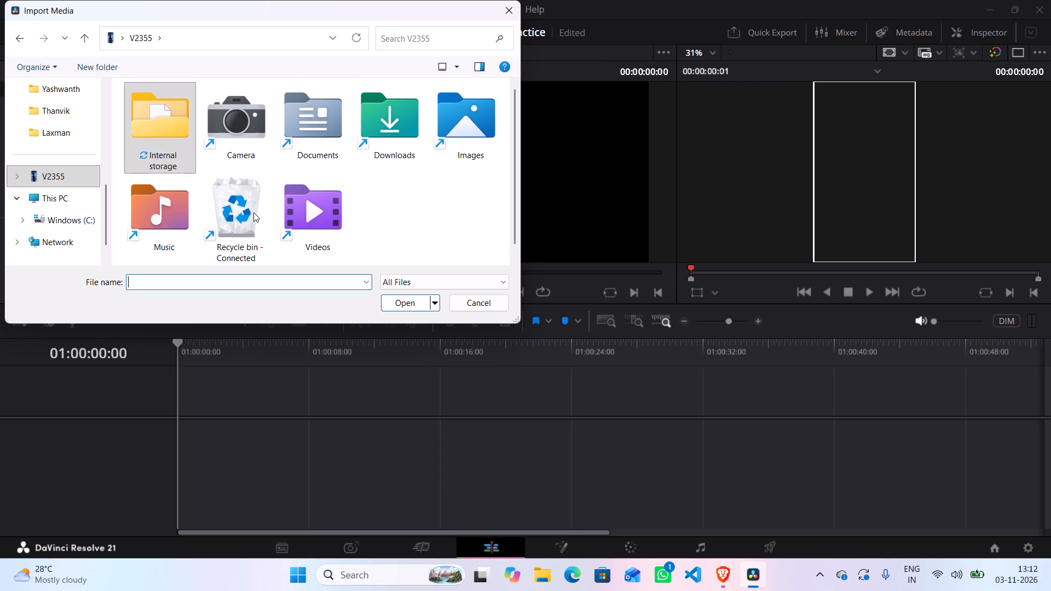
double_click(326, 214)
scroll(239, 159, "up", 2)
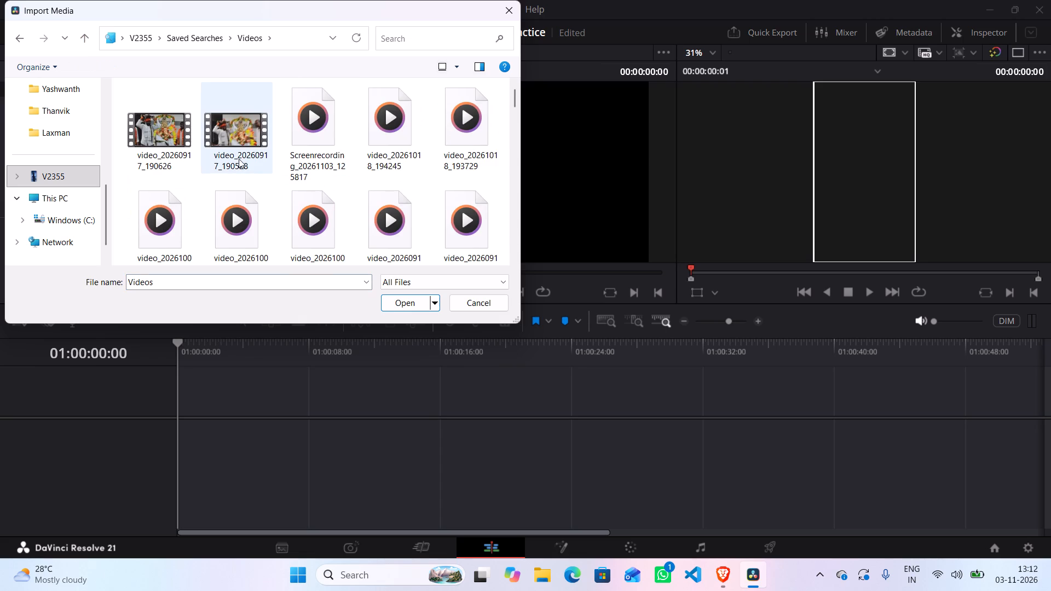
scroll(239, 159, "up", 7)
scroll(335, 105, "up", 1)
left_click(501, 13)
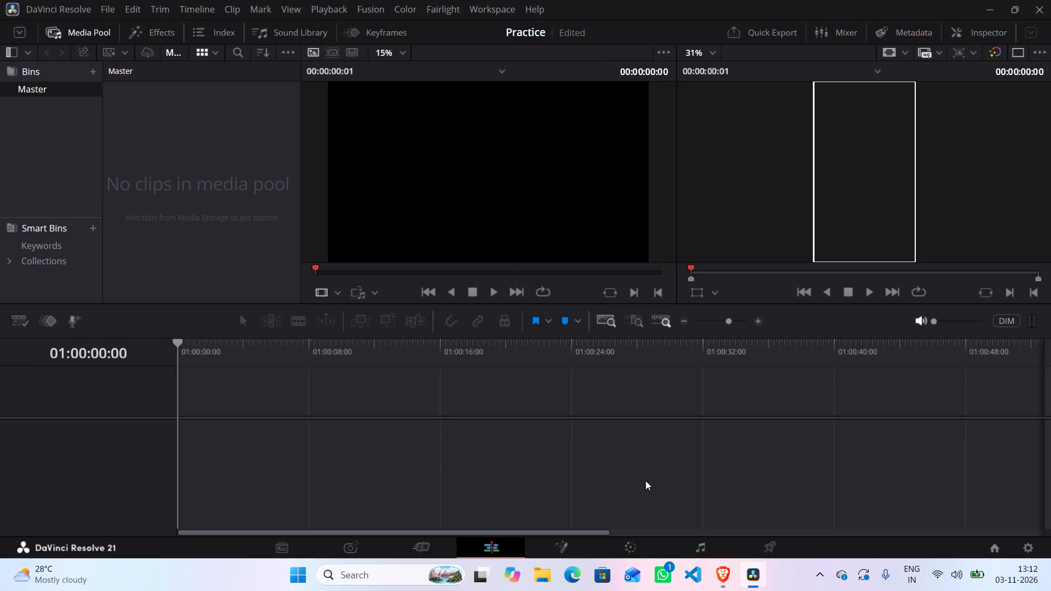
Switch to File Explorer, enlarge its window and open the Videos folder of the connected V2355 device.
left_click(546, 577)
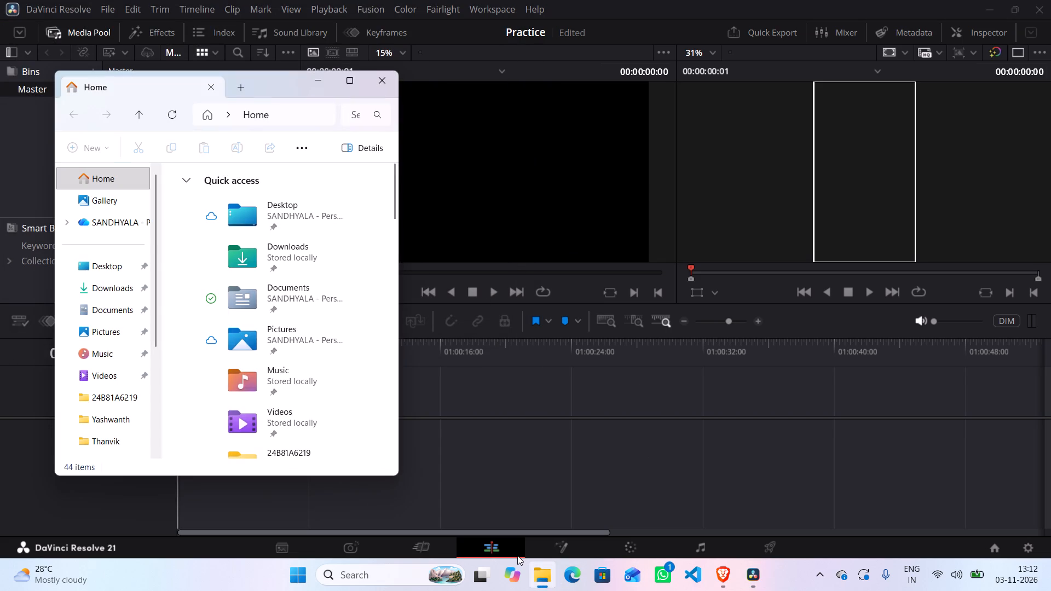
left_click(357, 86)
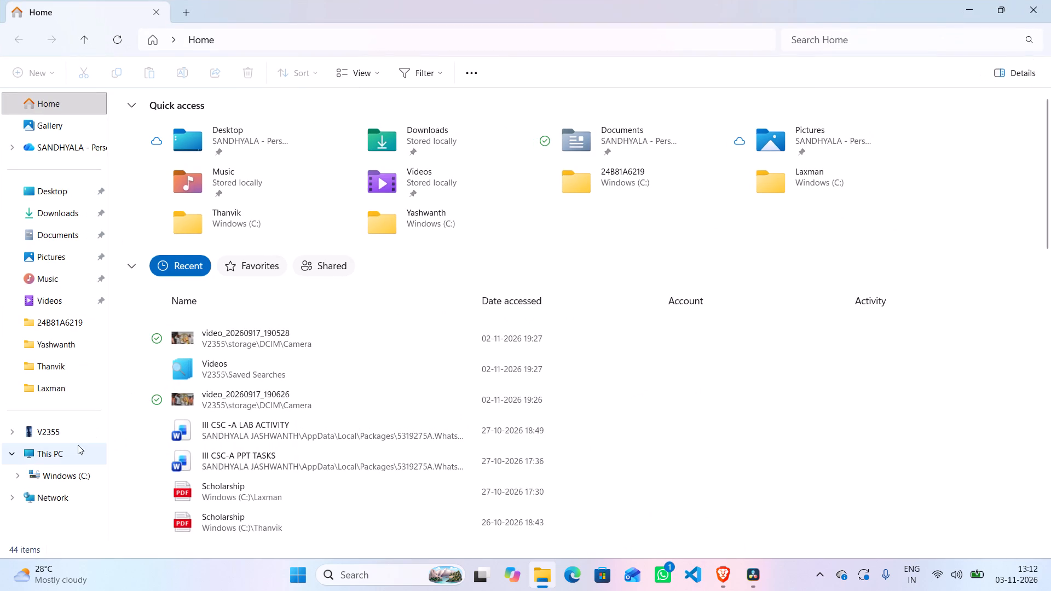
left_click(80, 482)
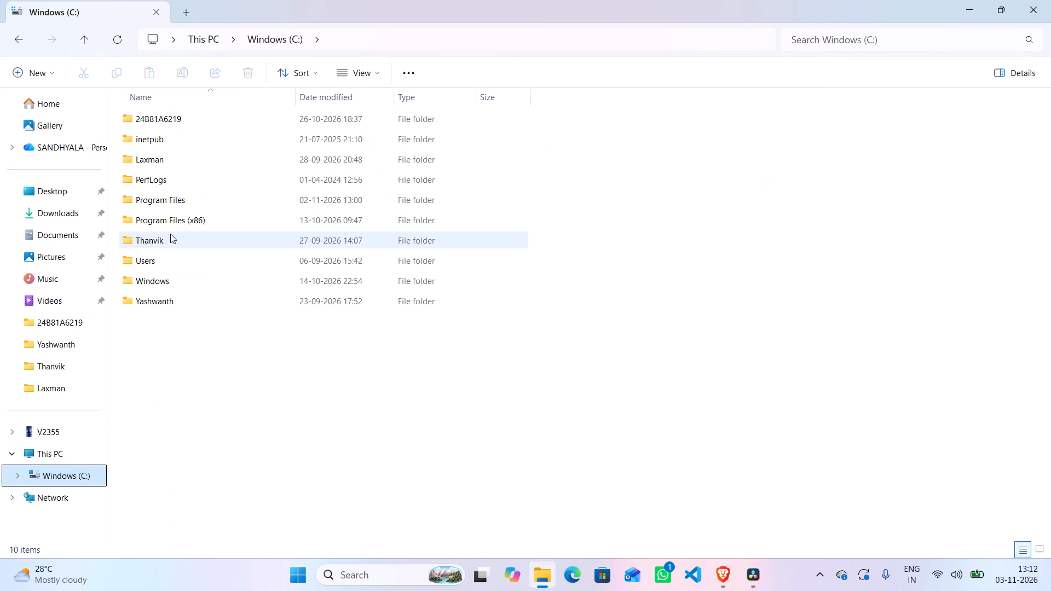
left_click(68, 434)
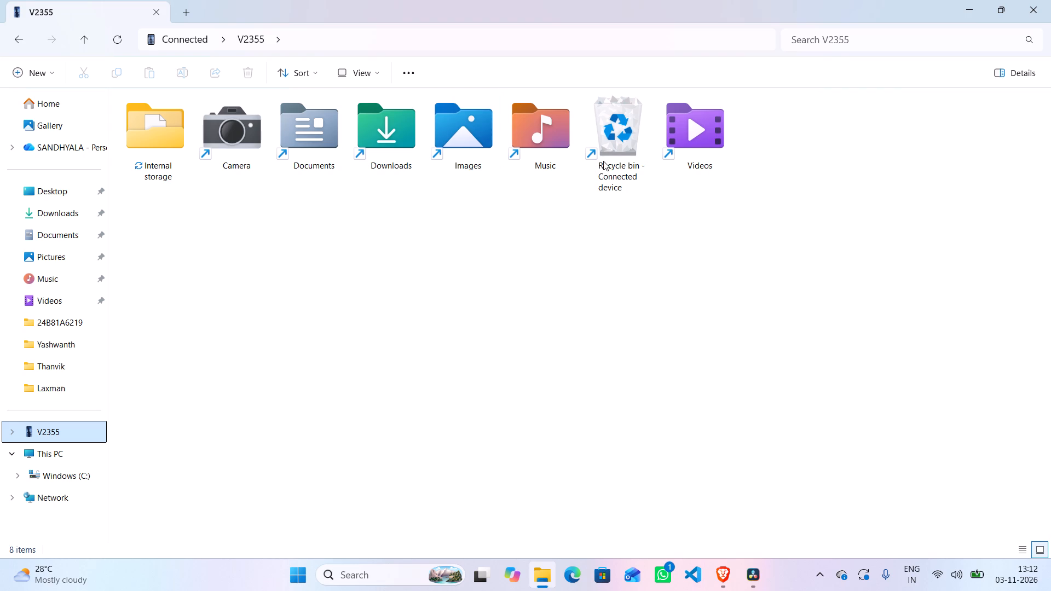
double_click(697, 136)
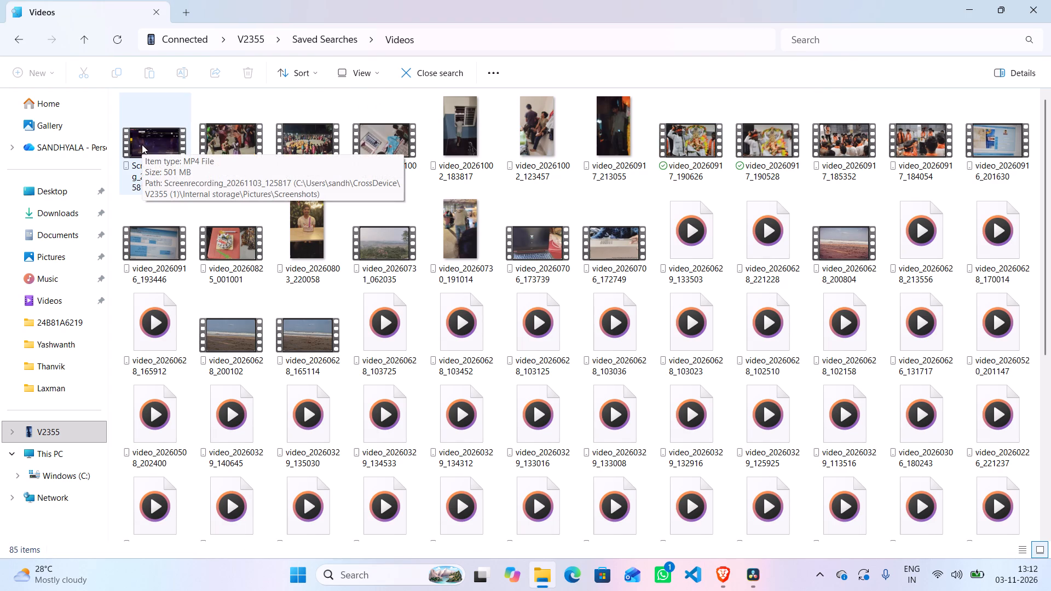
Carry the video Screenrecording_20261103_125817 from the phone's Videos folder over to DaVinci Resolve for import.
left_click_drag(144, 143, 766, 563)
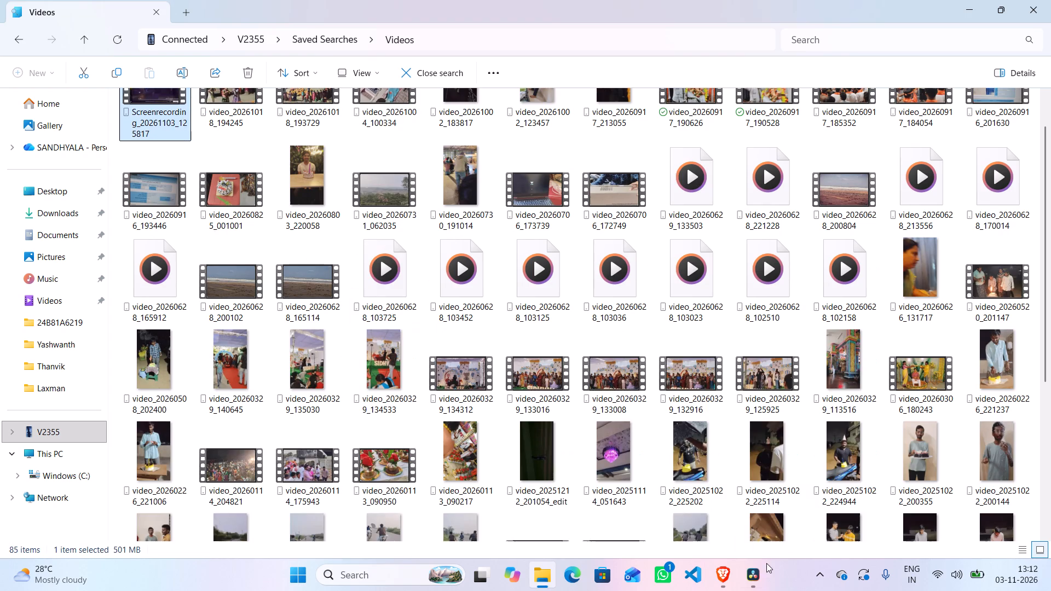
Drop the phone's Screenrecording_20261103_125817 video into the Master bin of the media pool to import it.
left_click_drag(766, 563, 200, 146)
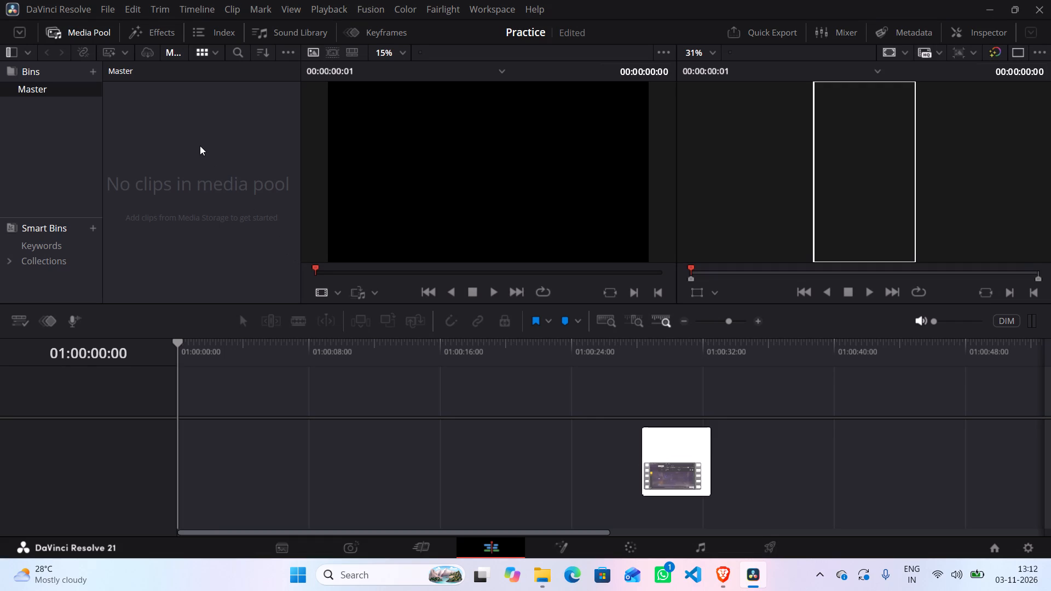
left_click_drag(200, 146, 274, 230)
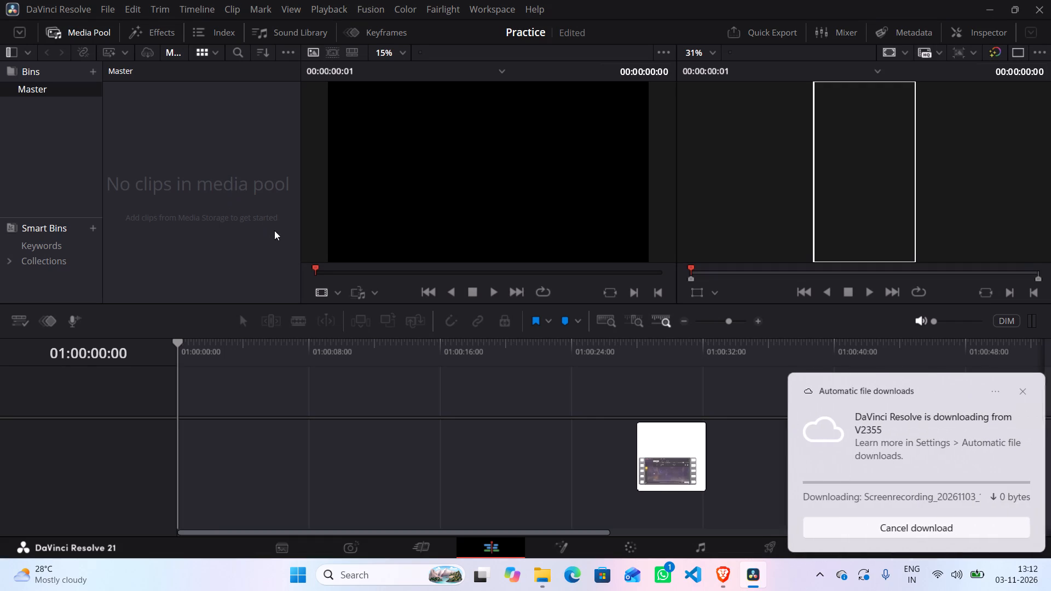
left_click_drag(274, 230, 260, 192)
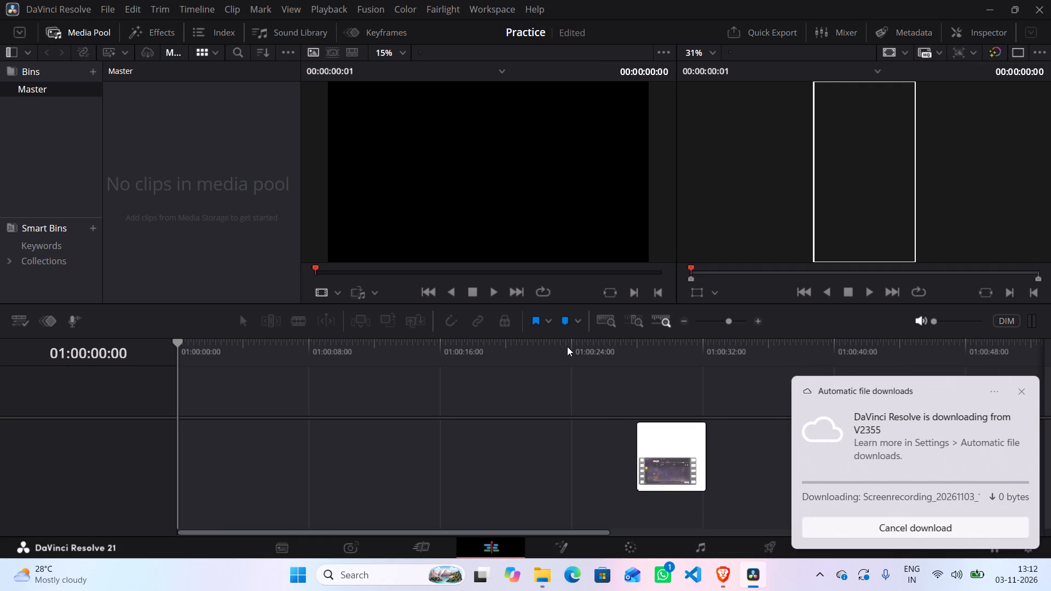
left_click(664, 445)
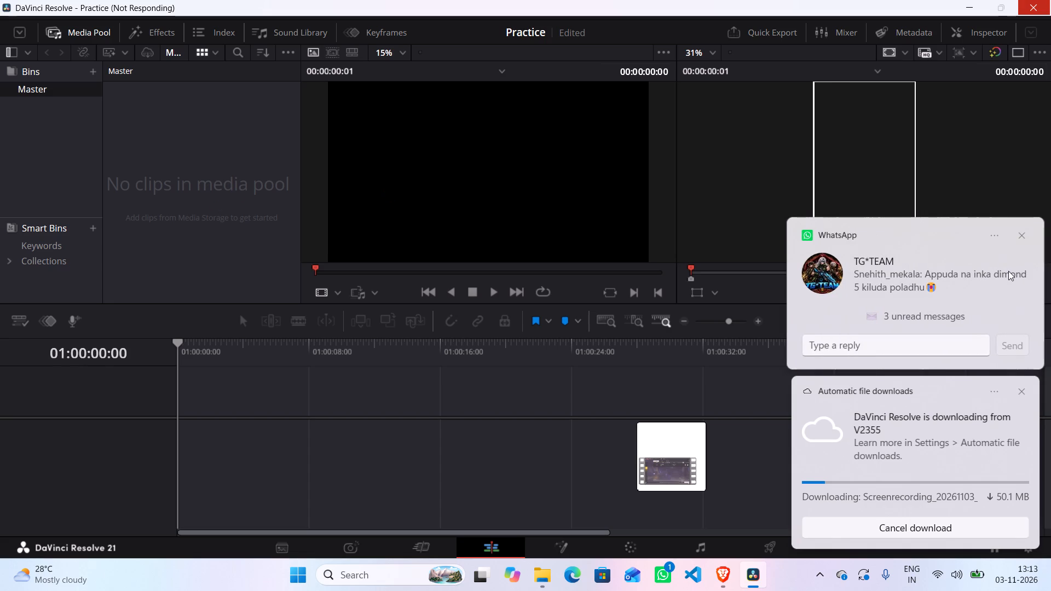
Dismiss the incoming WhatsApp notification while the video transfers from the phone.
left_click(1023, 232)
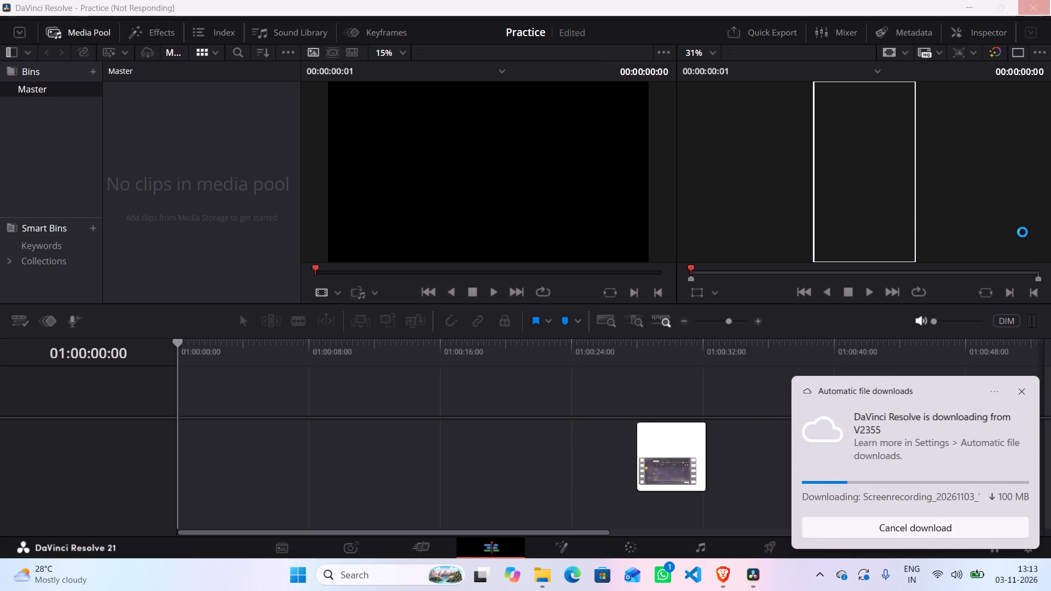
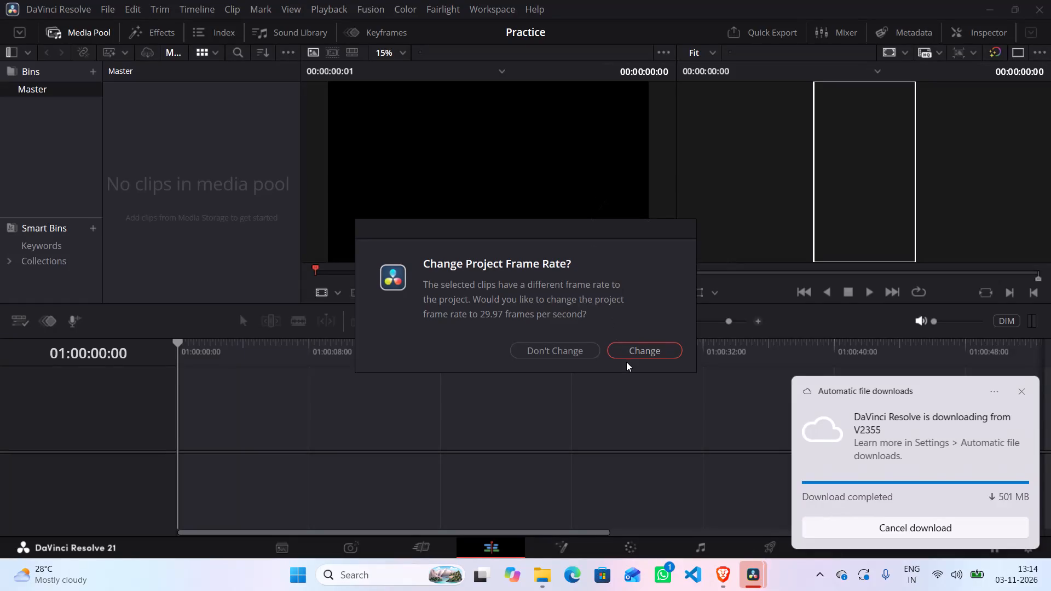
Accept changing the project frame rate to 29.97 frames per second for the imported recording.
left_click(628, 346)
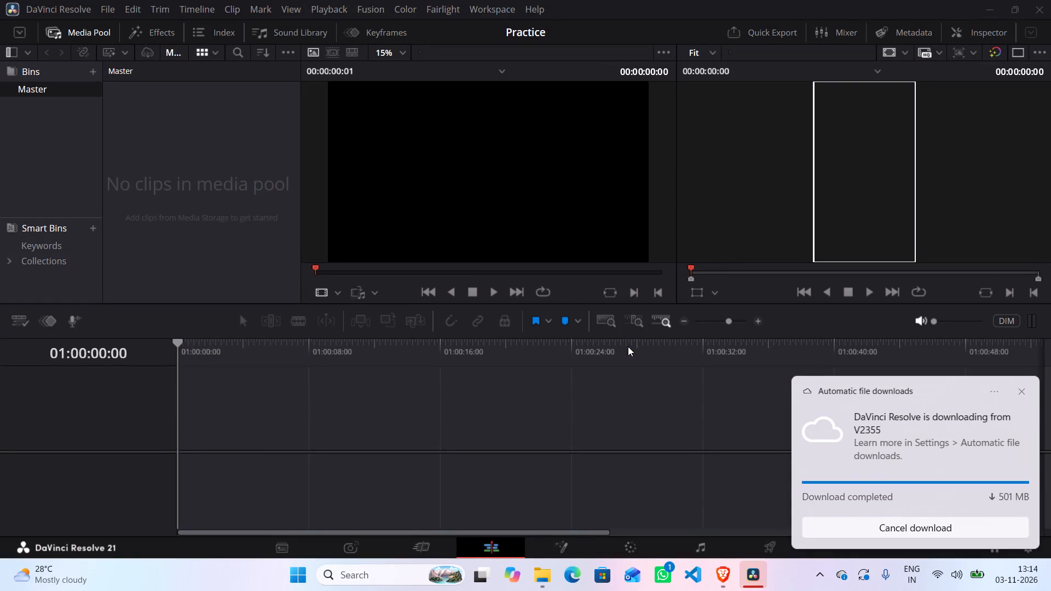
left_click(235, 199)
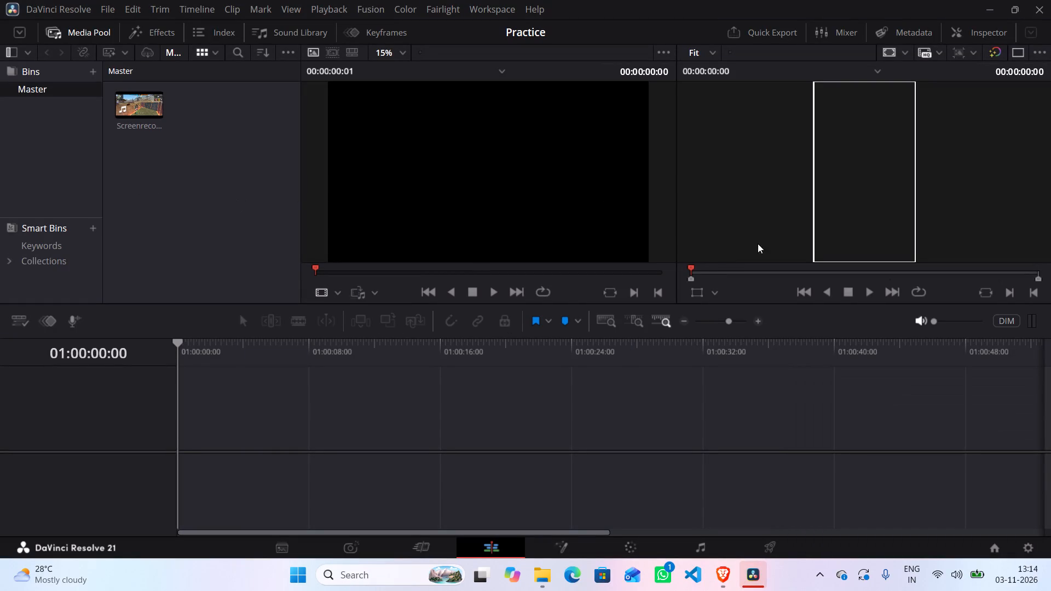
scroll(229, 241, "up", 6)
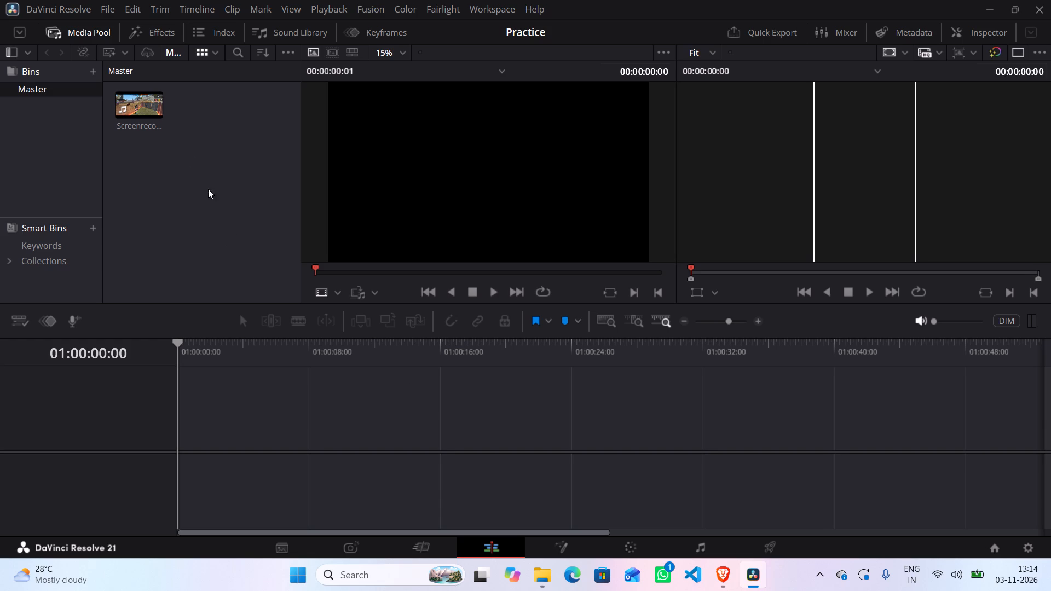
Place the screen recording on the timeline with both its video and audio starting at 01:00:00:00.
left_click_drag(148, 111, 278, 428)
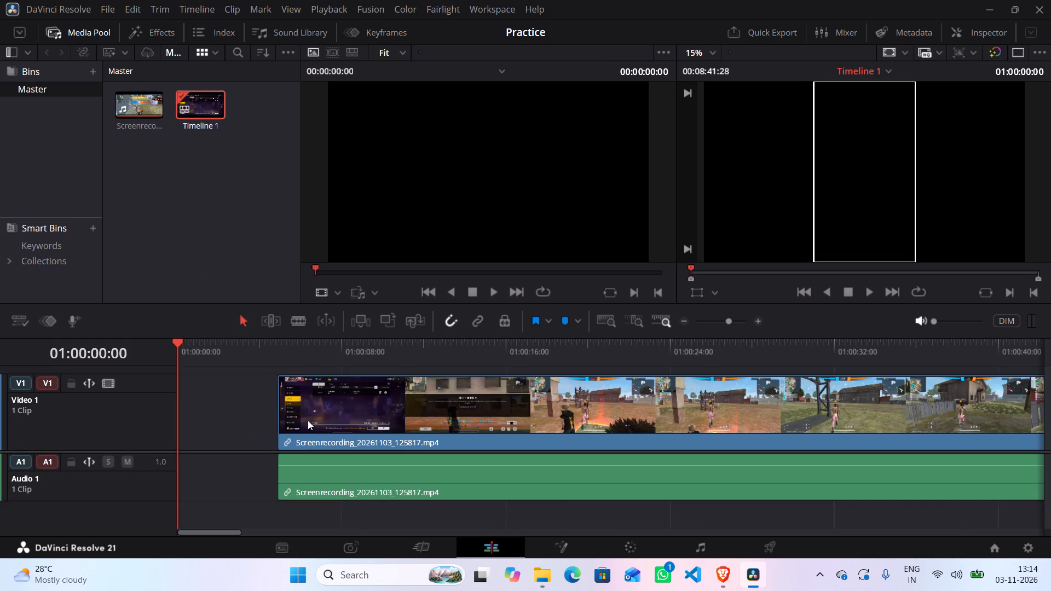
left_click_drag(315, 419, 215, 426)
left_click_drag(351, 482, 292, 490)
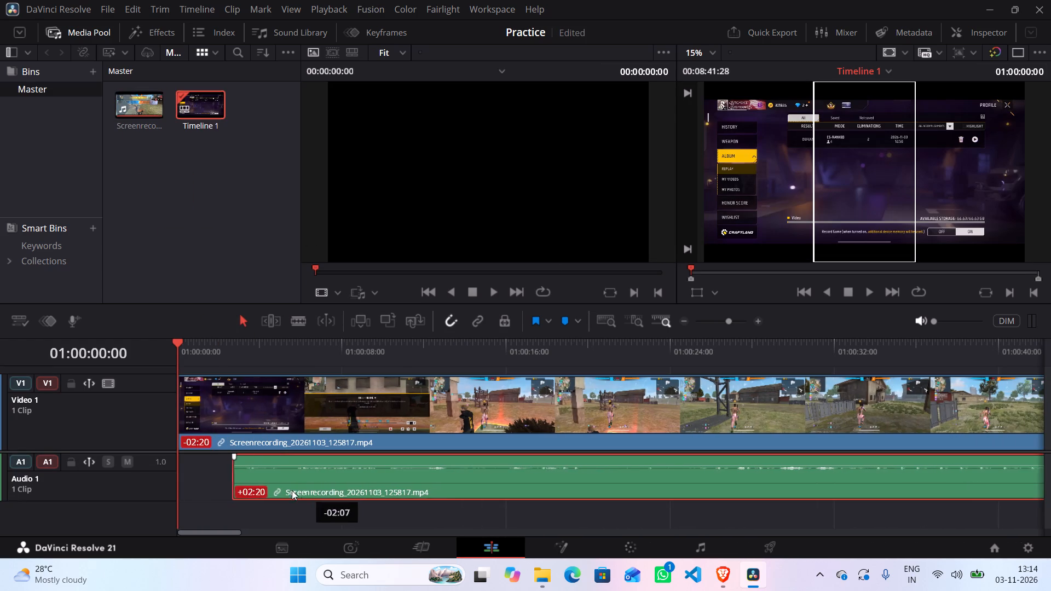
left_click_drag(292, 490, 245, 491)
left_click(198, 183)
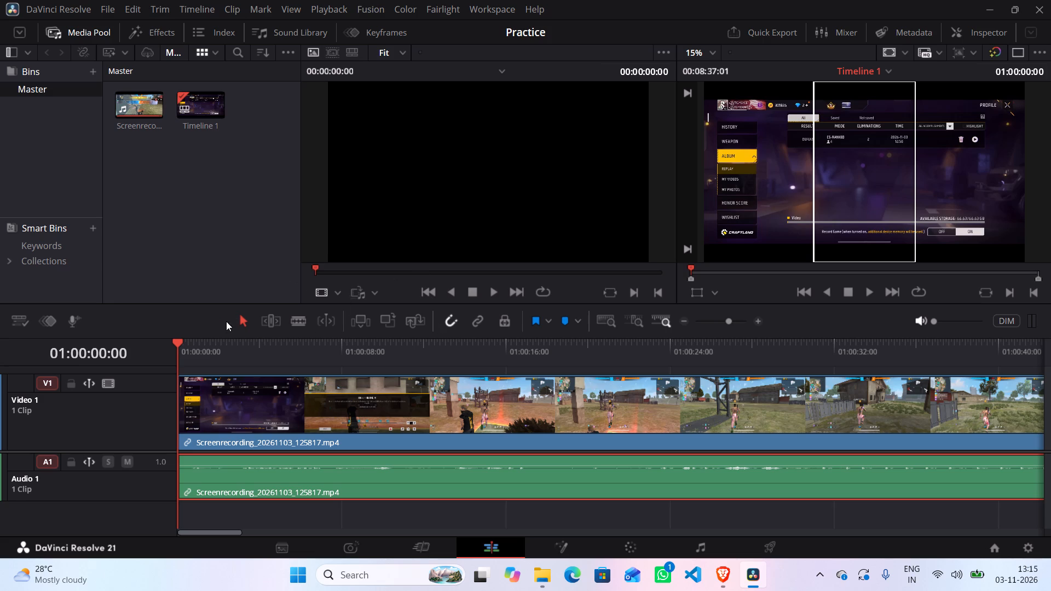
Play and scrub through the first 28 seconds of the recording to look for a suitable cut point.
key("space")
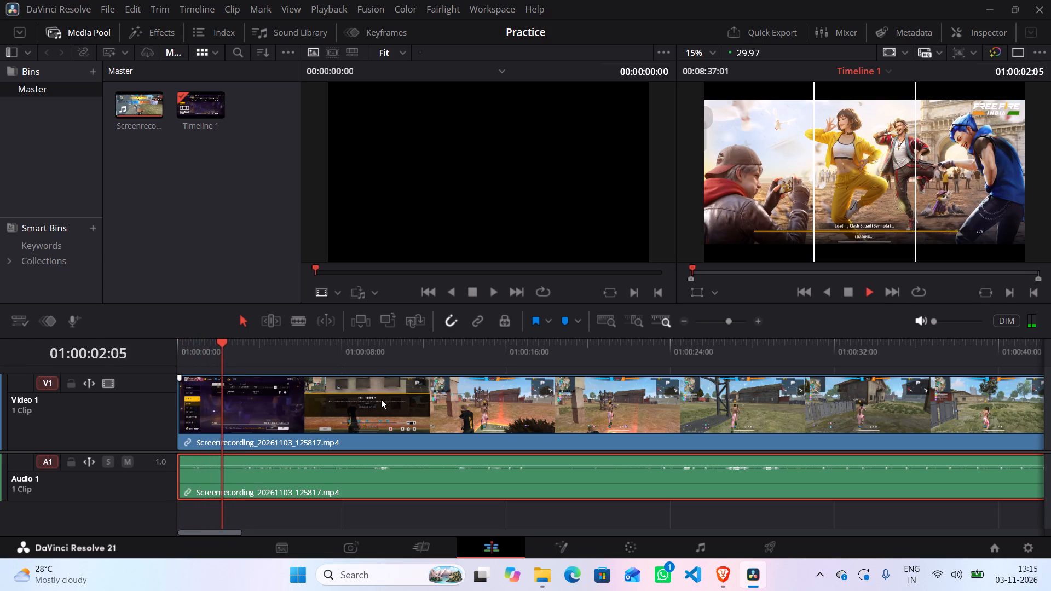
key("space")
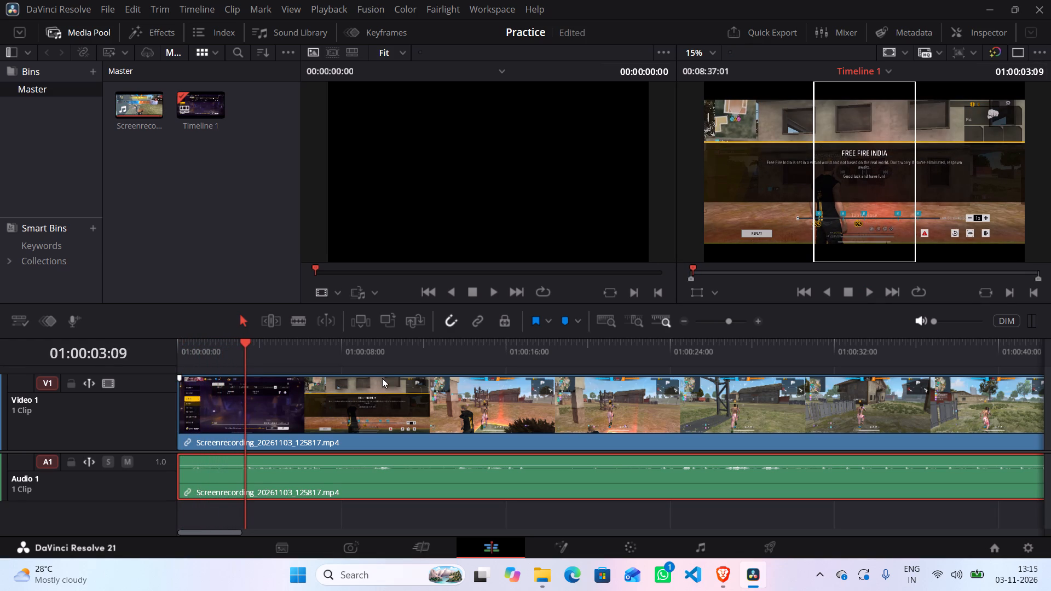
left_click_drag(846, 200, 831, 204)
left_click_drag(846, 188, 846, 187)
left_click_drag(846, 187, 830, 184)
key("space")
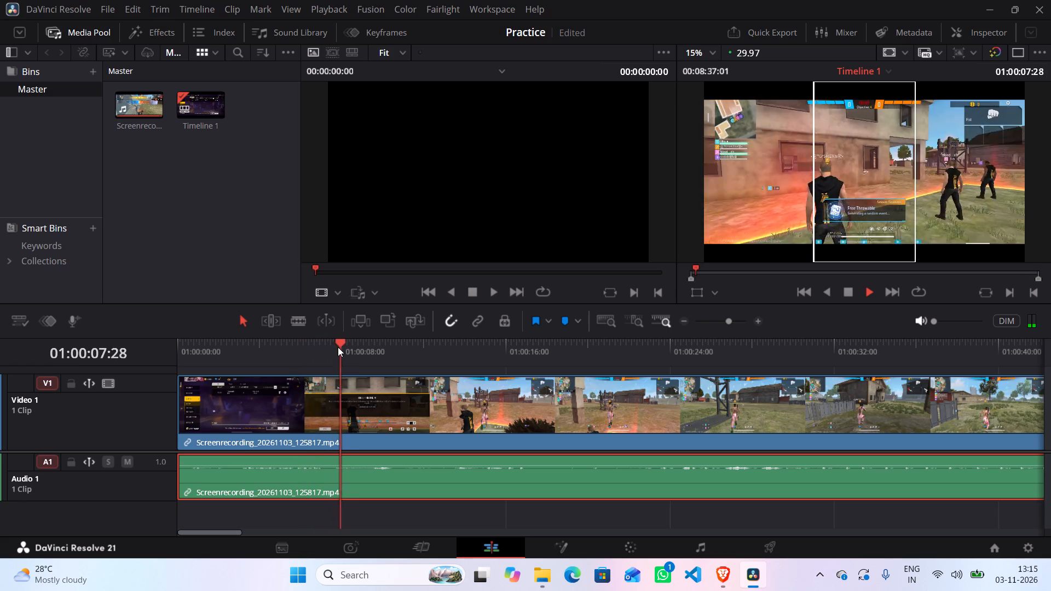
left_click_drag(348, 341, 487, 332)
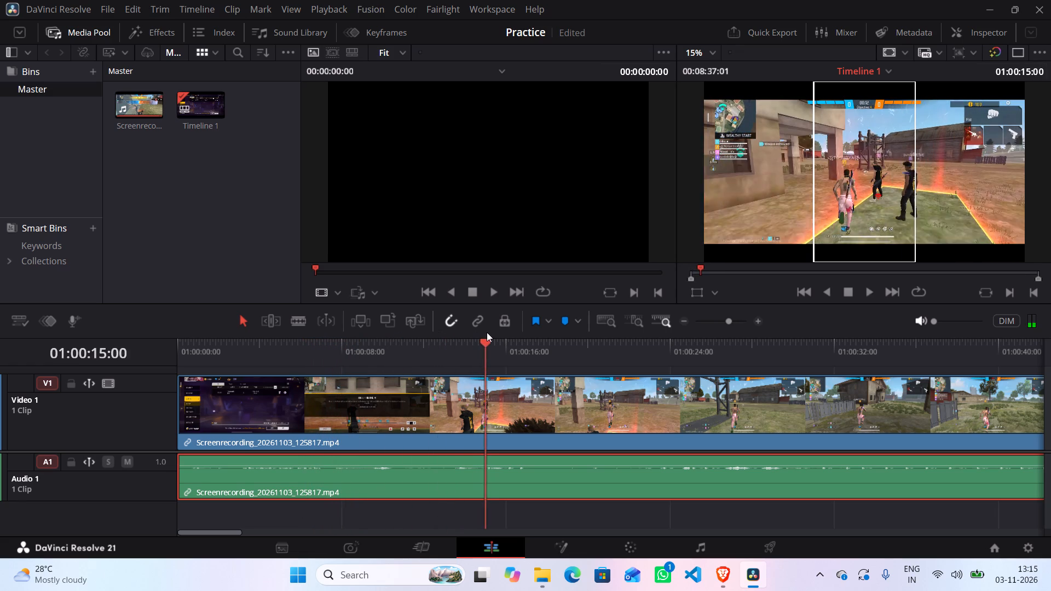
left_click_drag(487, 332, 527, 331)
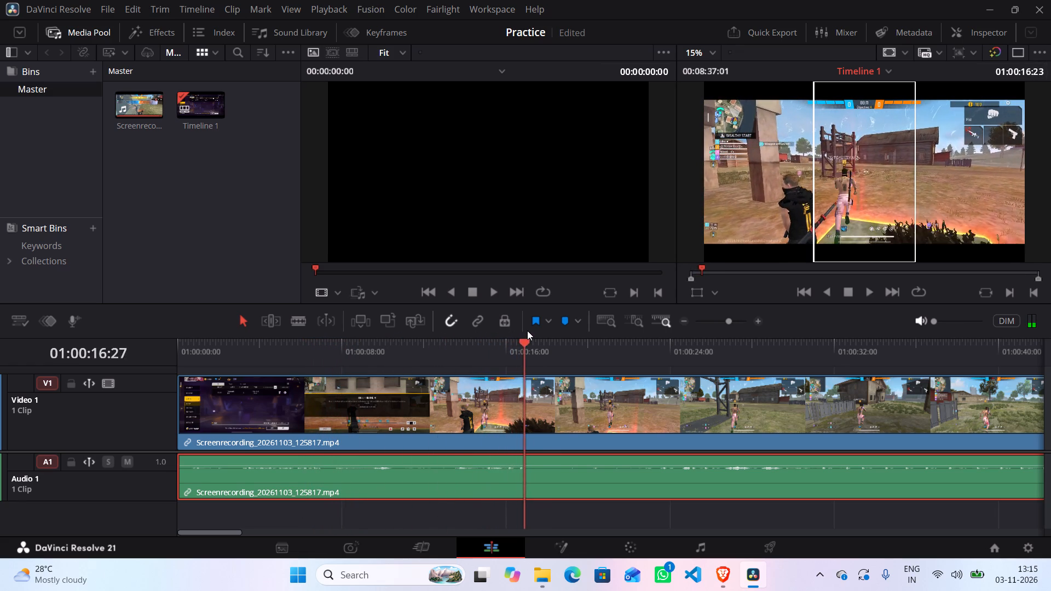
left_click_drag(527, 331, 601, 326)
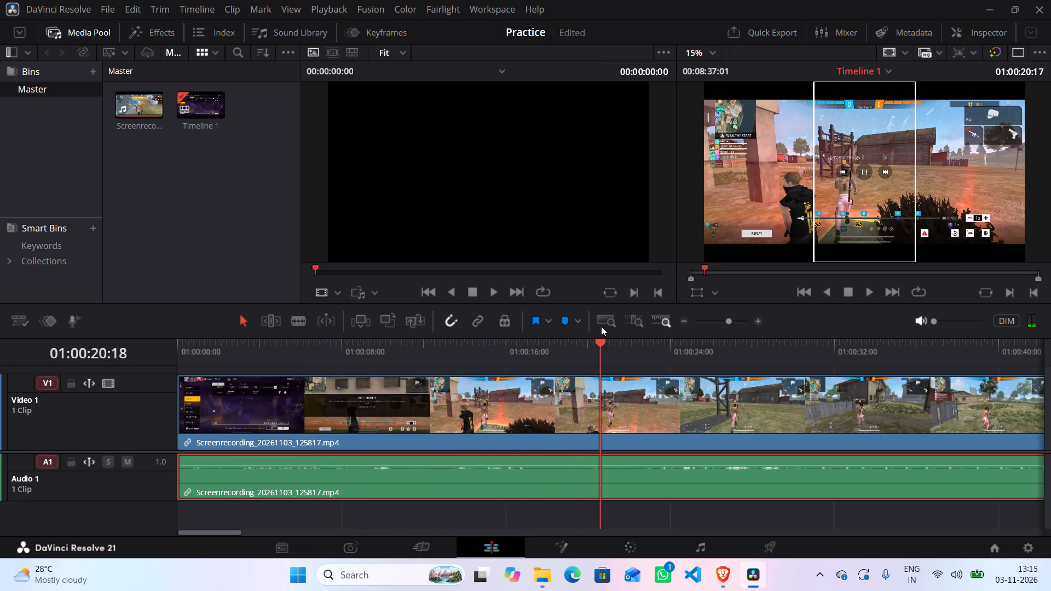
left_click_drag(601, 326, 617, 324)
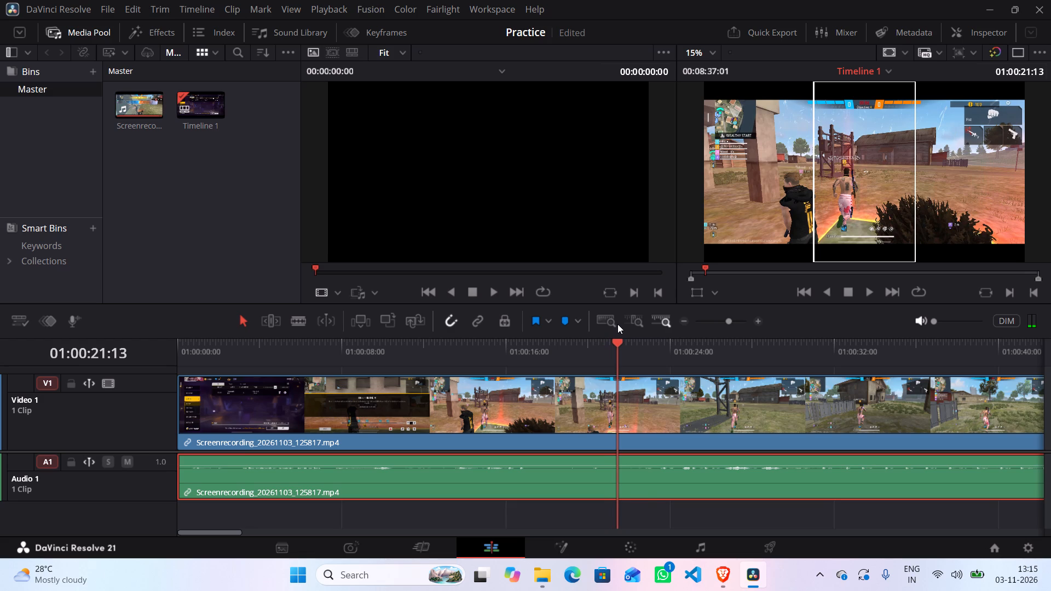
left_click_drag(617, 324, 673, 321)
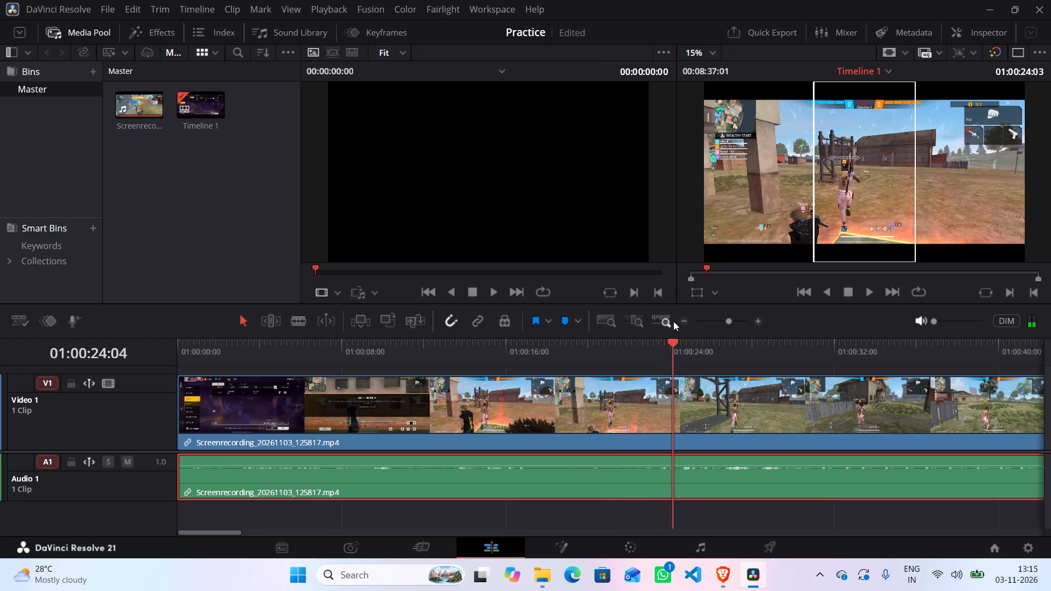
left_click_drag(673, 321, 709, 321)
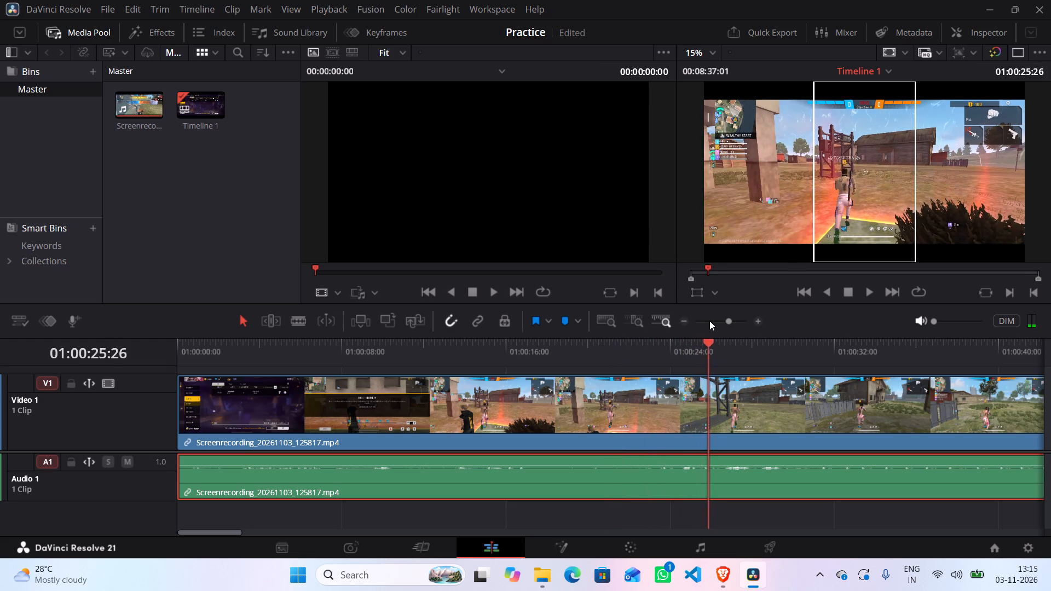
left_click_drag(709, 321, 747, 320)
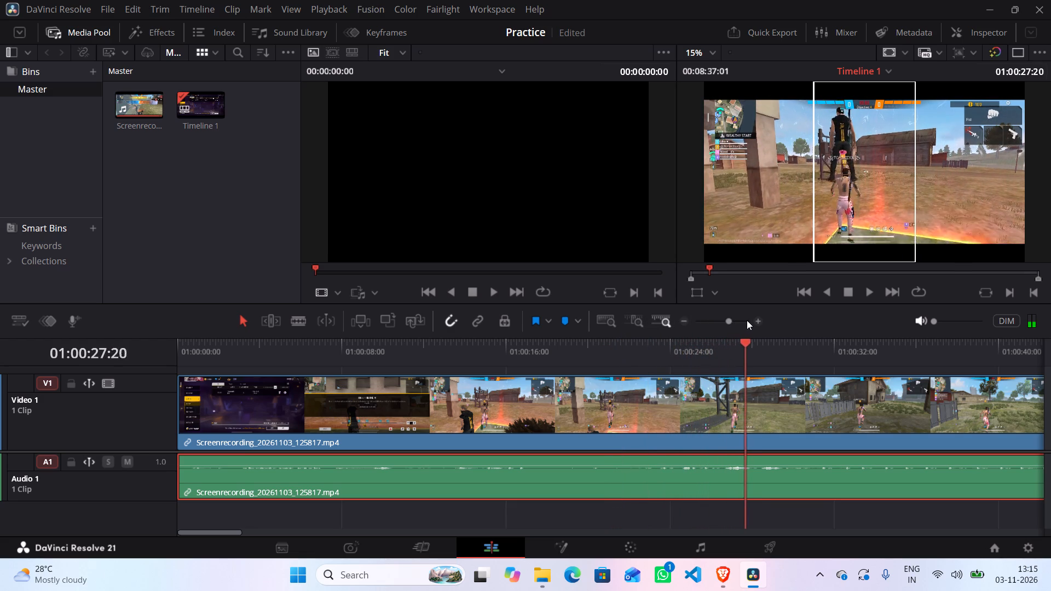
left_click_drag(747, 320, 740, 325)
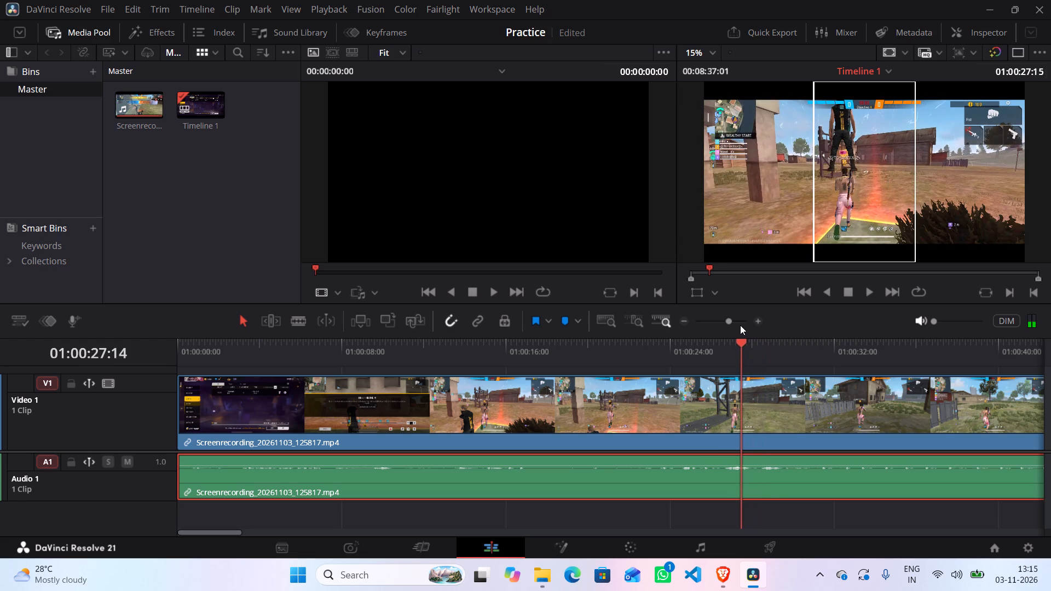
left_click_drag(740, 325, 696, 330)
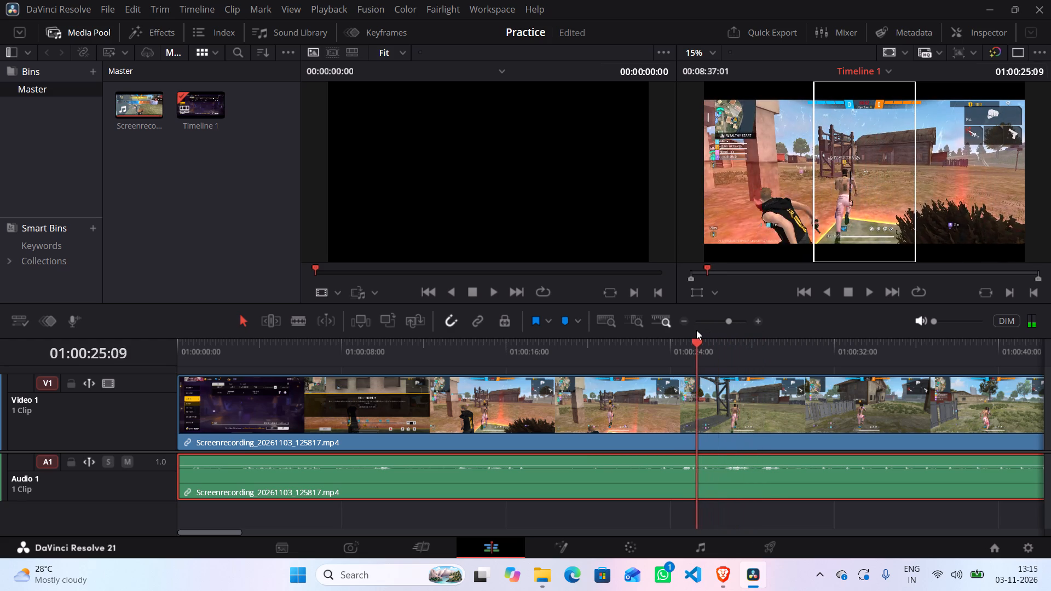
left_click_drag(696, 330, 672, 337)
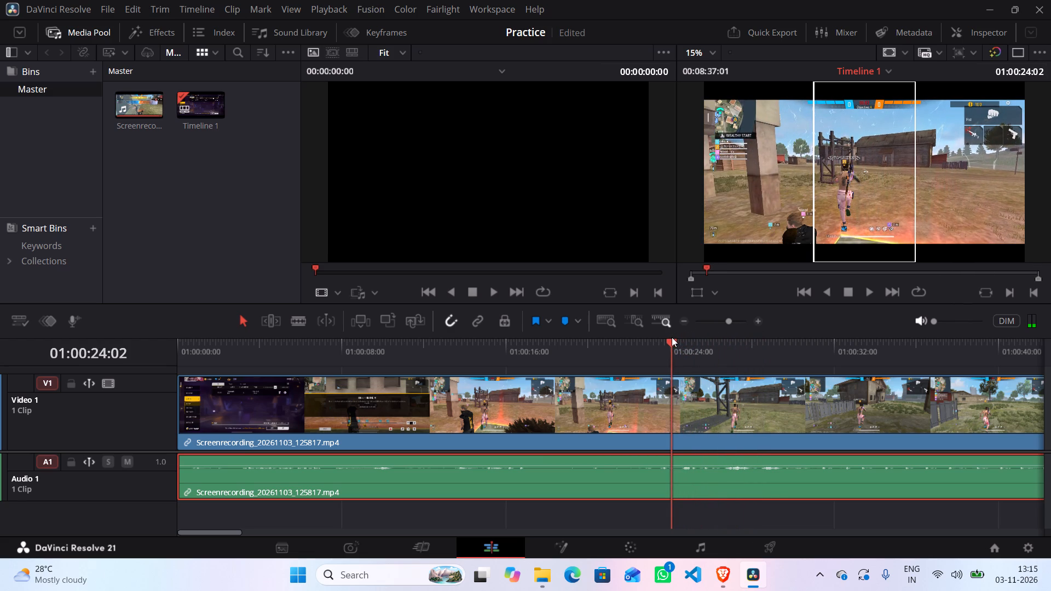
left_click_drag(672, 337, 669, 338)
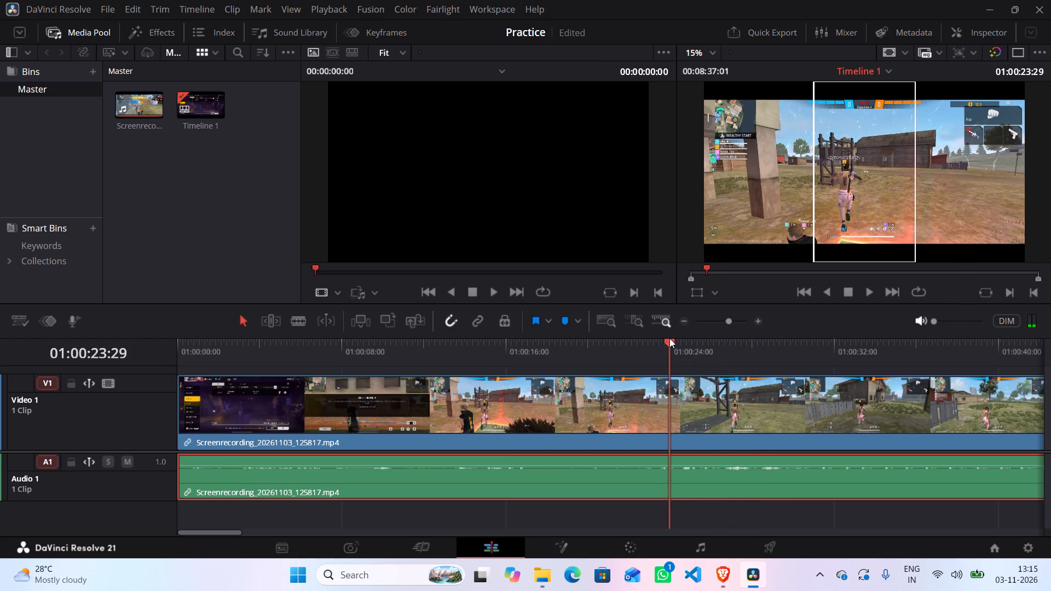
left_click_drag(669, 338, 681, 340)
key("space")
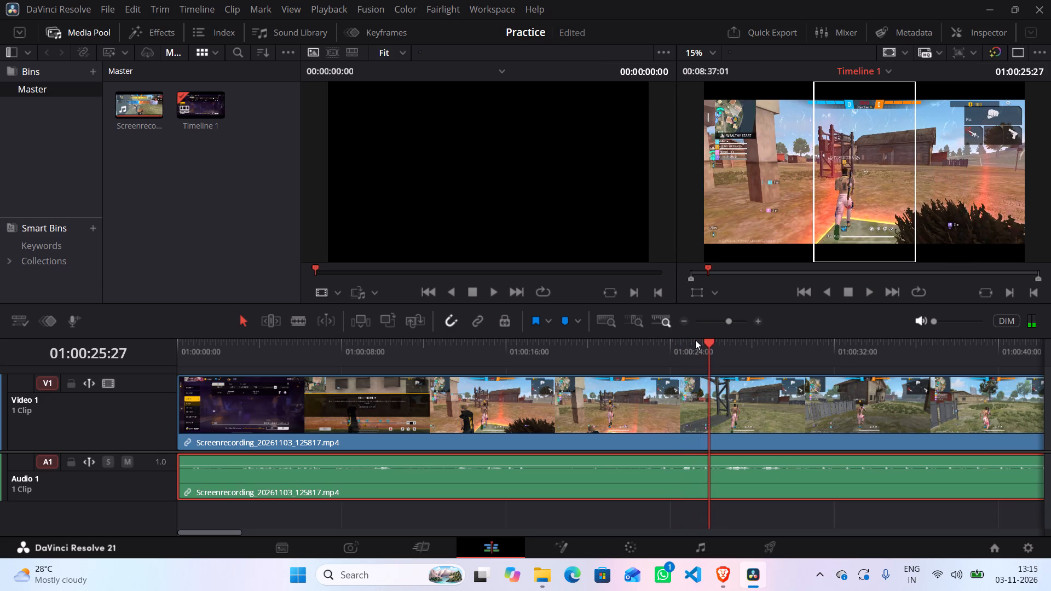
Split both the audio and the video of the recording at 01:00:24:18.
left_click_drag(711, 340, 682, 351)
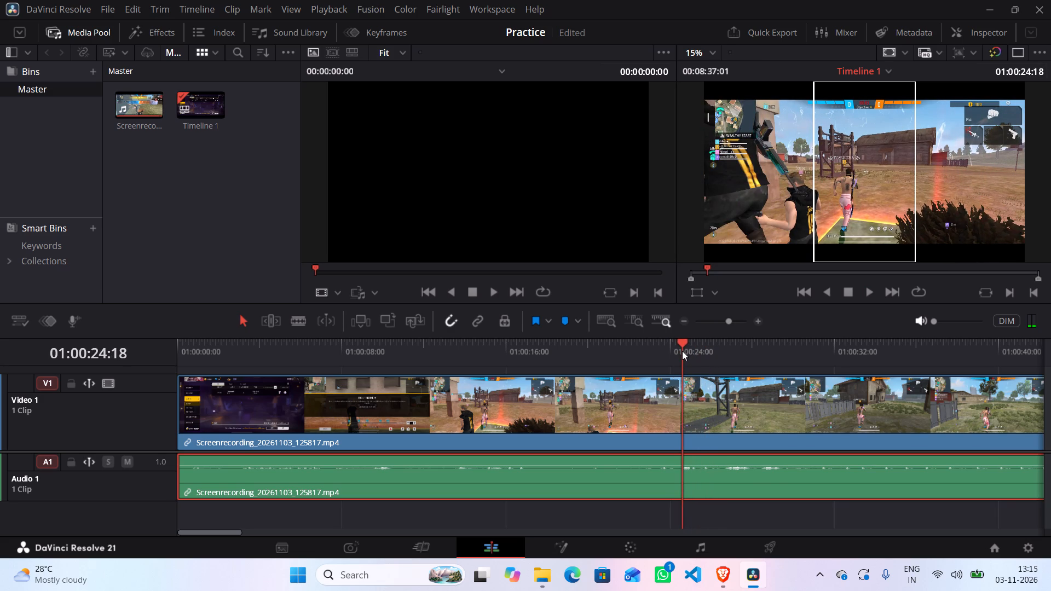
key("ctrl+b")
left_click(640, 413)
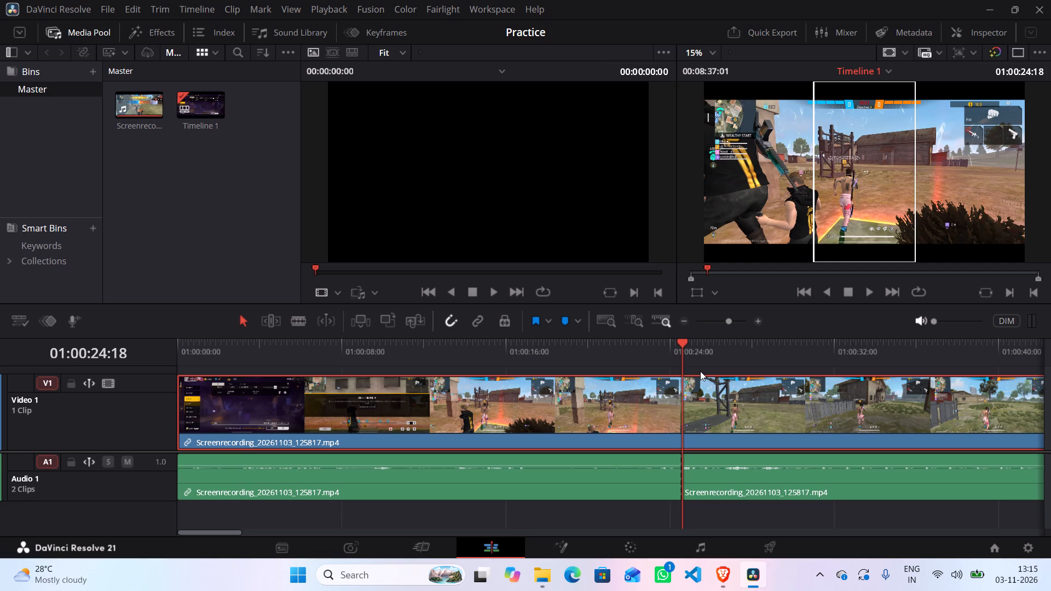
key("ctrl+b")
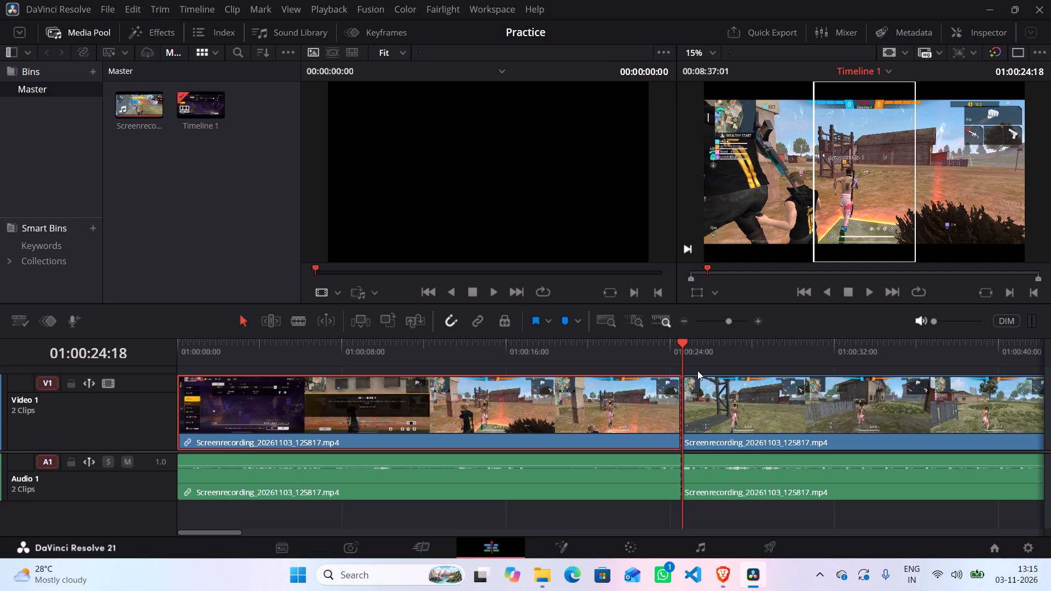
Delete the video and audio segments before the cut.
left_click(648, 403)
key("BackSpace")
left_click(640, 482)
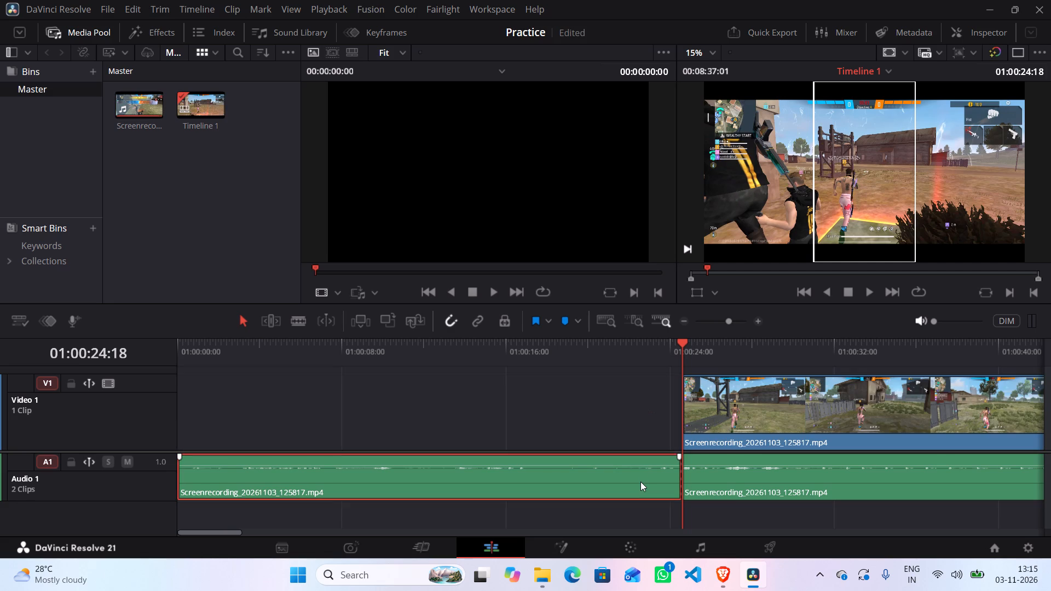
key("BackSpace")
Delete the remaining audio clip from the Audio 1 track.
left_click(764, 474)
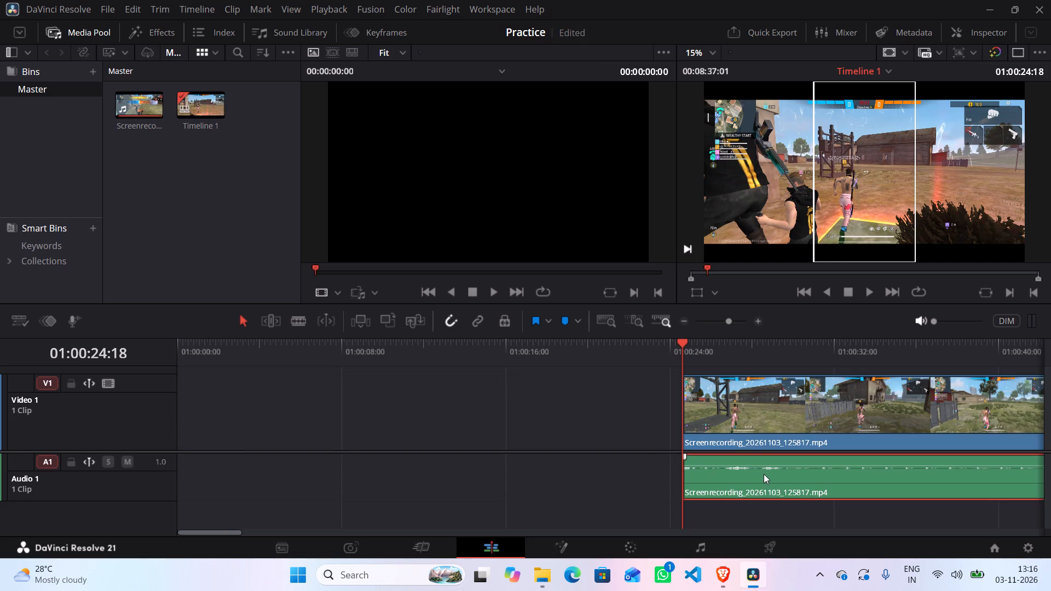
key("BackSpace")
Move the remaining video clip to the start of the timeline.
left_click_drag(766, 419, 249, 449)
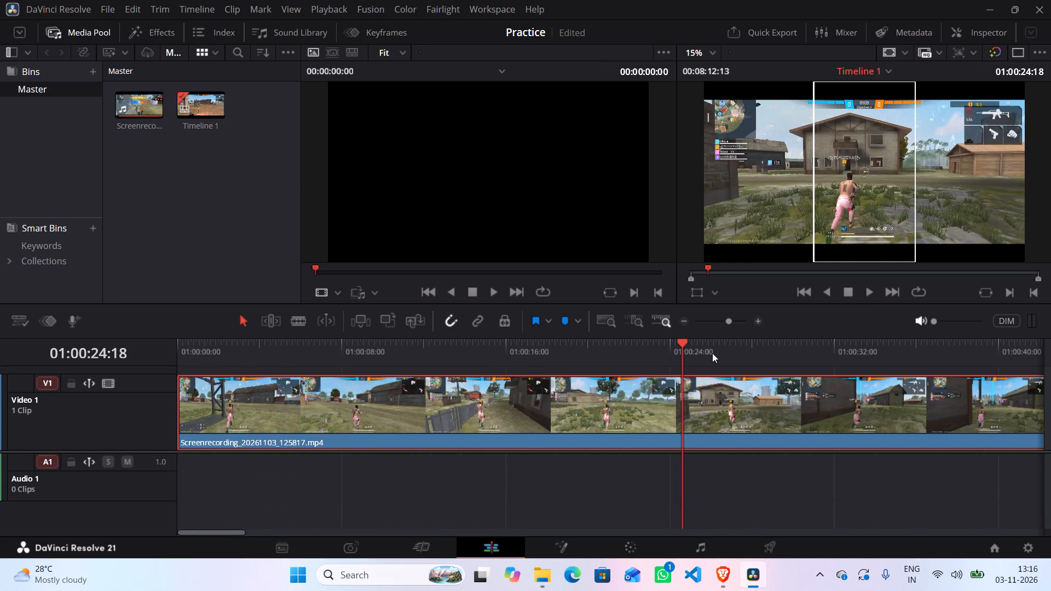
Return the playhead to 01:00:00:00 and play the opening seconds of the trimmed video.
left_click_drag(684, 344, 187, 373)
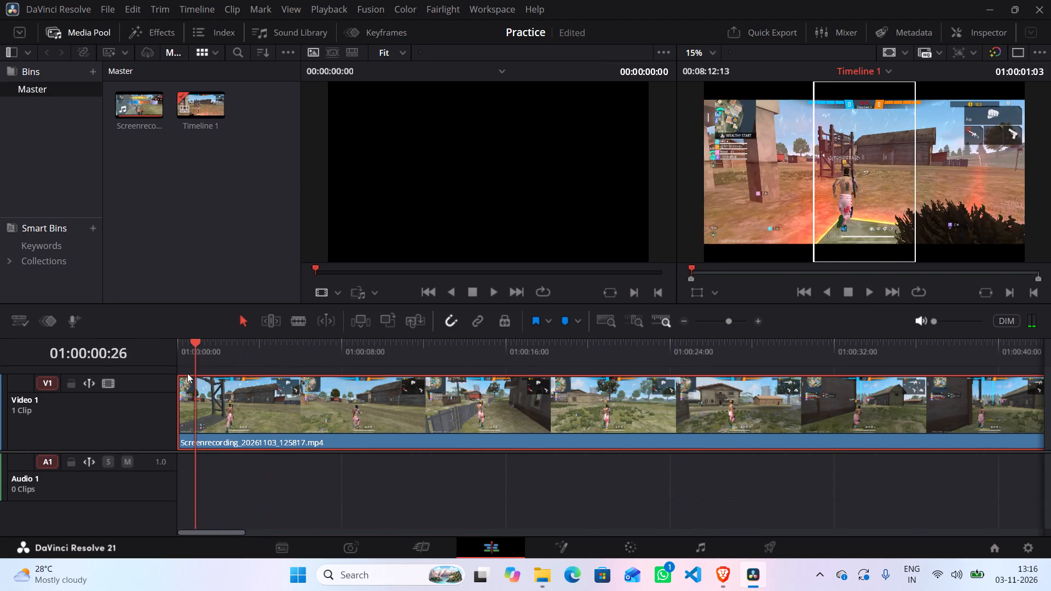
left_click_drag(187, 373, 176, 375)
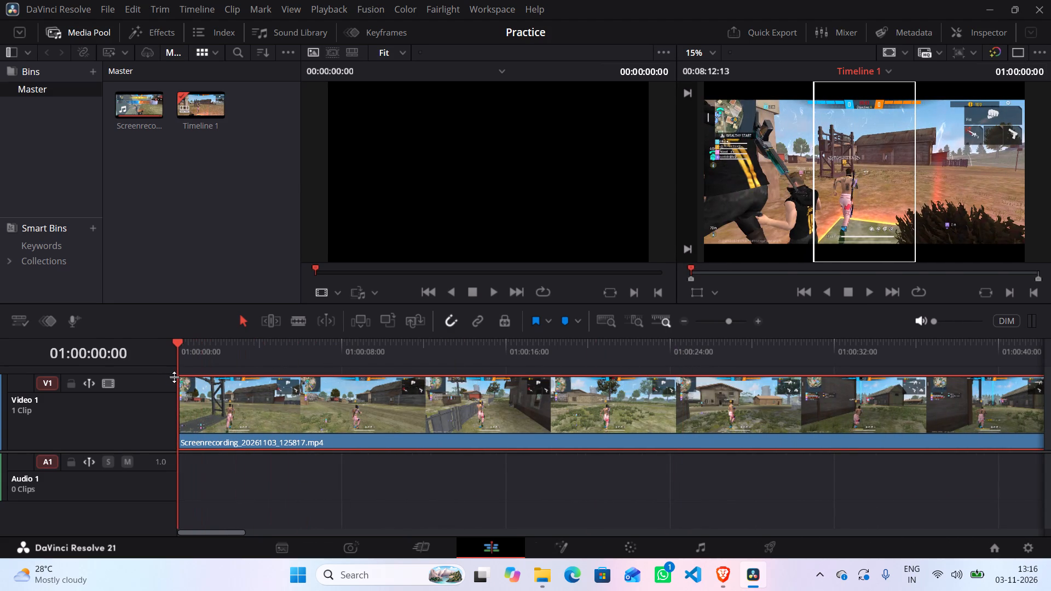
key("space")
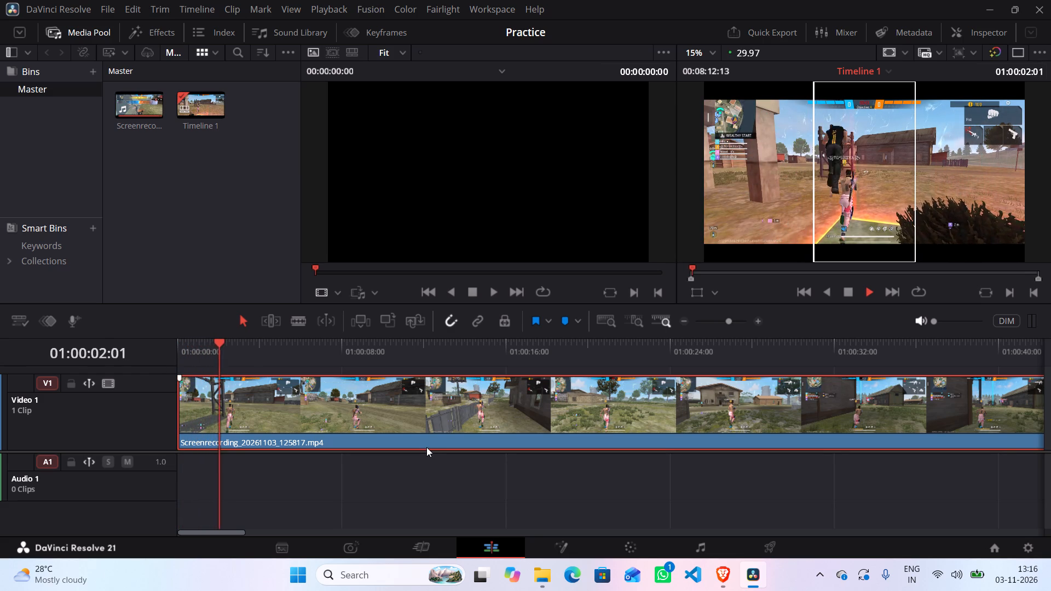
key("space")
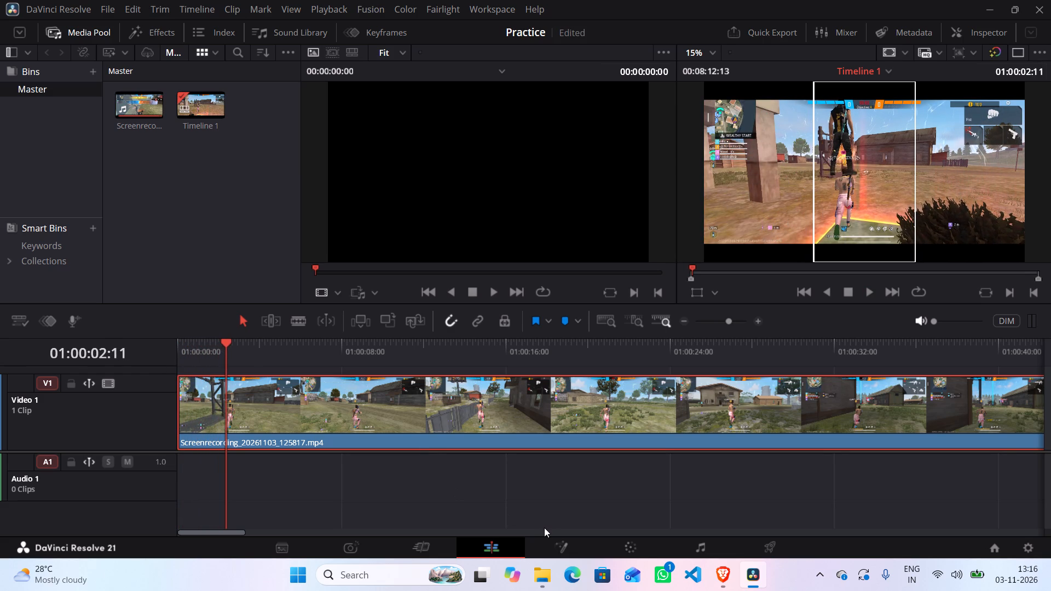
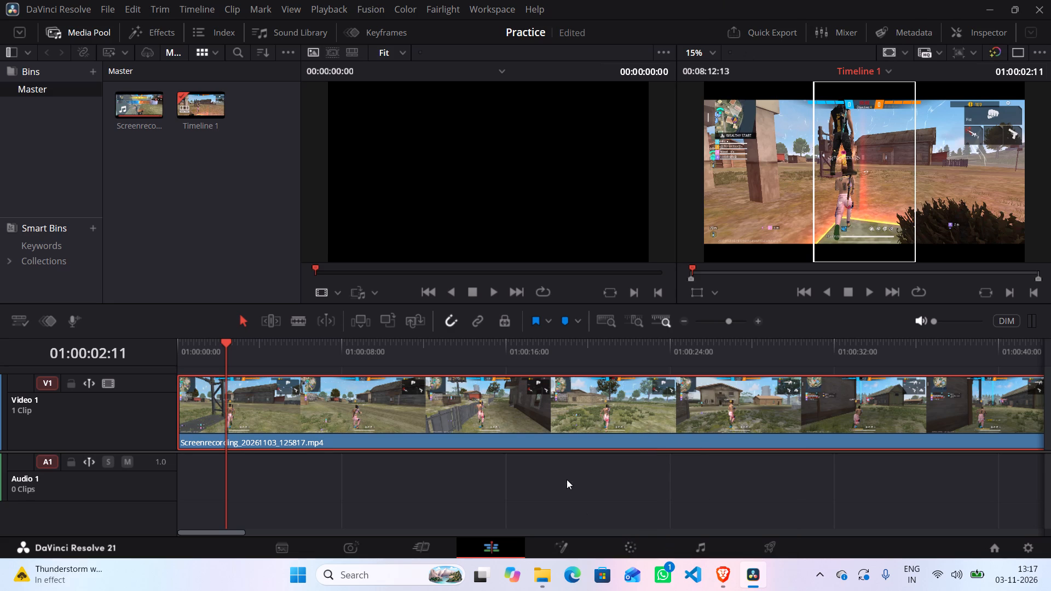
Play the video from the start of the timeline and split the clip at 01:00:49:16, around the player's elimination.
left_click_drag(227, 341, 169, 343)
key("space")
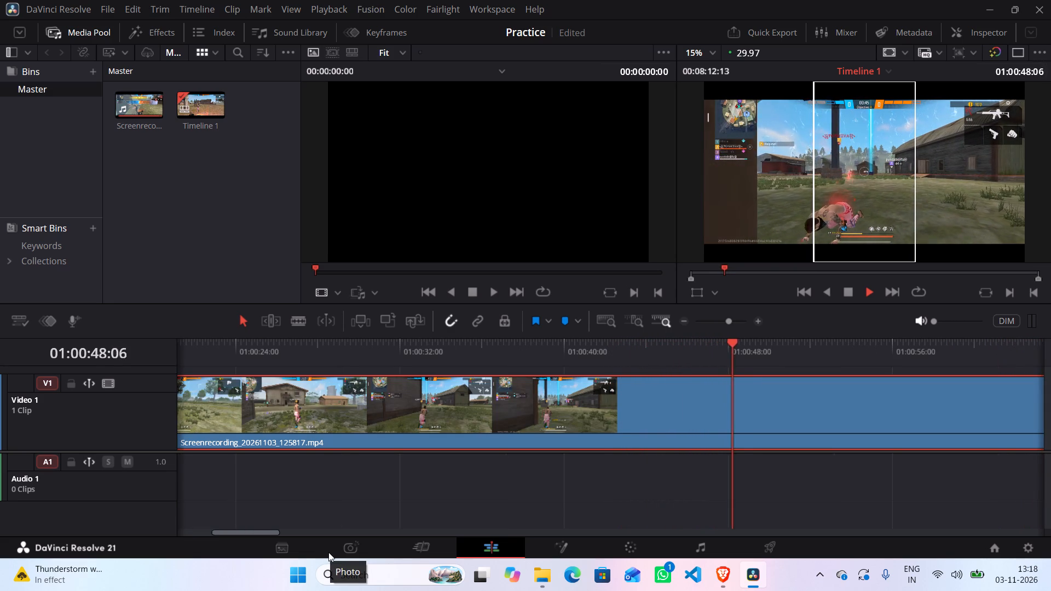
key("space")
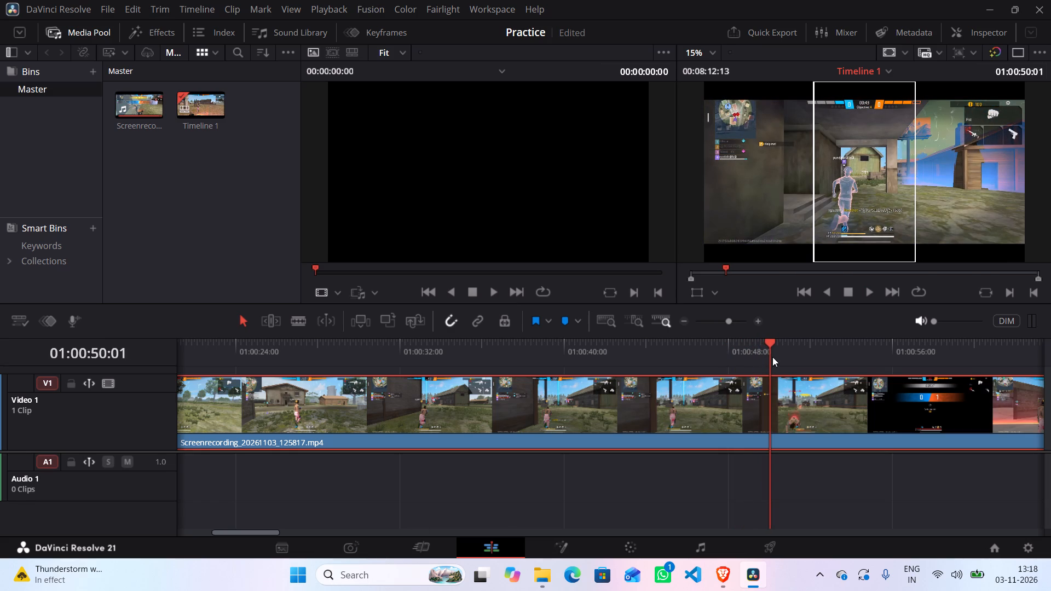
left_click_drag(770, 344, 760, 344)
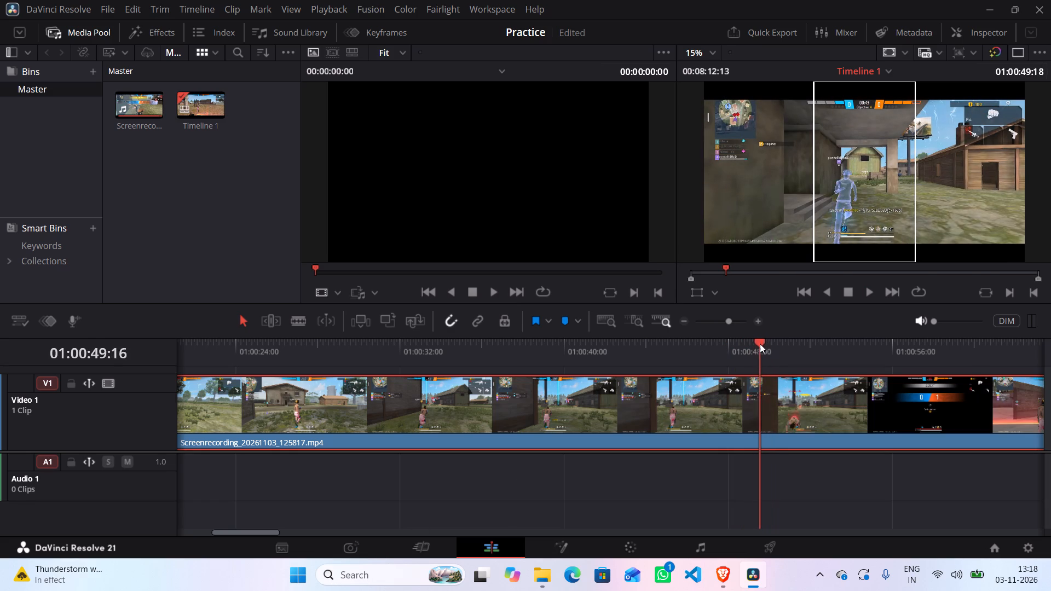
left_click_drag(760, 344, 746, 352)
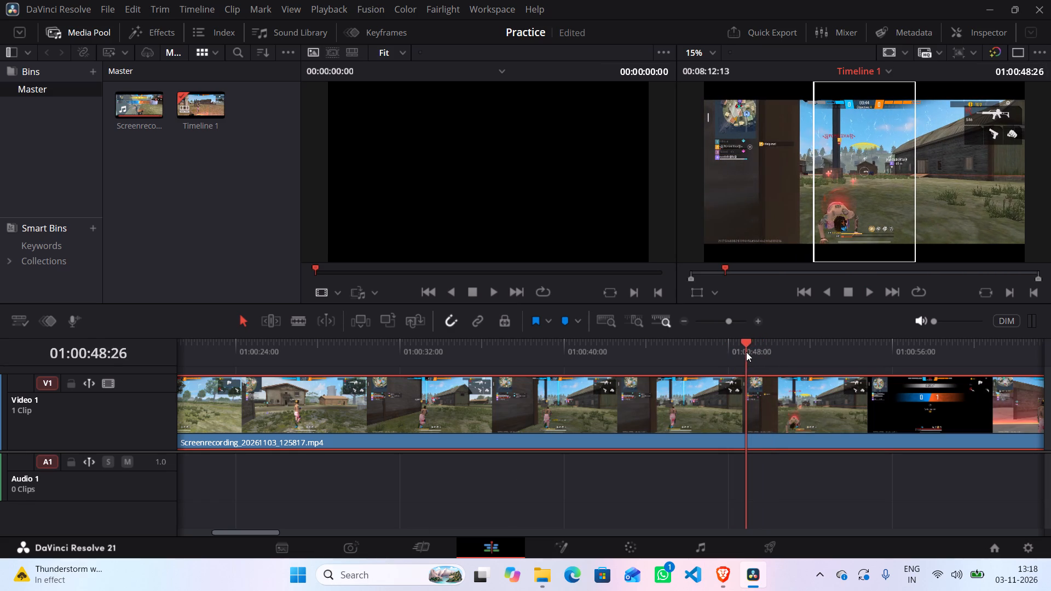
left_click_drag(746, 352, 758, 353)
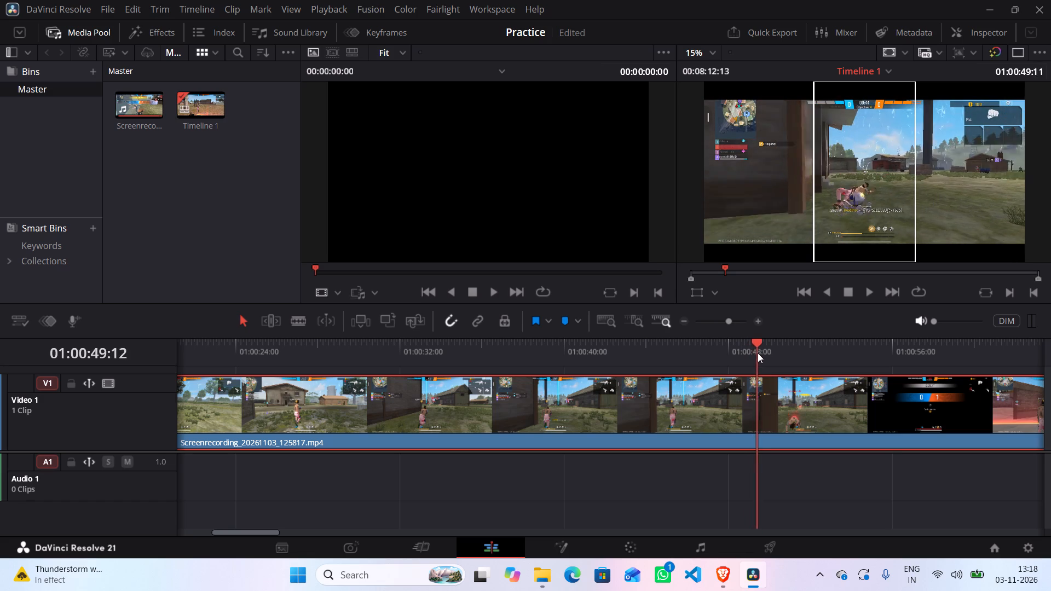
left_click_drag(758, 353, 760, 354)
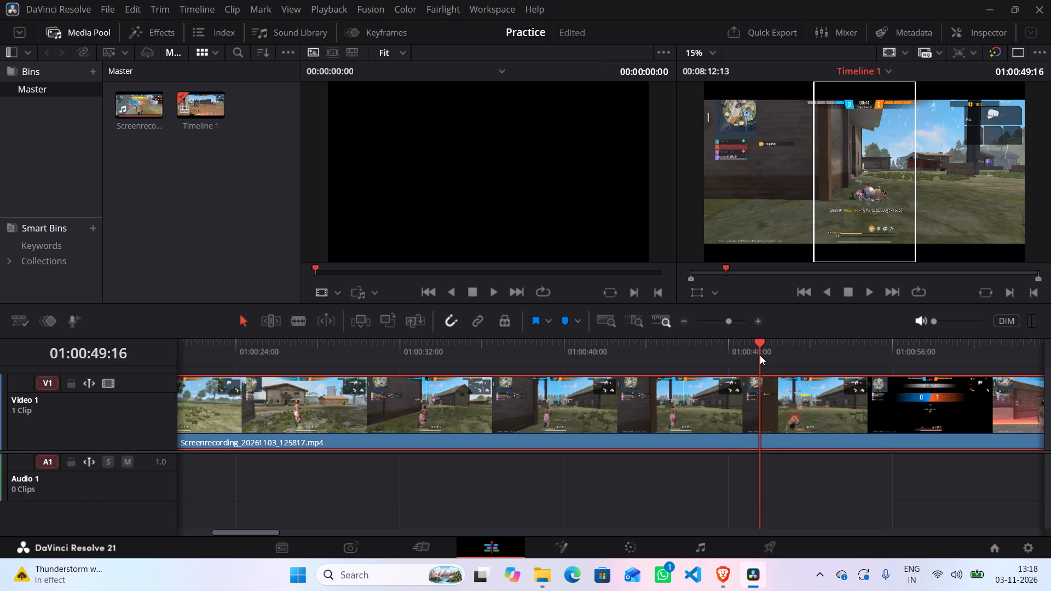
key("ctrl+b")
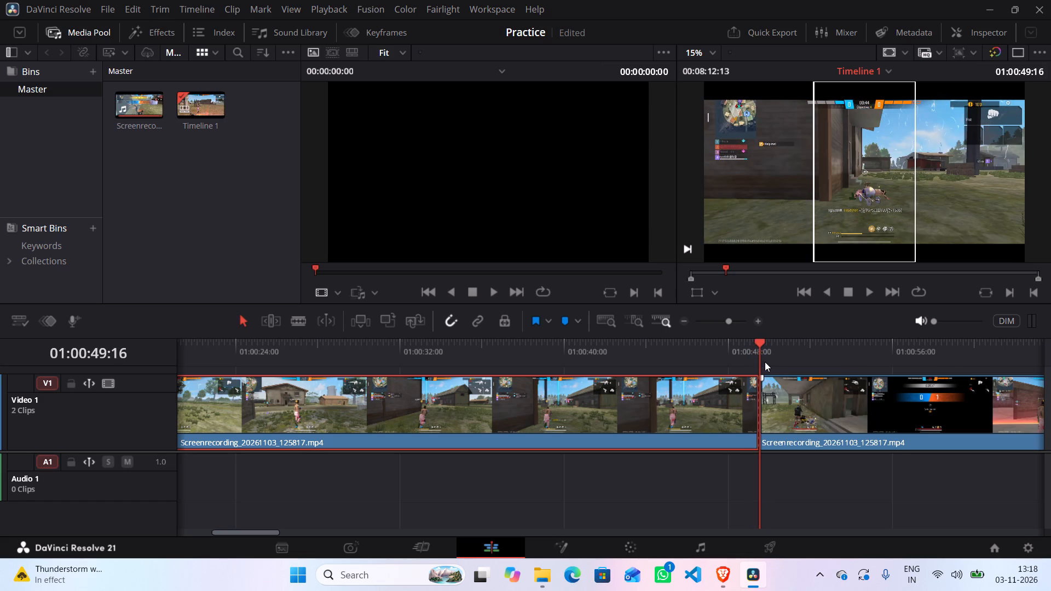
Play on from the first cut and split the Video 1 clip again at 01:01:27:20, at the next round's start.
key("space")
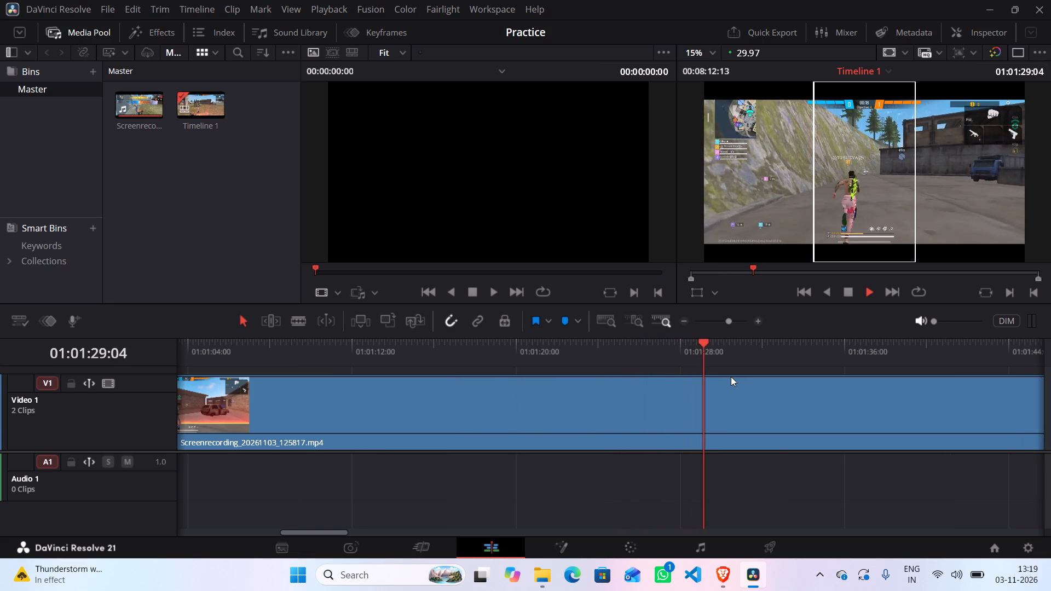
key("space")
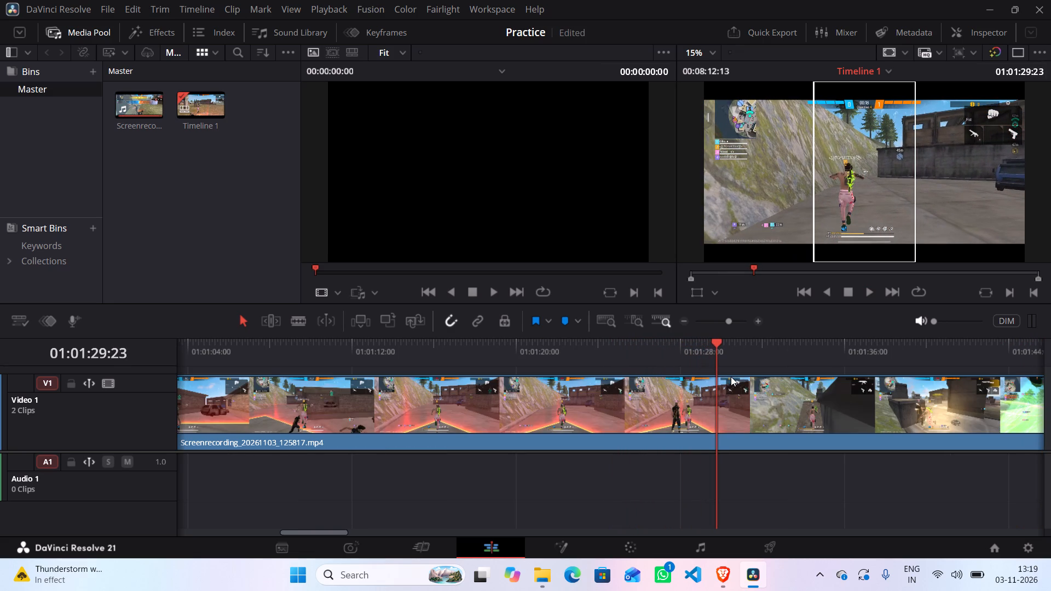
left_click_drag(717, 341, 692, 351)
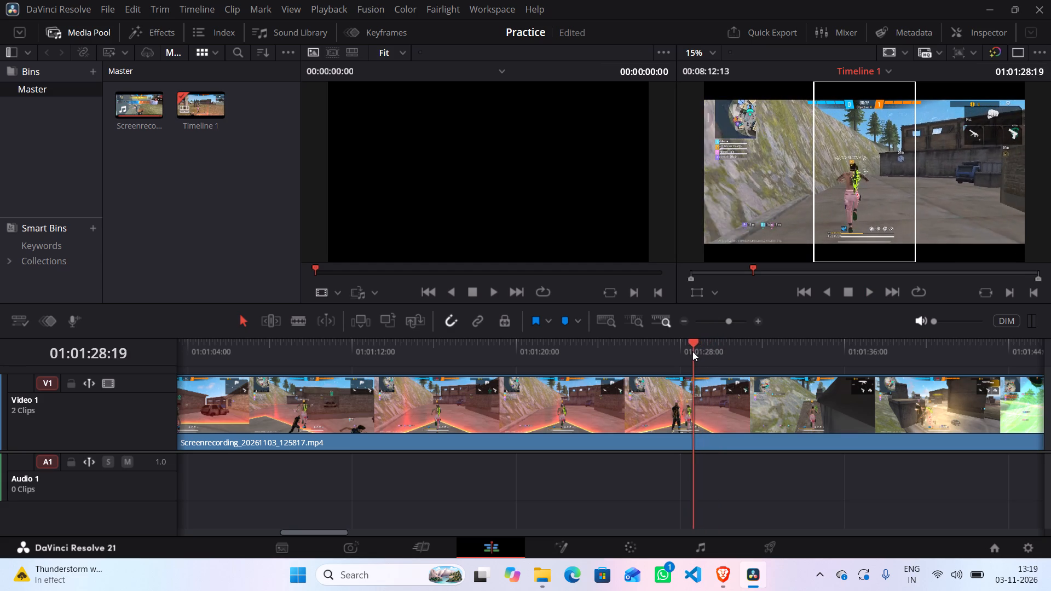
left_click_drag(692, 351, 670, 367)
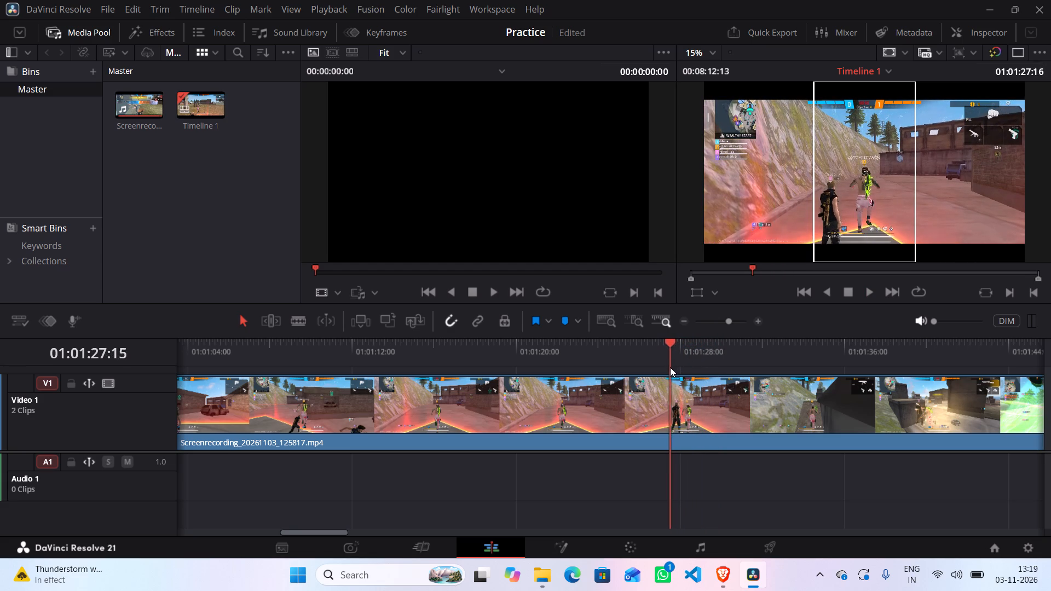
left_click_drag(670, 367, 662, 369)
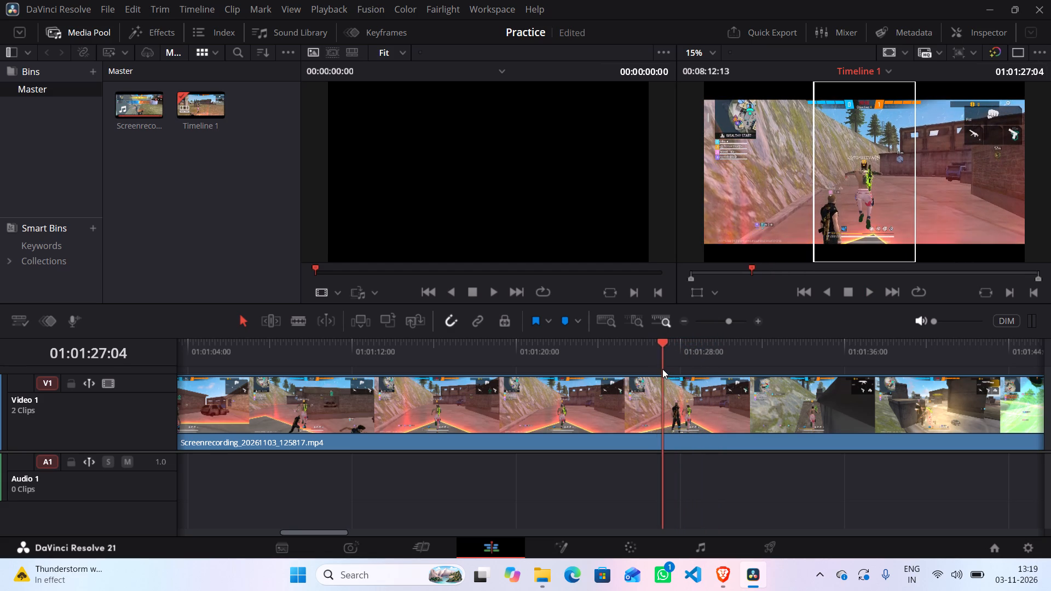
left_click_drag(662, 369, 673, 366)
left_click(673, 366)
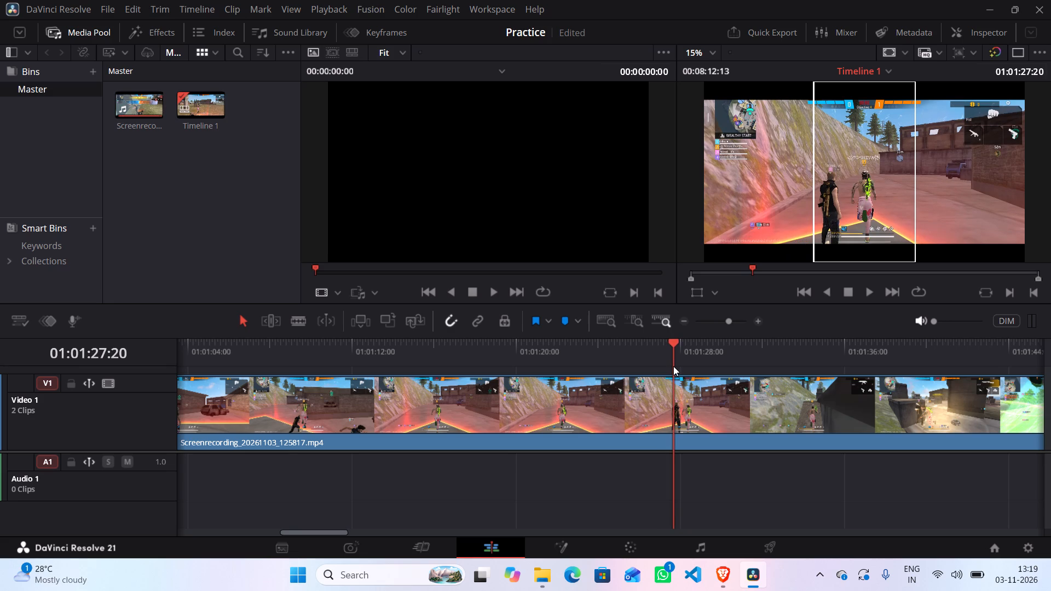
key("ctrl+b")
Delete the middle segment between the cuts at 01:00:49:16 and 01:01:27:20.
left_click(617, 418)
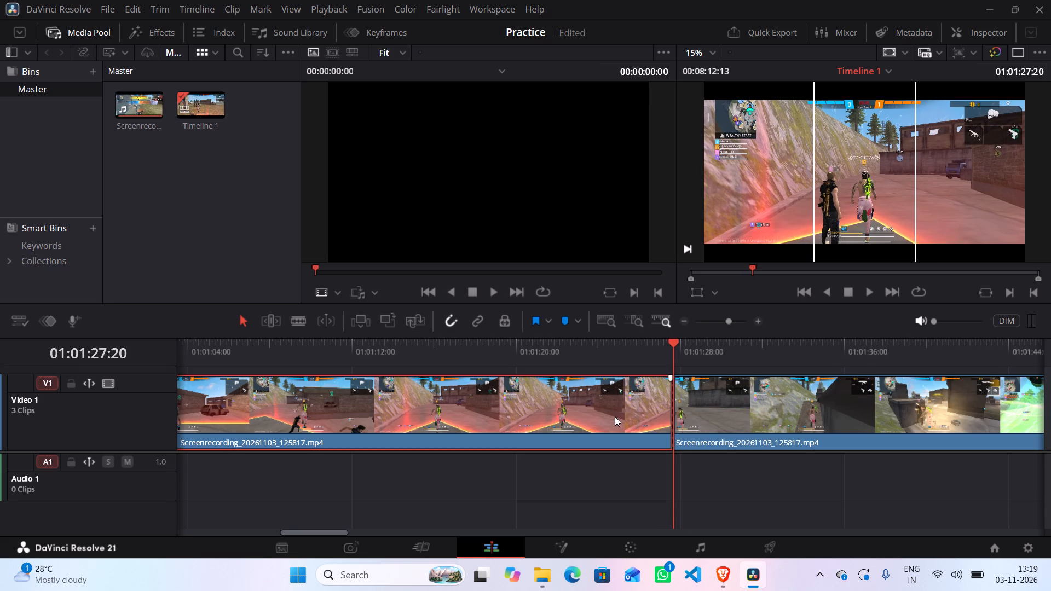
key("BackSpace")
Move the second clip back along Video 1 to meet the first clip's end at 01:00:49:16, closing the gap.
left_click_drag(694, 412, 275, 440)
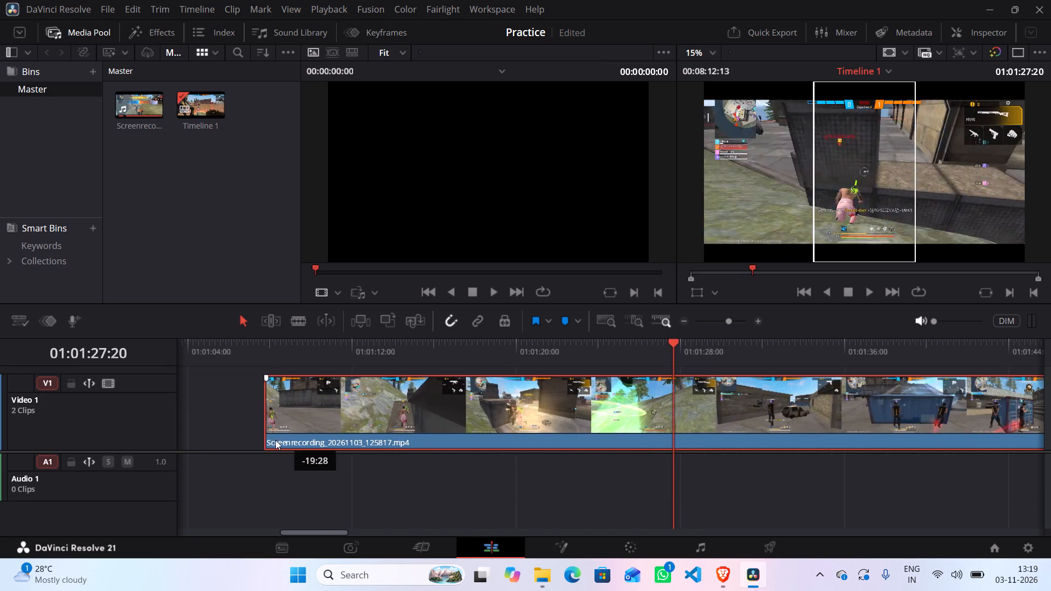
left_click_drag(275, 440, 266, 440)
left_click_drag(672, 340, 669, 342)
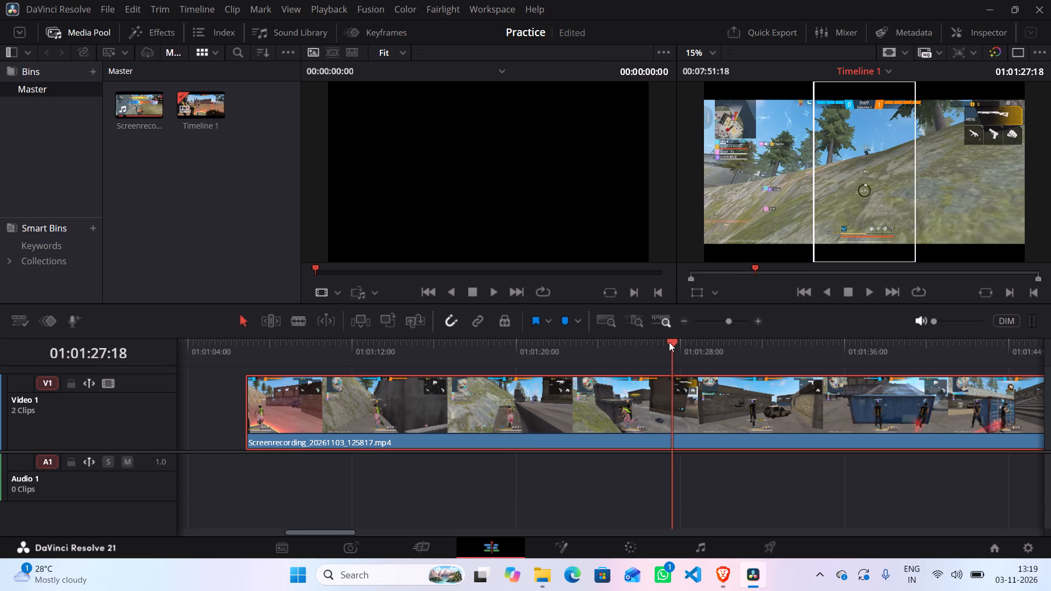
left_click_drag(669, 342, 208, 404)
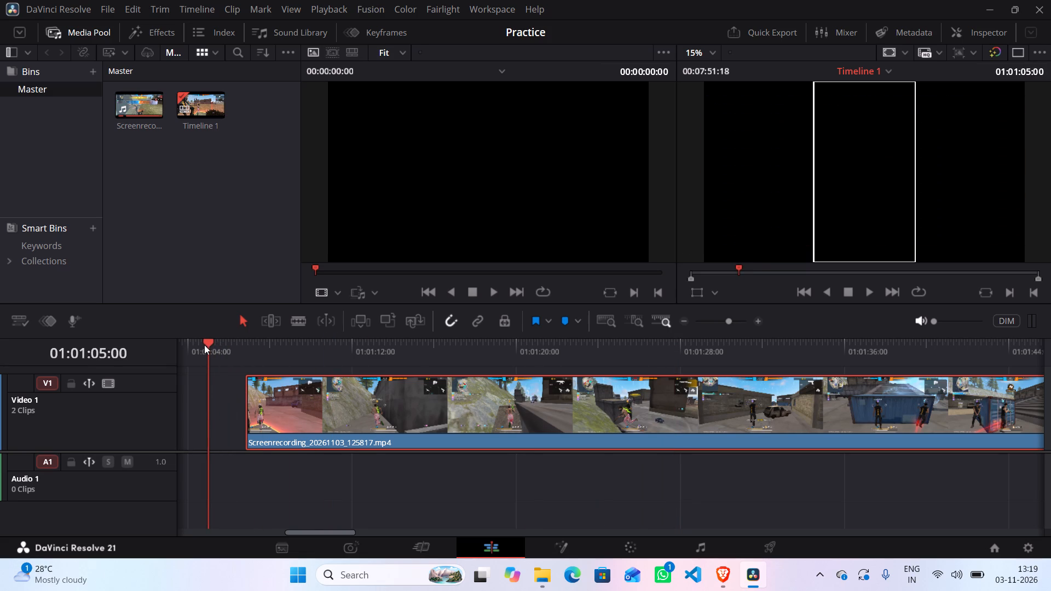
left_click_drag(207, 344, 338, 363)
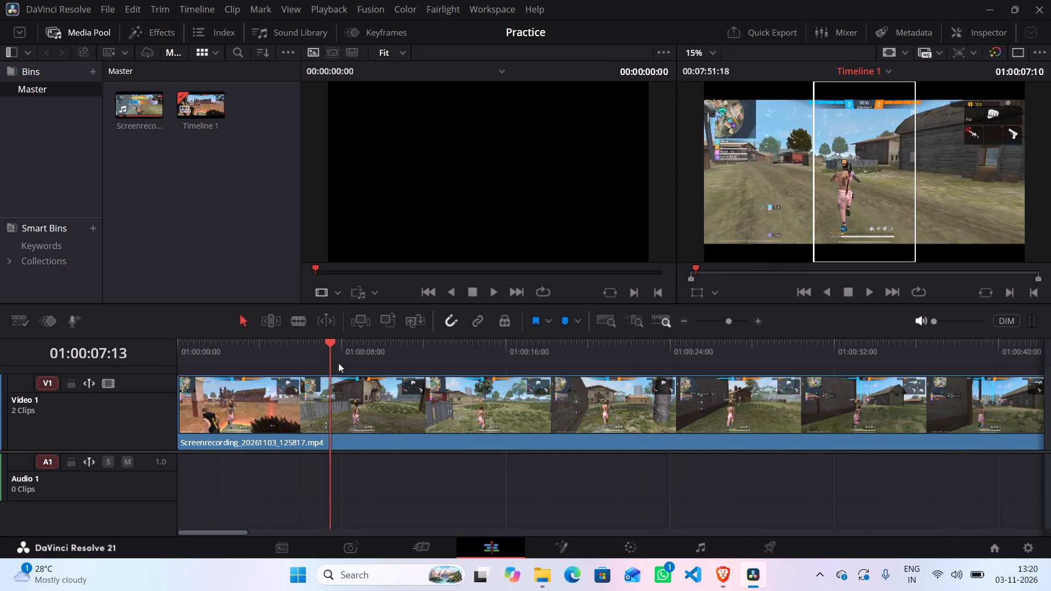
left_click_drag(338, 363, 607, 357)
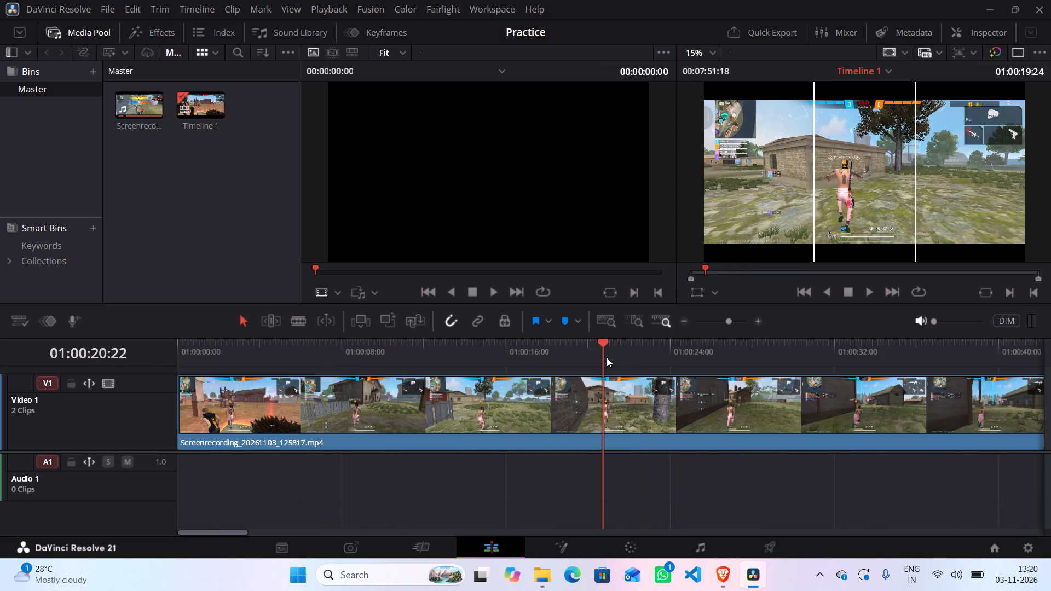
left_click_drag(607, 357, 931, 332)
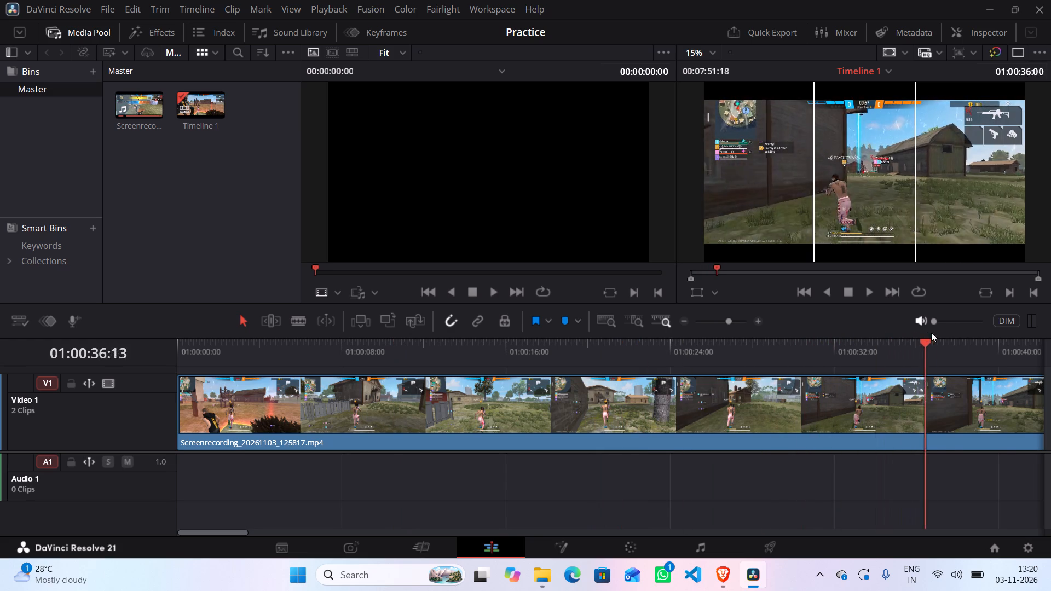
left_click_drag(931, 332, 952, 331)
left_click_drag(901, 457, 845, 475)
left_click(844, 492)
left_click_drag(925, 404, 906, 406)
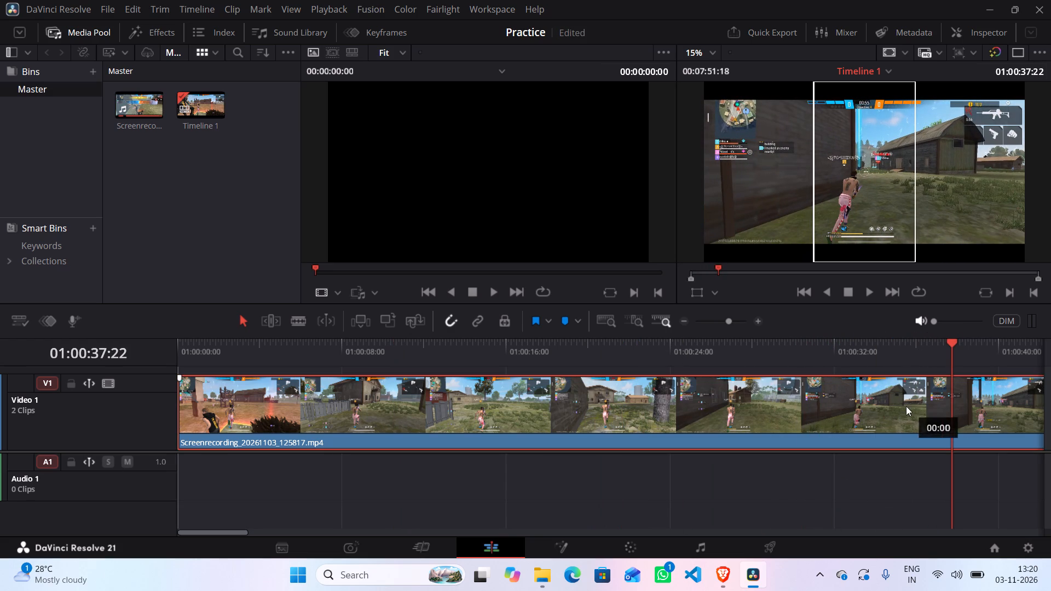
left_click_drag(906, 406, 897, 409)
left_click(840, 534)
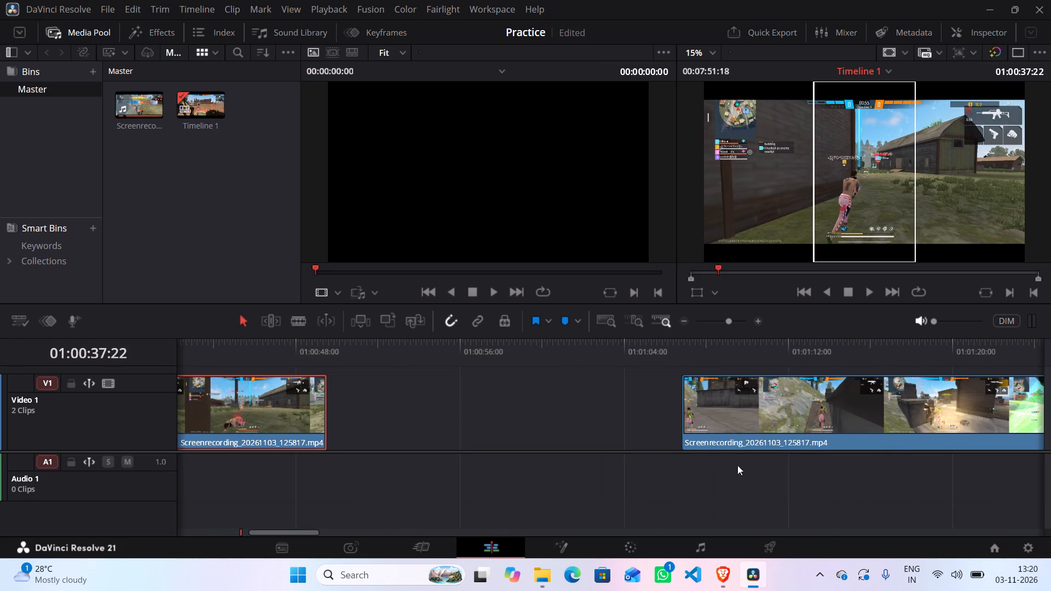
Move the second clip back along Video 1 until it meets the end of the first clip, closing the gap.
left_click(710, 428)
left_click_drag(709, 422, 438, 439)
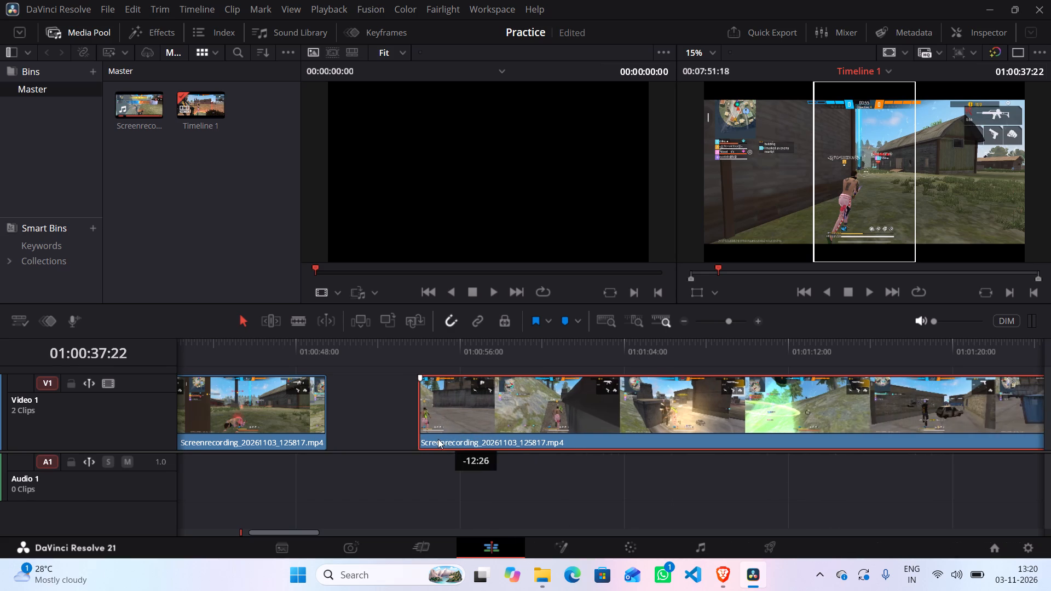
left_click_drag(438, 439, 351, 441)
left_click(343, 476)
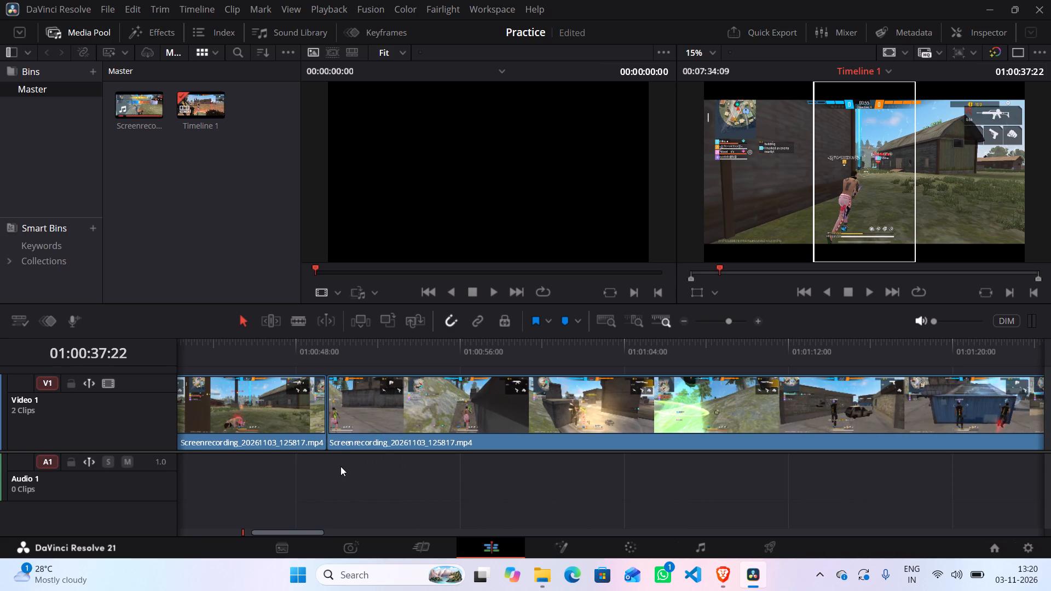
Play the end of the first clip from 01:00:37:22 and pause at 01:00:48:10, dismissing the chat notification.
left_click(264, 392)
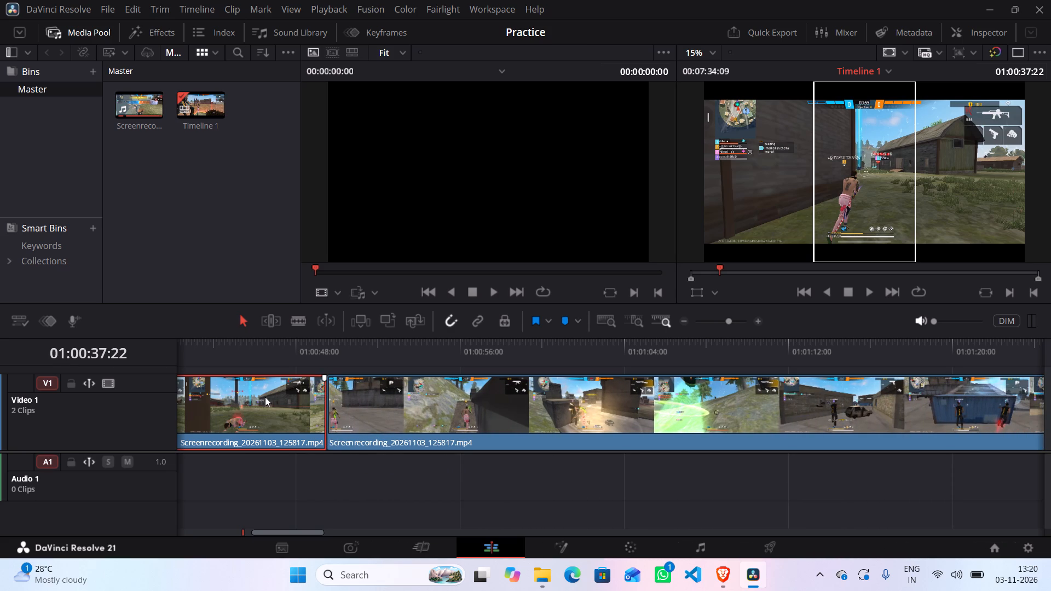
scroll(280, 360, "up", 2)
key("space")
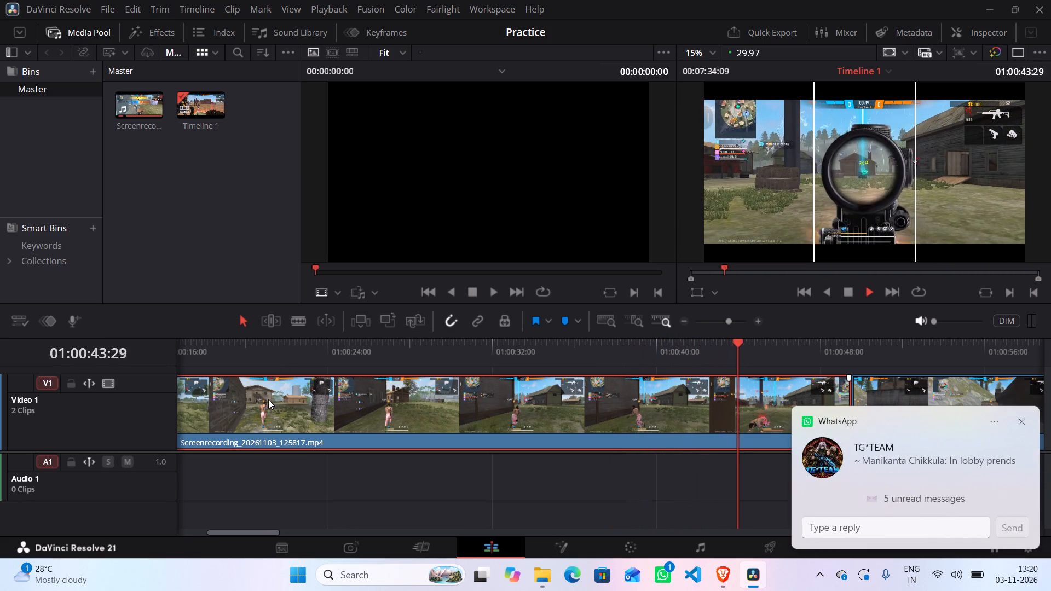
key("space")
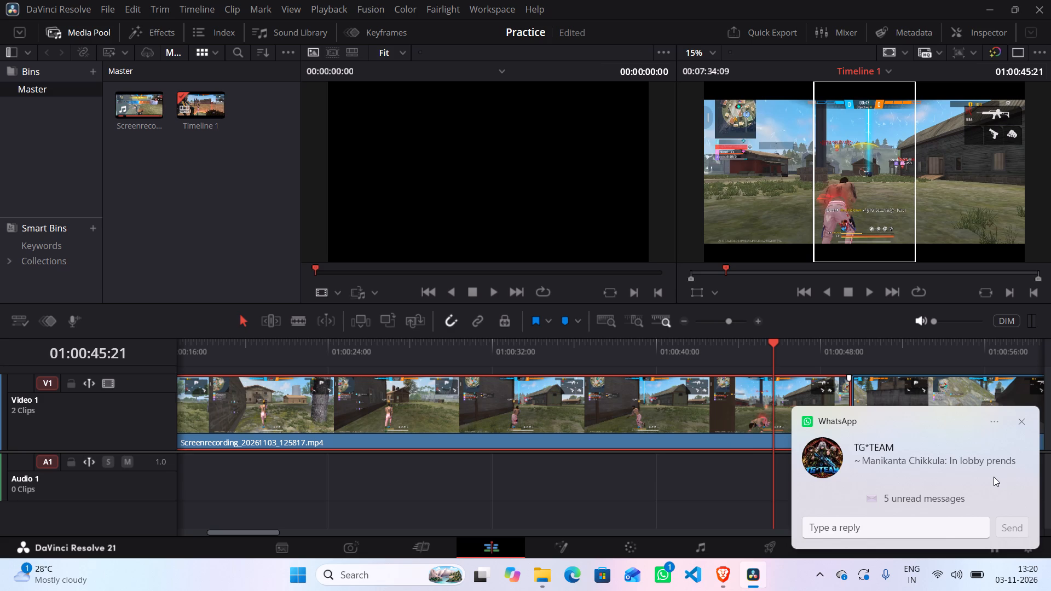
left_click(1021, 420)
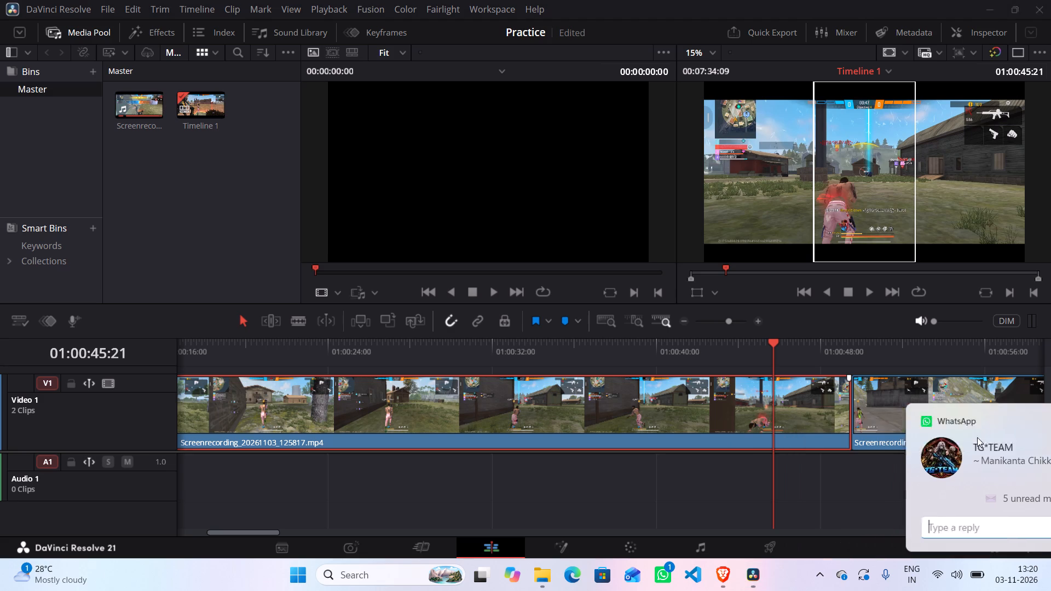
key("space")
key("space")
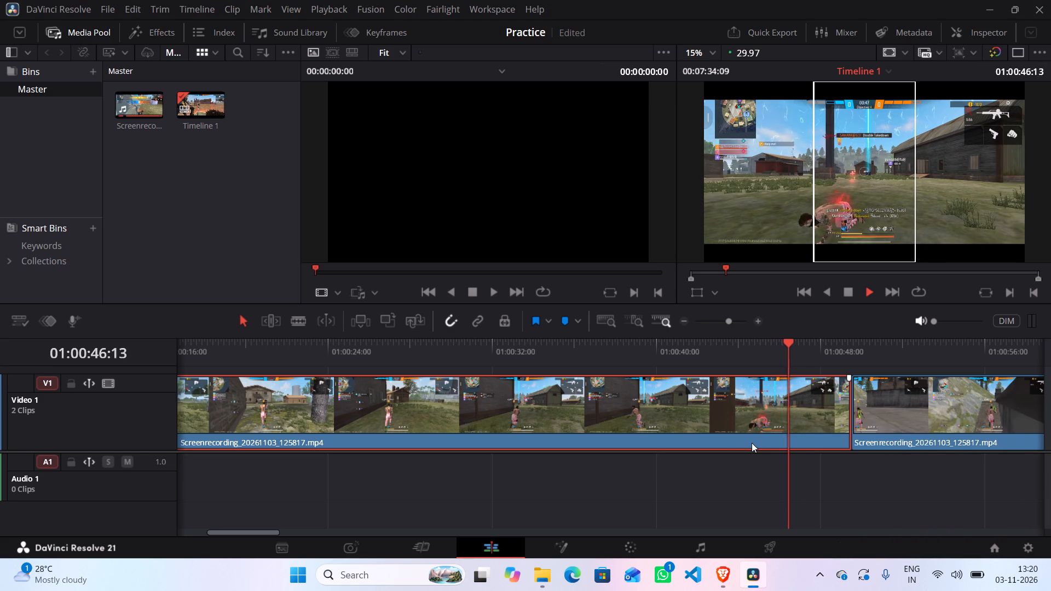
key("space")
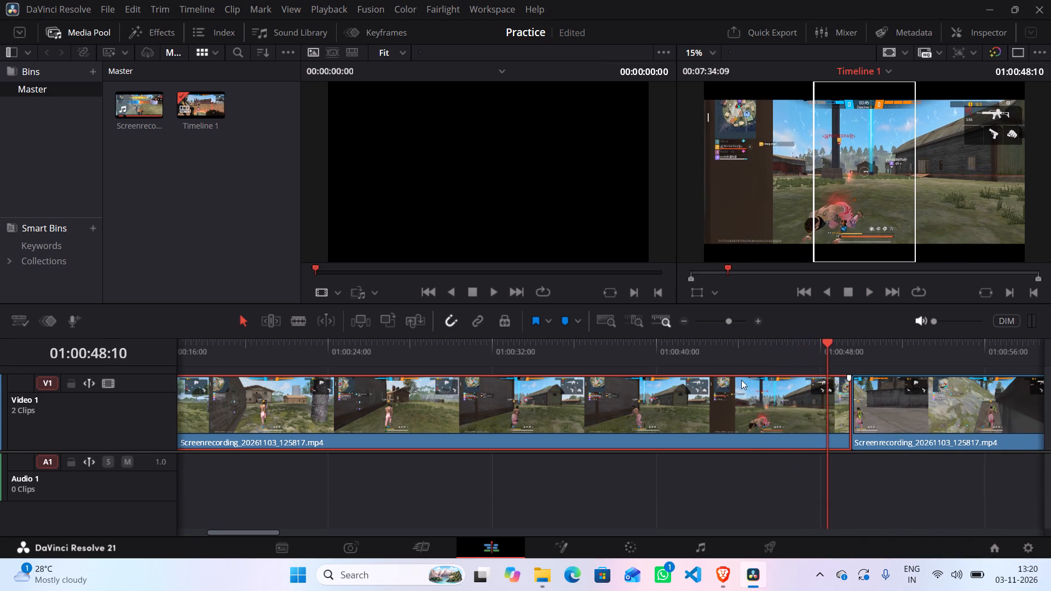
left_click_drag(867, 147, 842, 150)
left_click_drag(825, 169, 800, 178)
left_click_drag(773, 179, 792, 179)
Switch the Edit page to single-viewer mode, showing only the timeline viewer.
left_click(1017, 55)
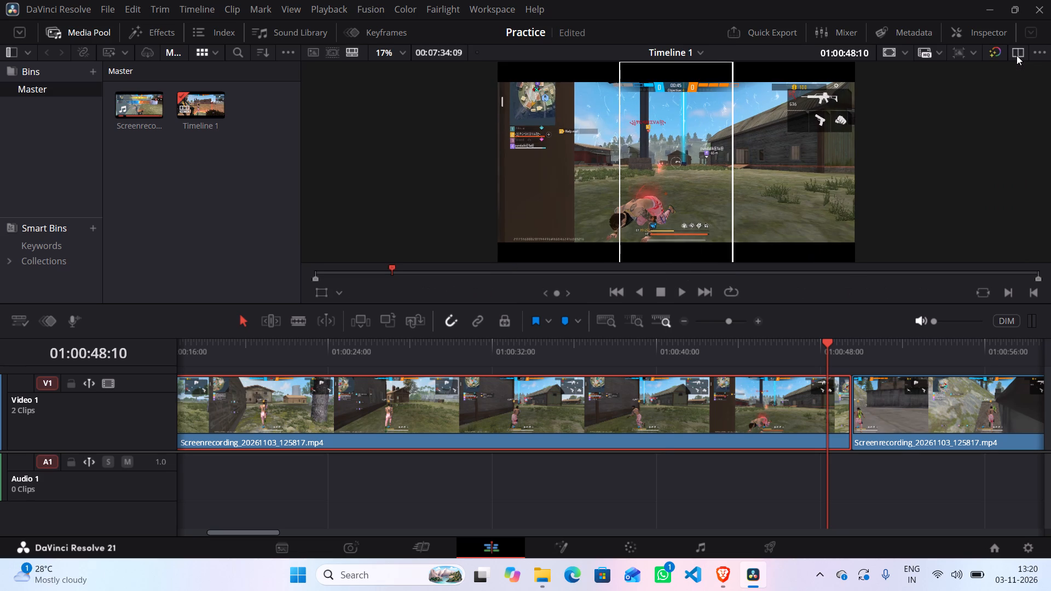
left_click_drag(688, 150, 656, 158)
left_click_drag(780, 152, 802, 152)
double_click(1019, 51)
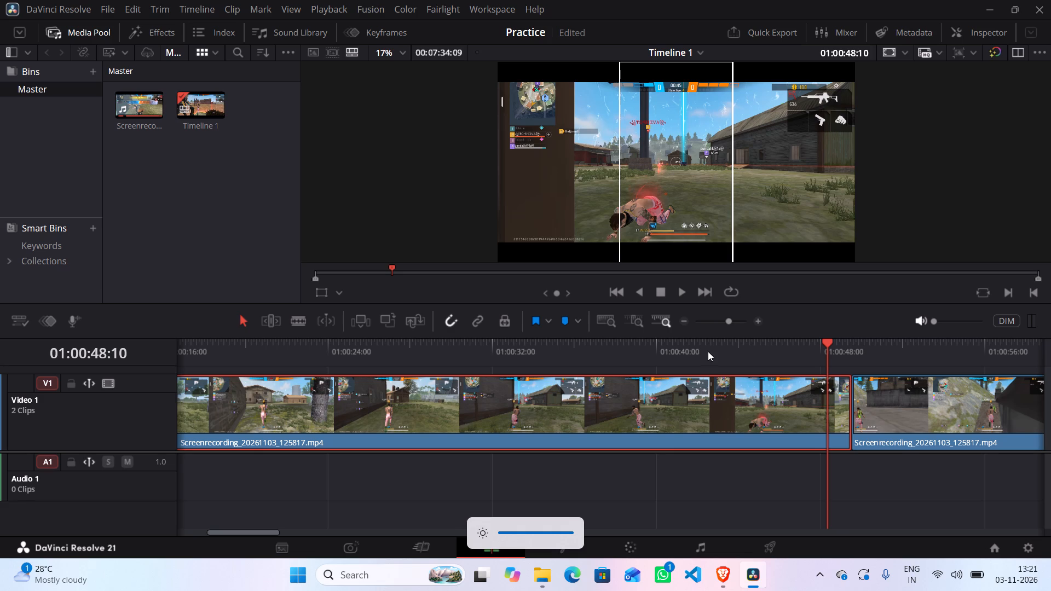
Play across the joined clips and split the second clip at 01:01:12:21, around the player's next elimination.
key("space")
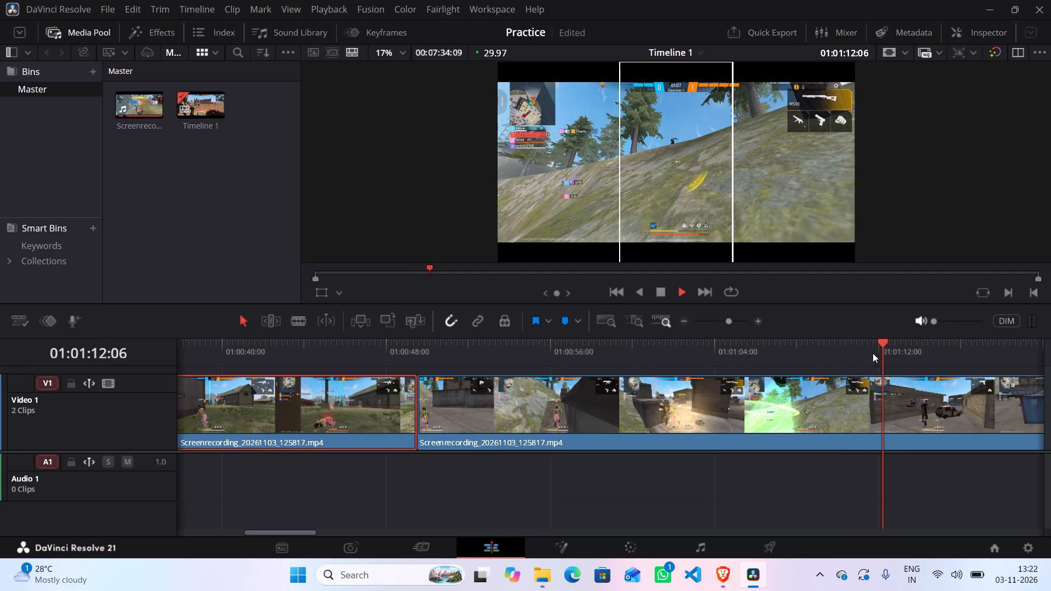
key("space")
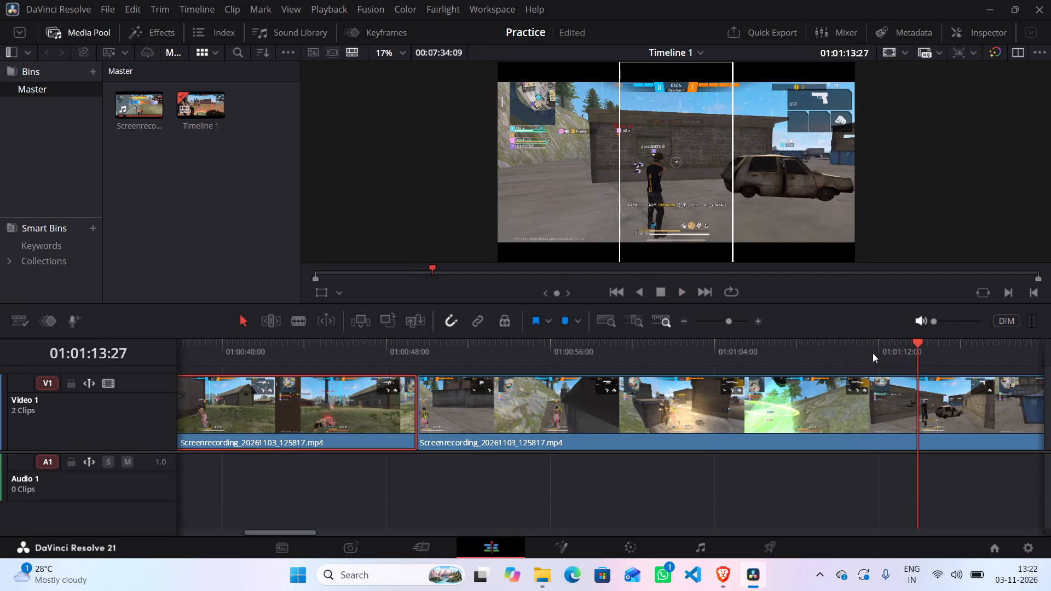
left_click_drag(914, 343, 907, 344)
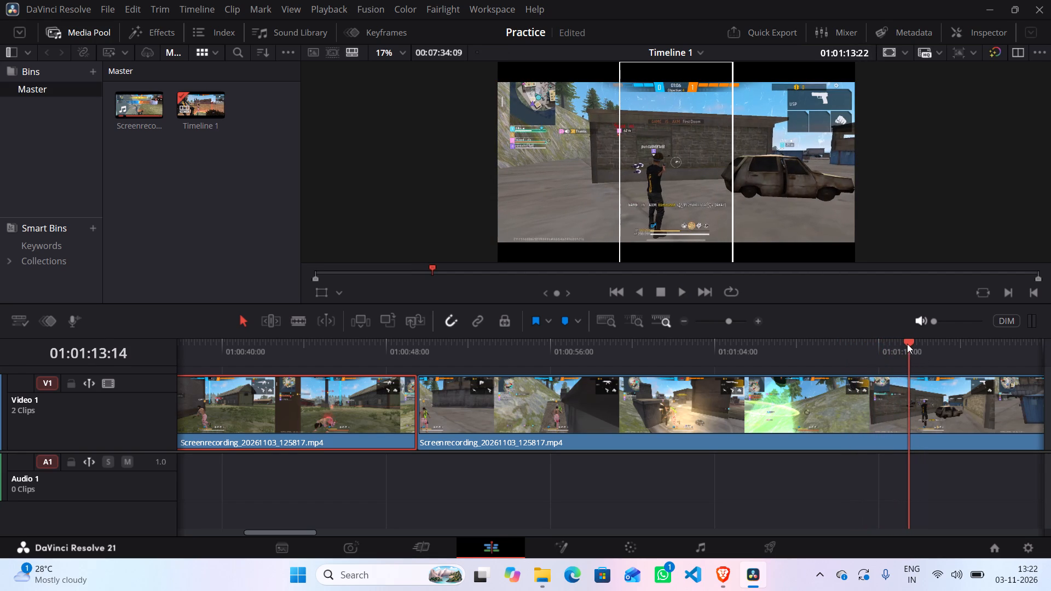
left_click_drag(907, 344, 887, 349)
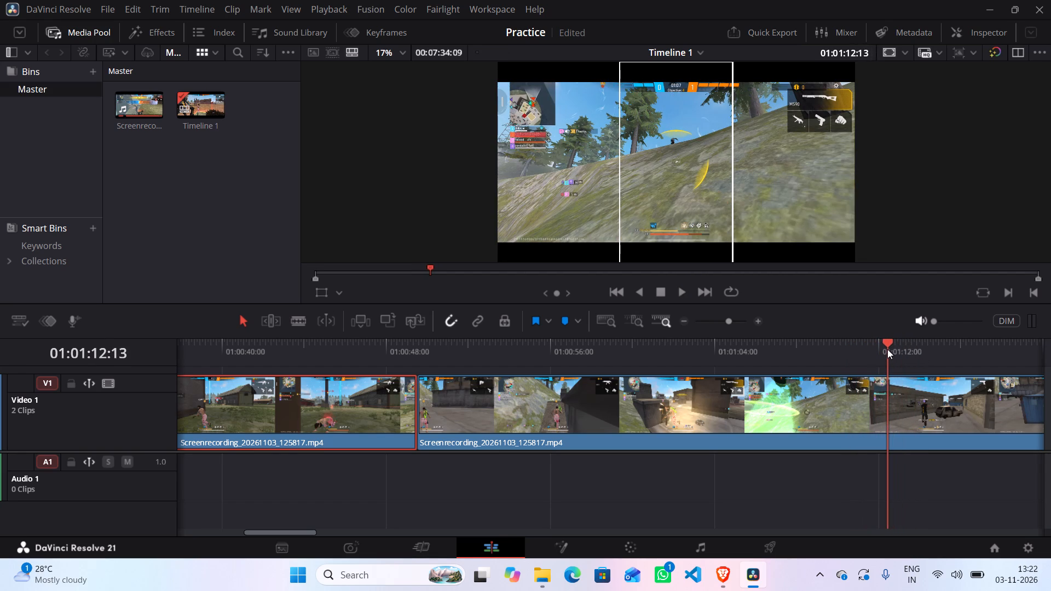
left_click_drag(887, 349, 898, 350)
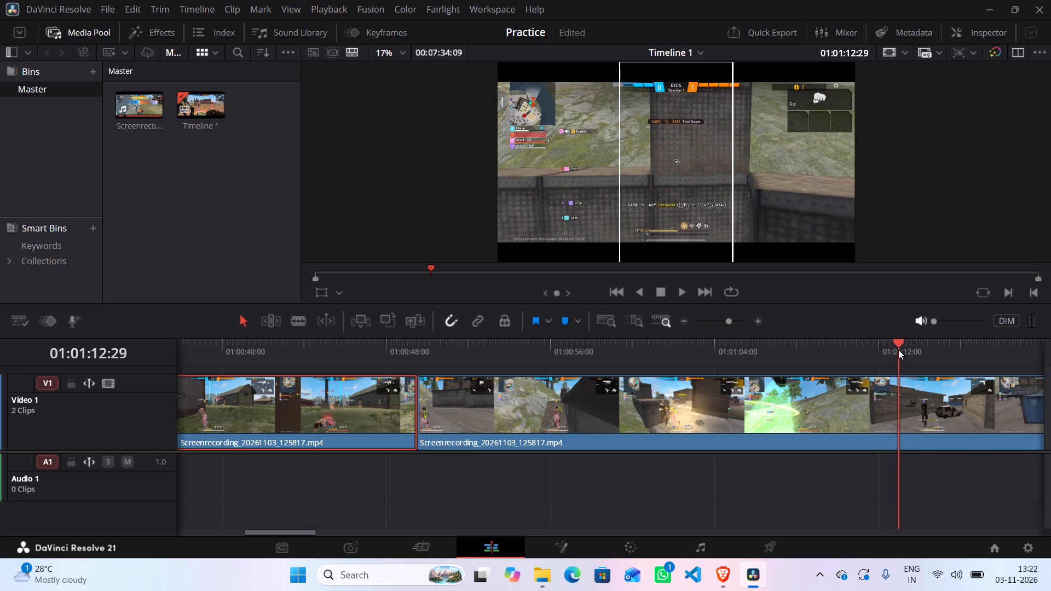
left_click_drag(898, 350, 893, 355)
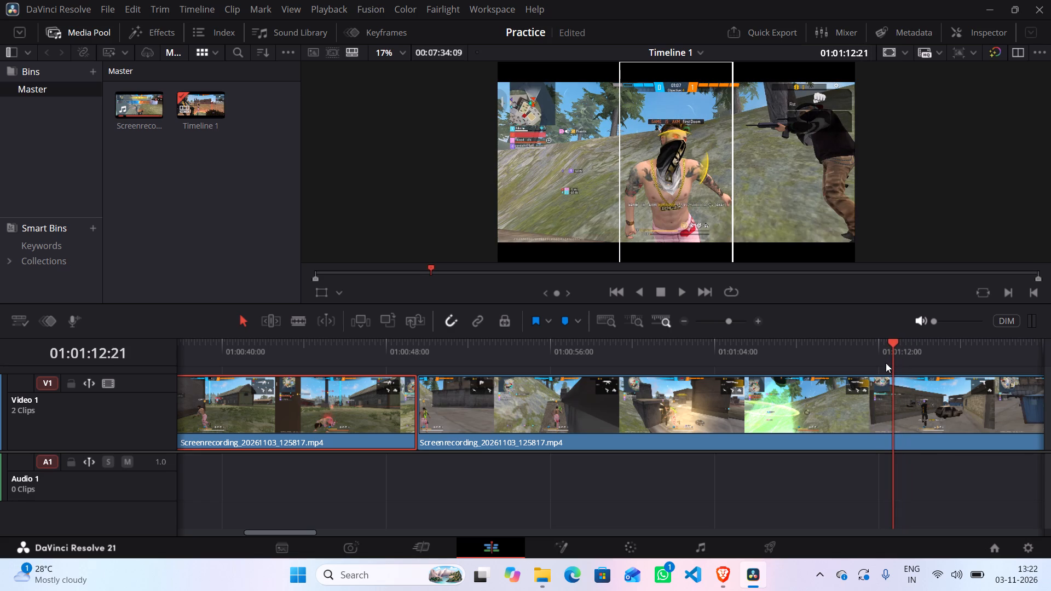
key("ctrl+b")
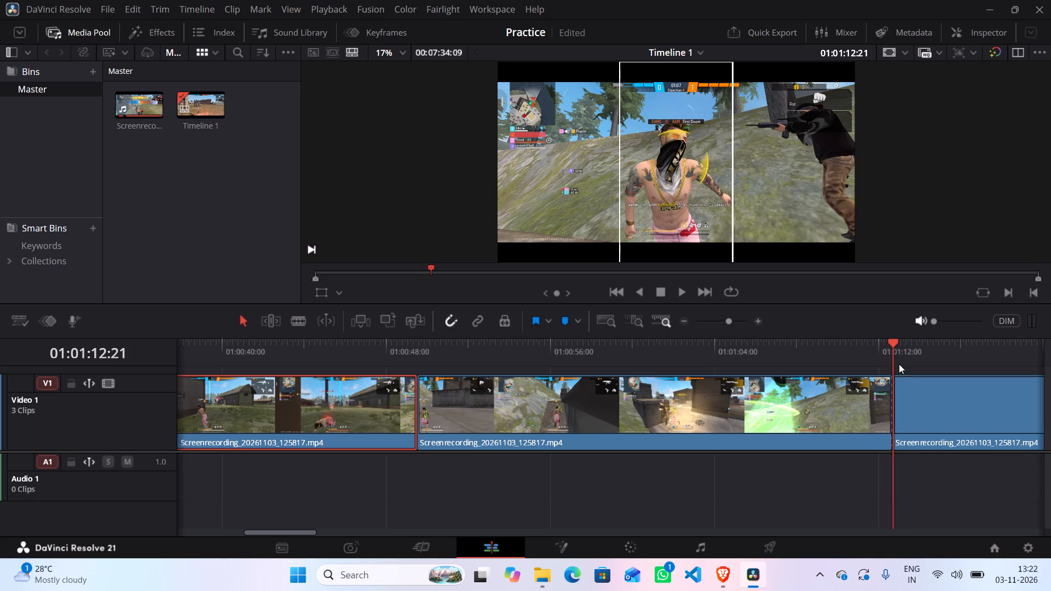
Review the footage after the cut at 01:01:12:21 and split the last Video 1 clip at 01:01:25:10, beside the blue container.
key("space")
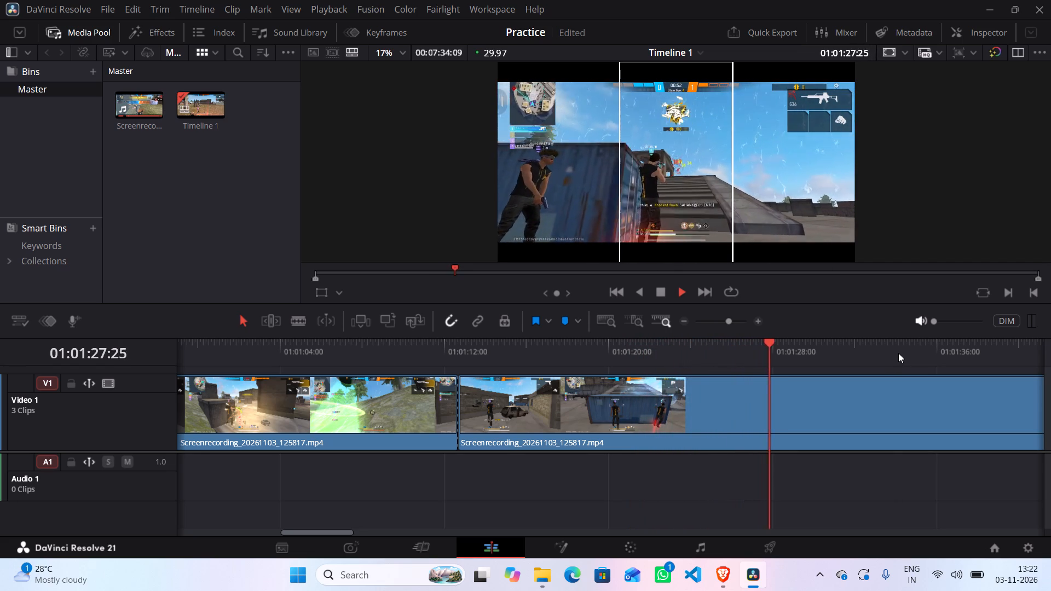
key("space")
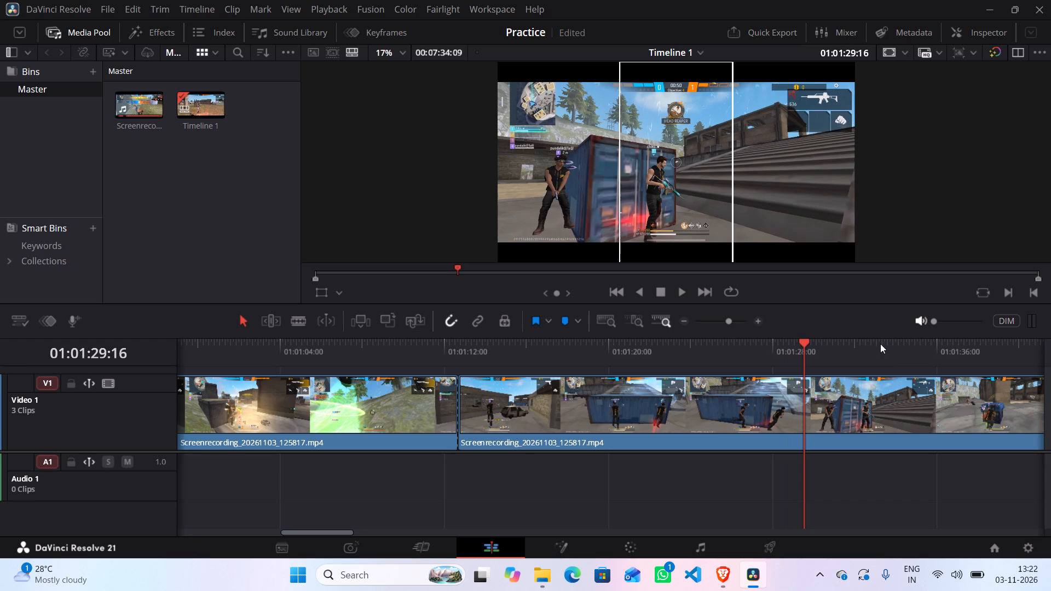
left_click_drag(803, 340, 753, 345)
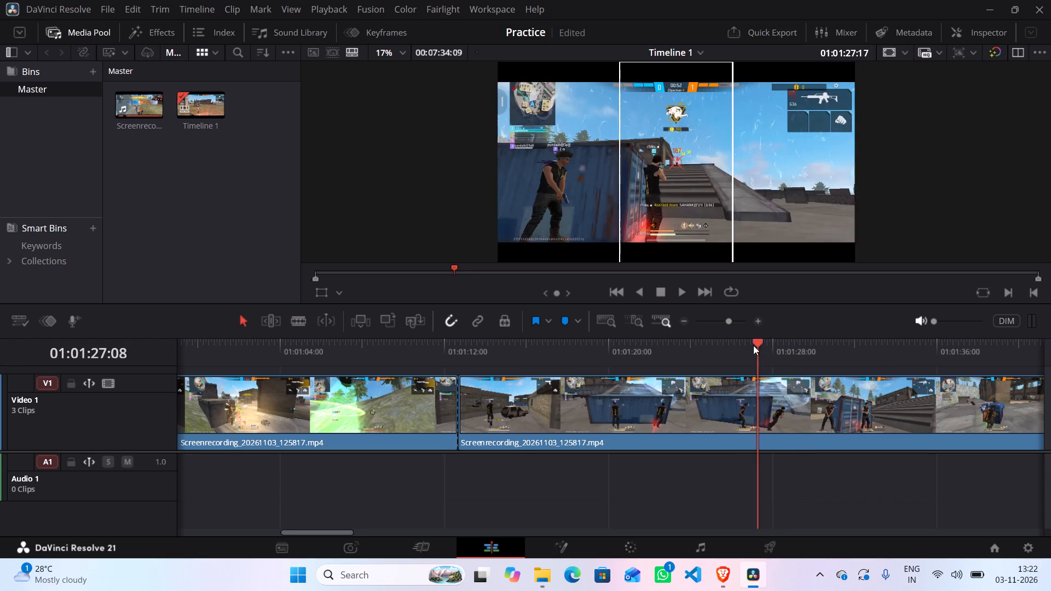
left_click_drag(753, 345, 679, 354)
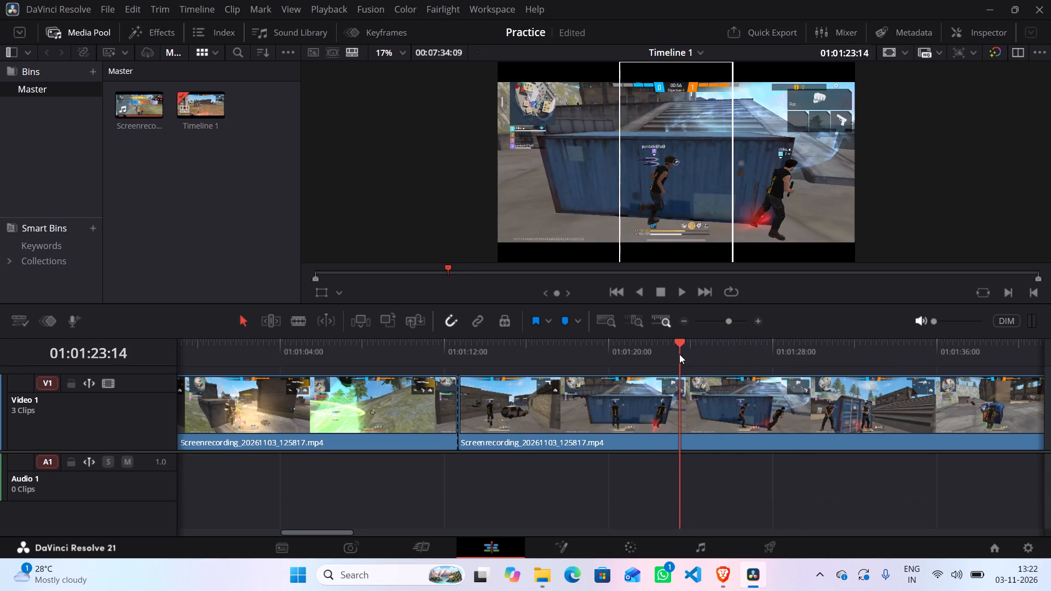
left_click_drag(679, 354, 693, 356)
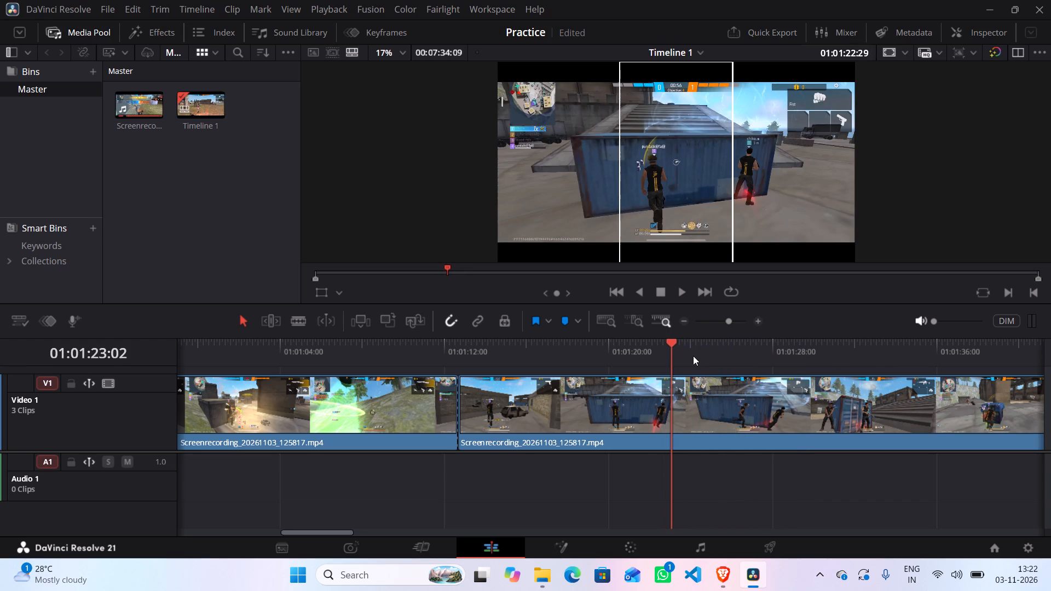
left_click_drag(693, 356, 706, 355)
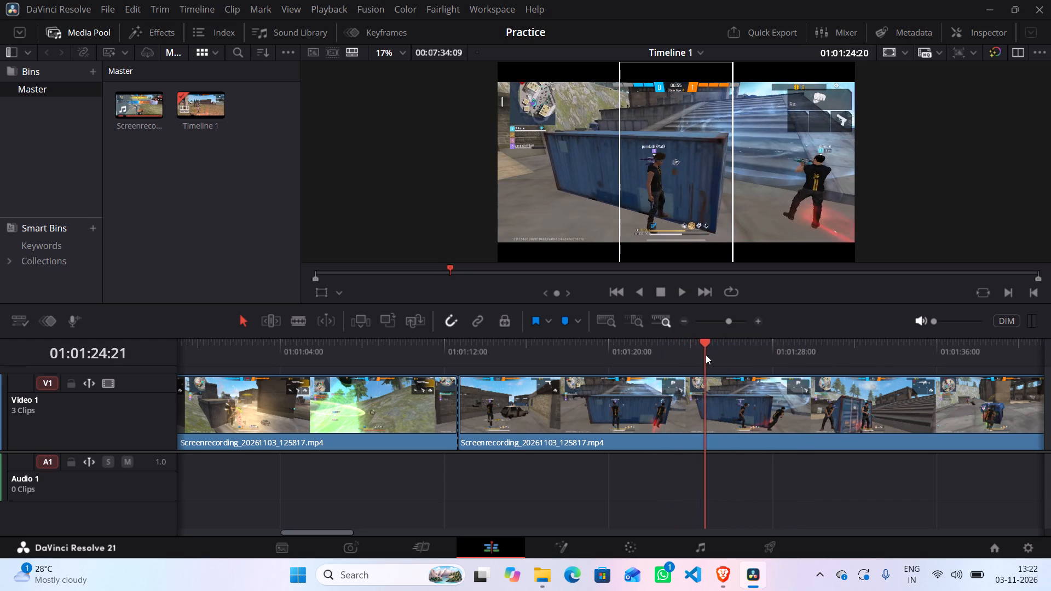
left_click_drag(706, 355, 726, 354)
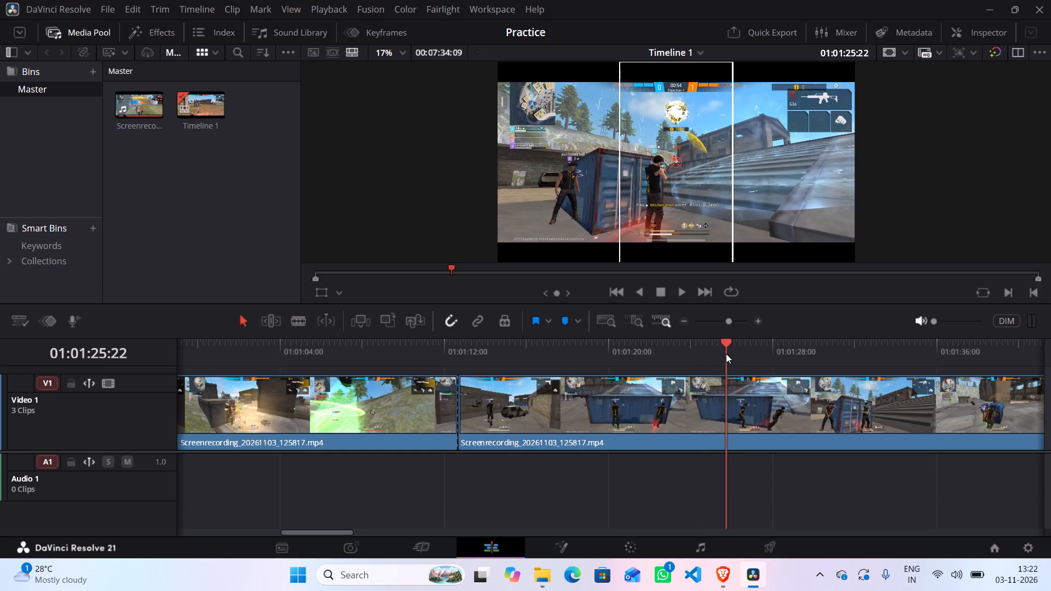
left_click_drag(726, 354, 718, 357)
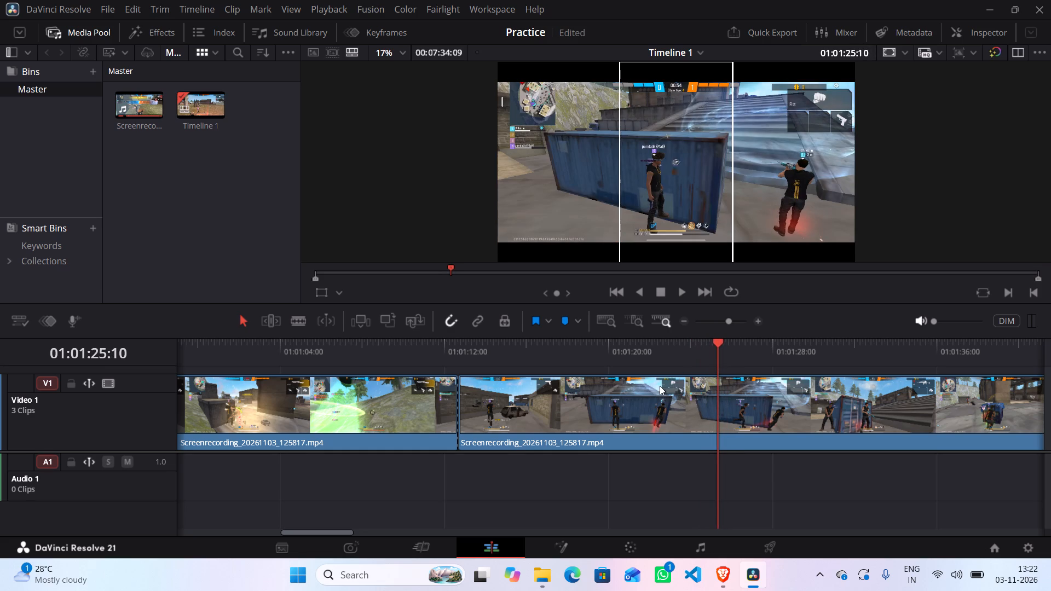
key("ctrl+b")
Delete the segment between 01:01:12:21 and 01:01:25:10, and move the following clip back to 01:01:12:21 to close the gap.
left_click(649, 419)
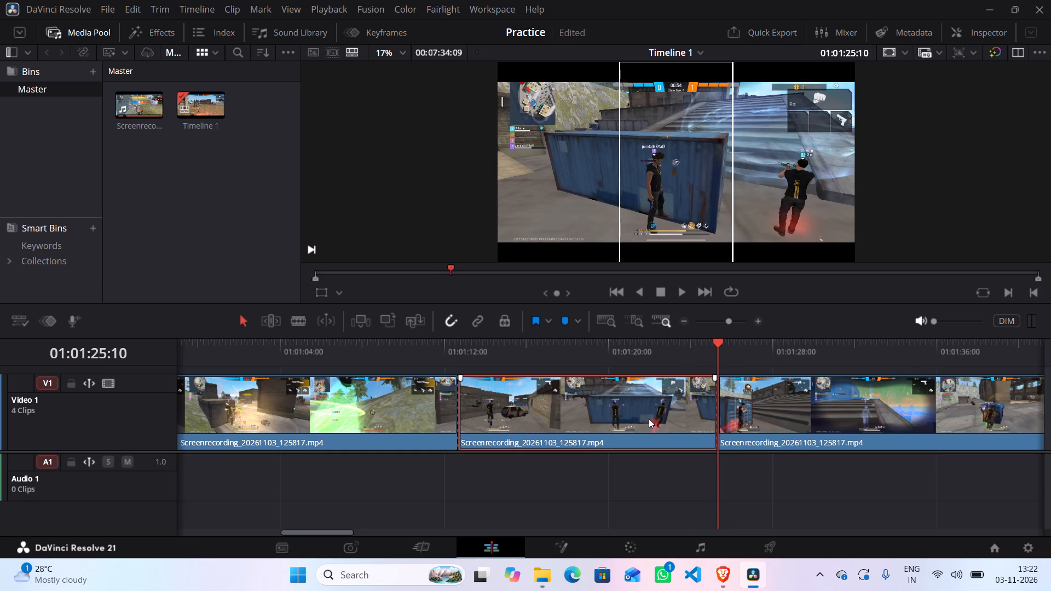
key("BackSpace")
left_click_drag(800, 404, 603, 410)
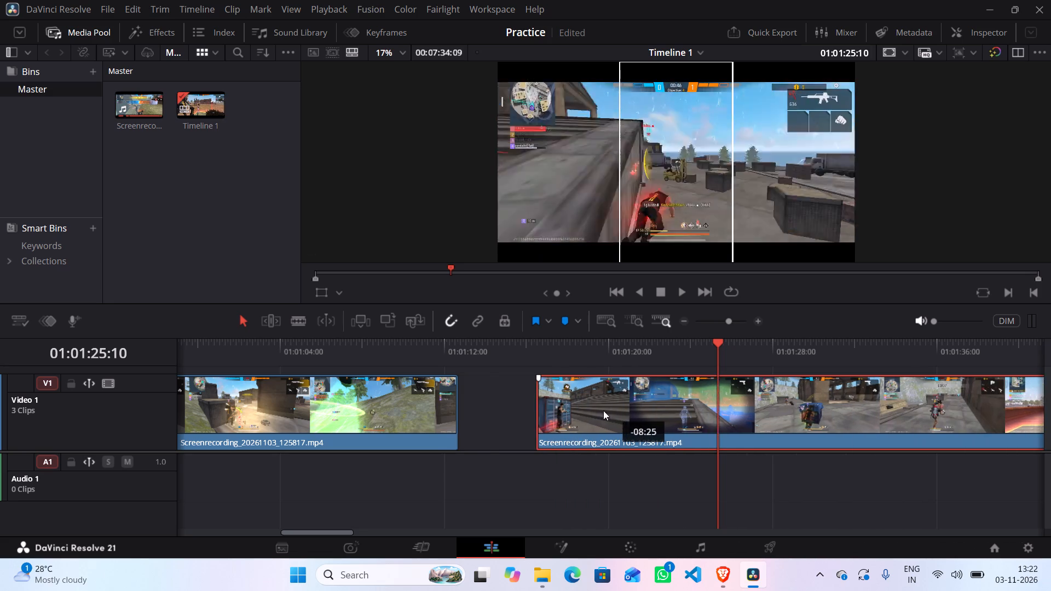
left_click_drag(603, 410, 543, 409)
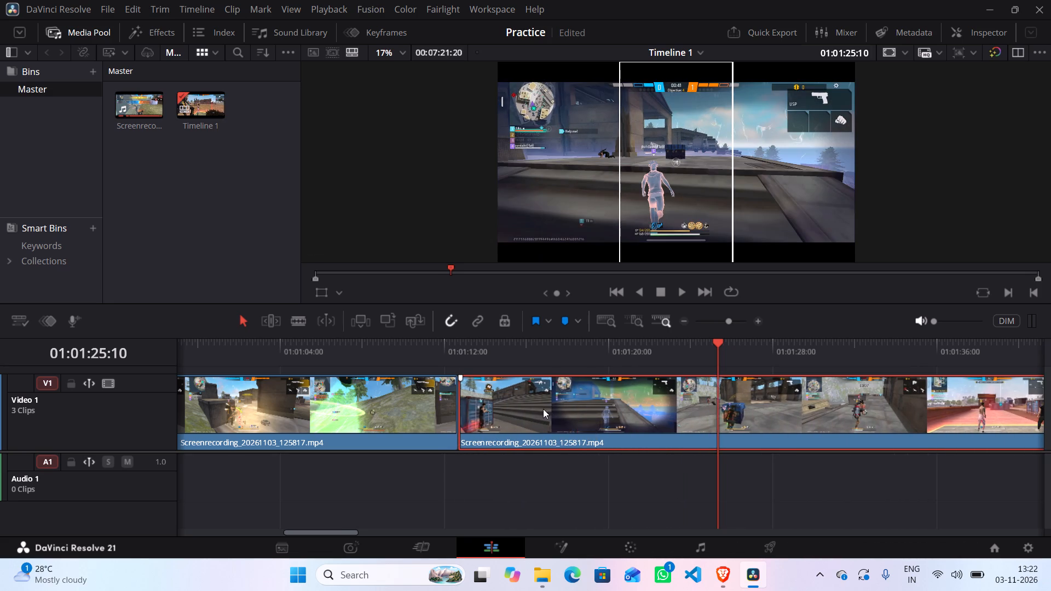
Review the moved clip from its start and split it at 01:01:19:06, where the player runs up the steps.
left_click_drag(719, 343, 598, 362)
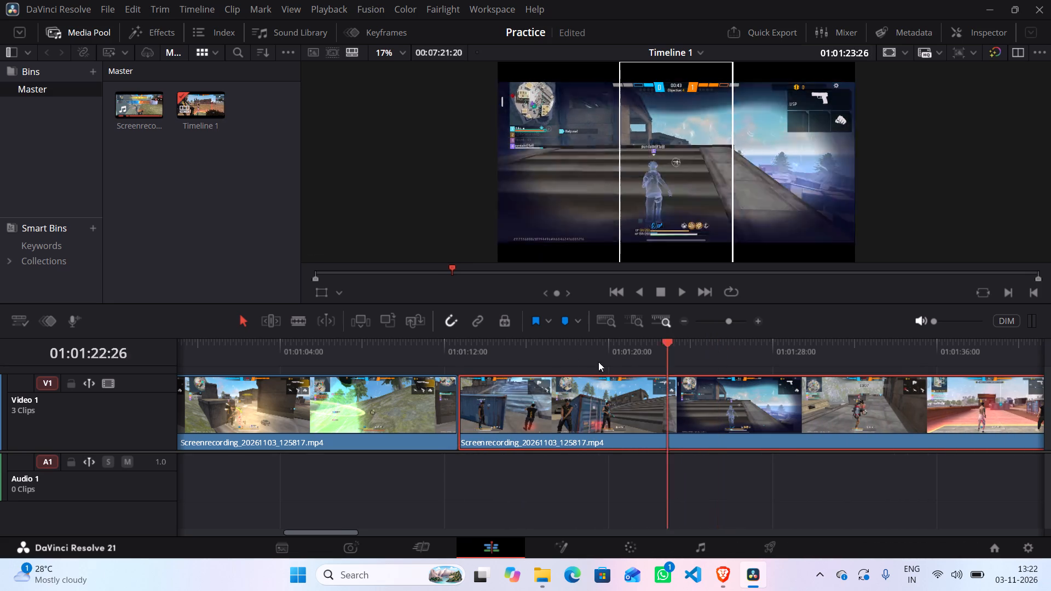
left_click_drag(598, 362, 398, 402)
key("space")
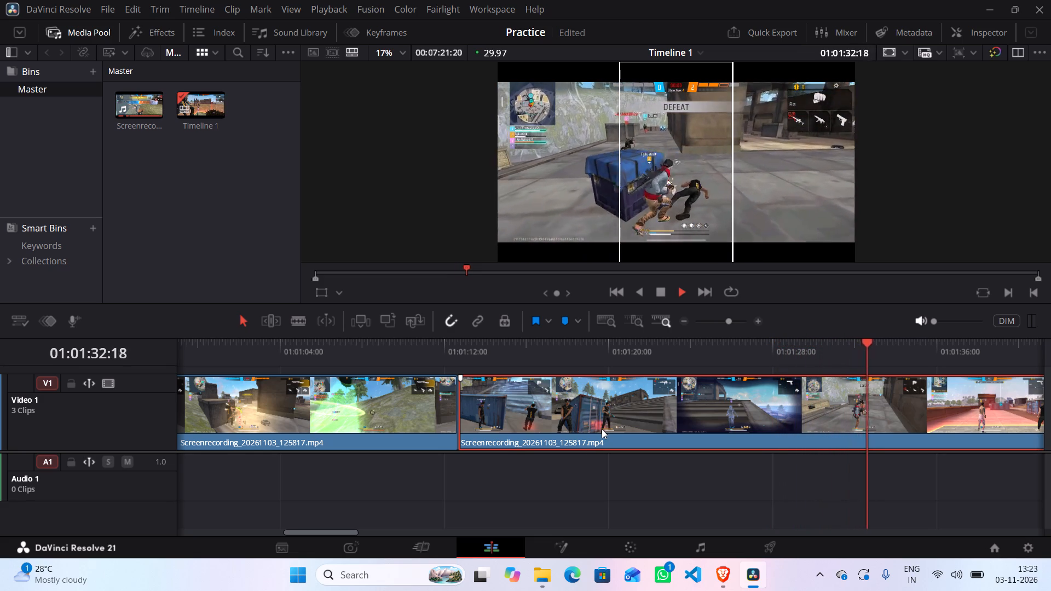
key("space")
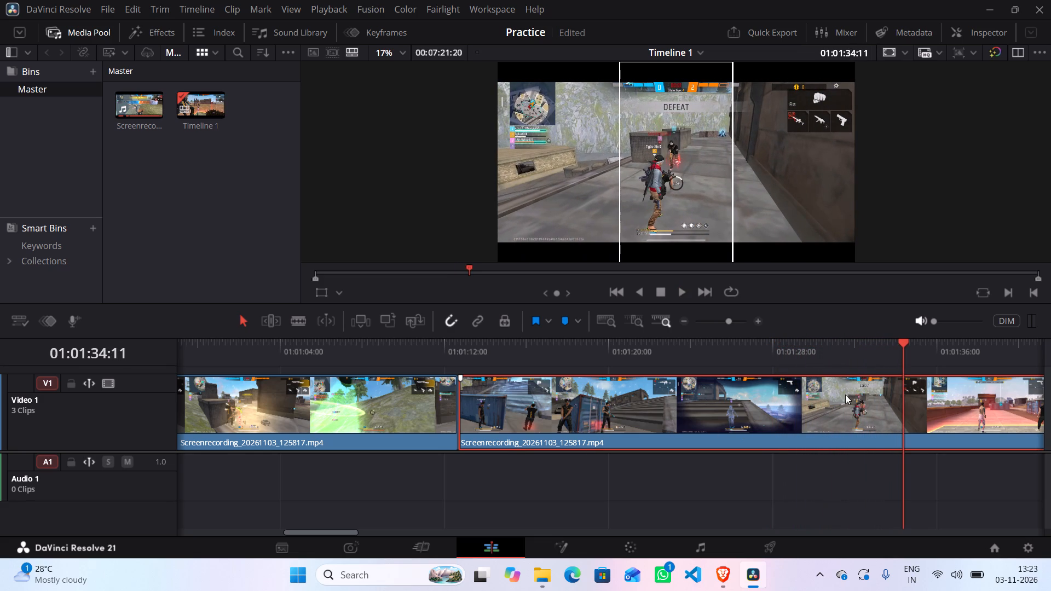
left_click_drag(901, 342, 790, 354)
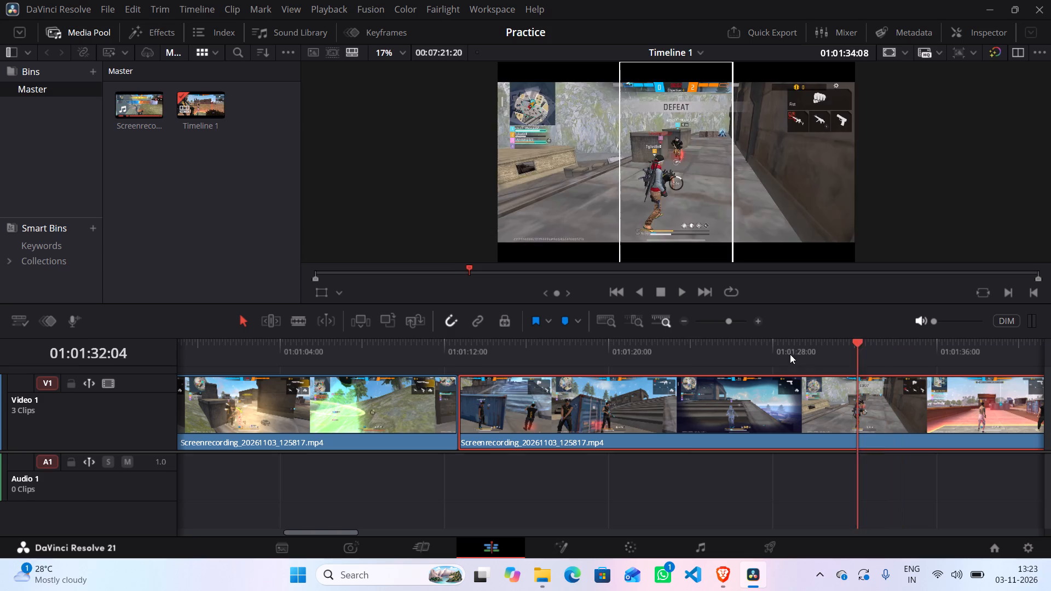
left_click_drag(790, 354, 523, 370)
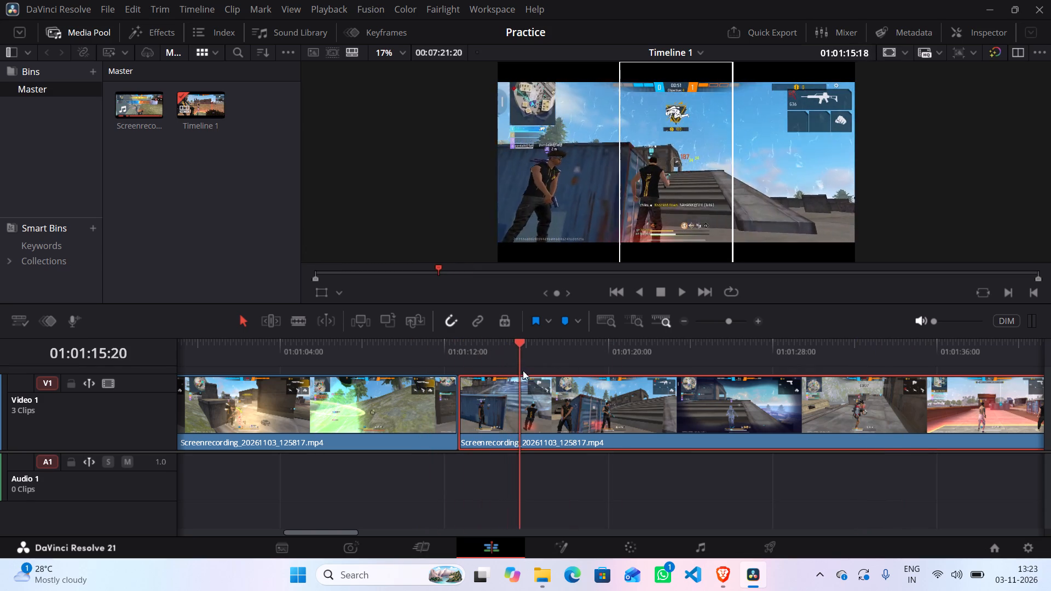
left_click_drag(523, 370, 612, 378)
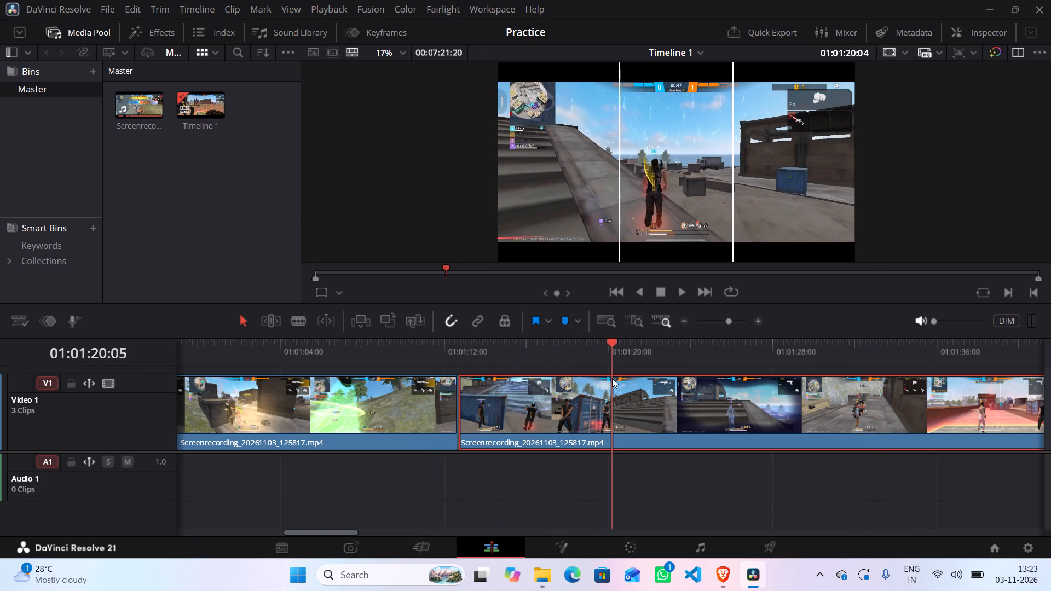
left_click_drag(612, 378, 591, 391)
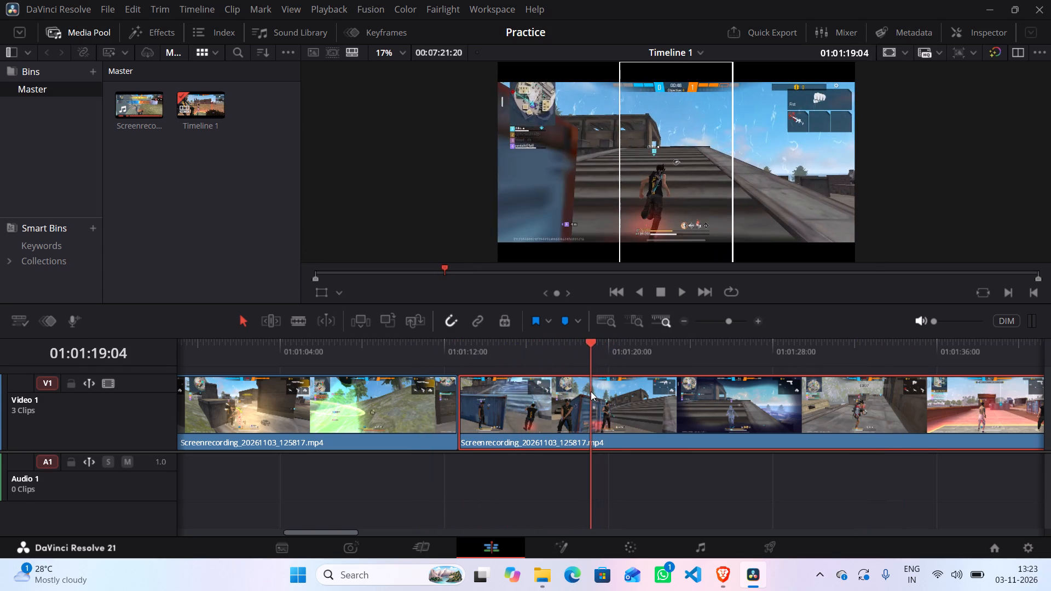
left_click_drag(591, 391, 588, 397)
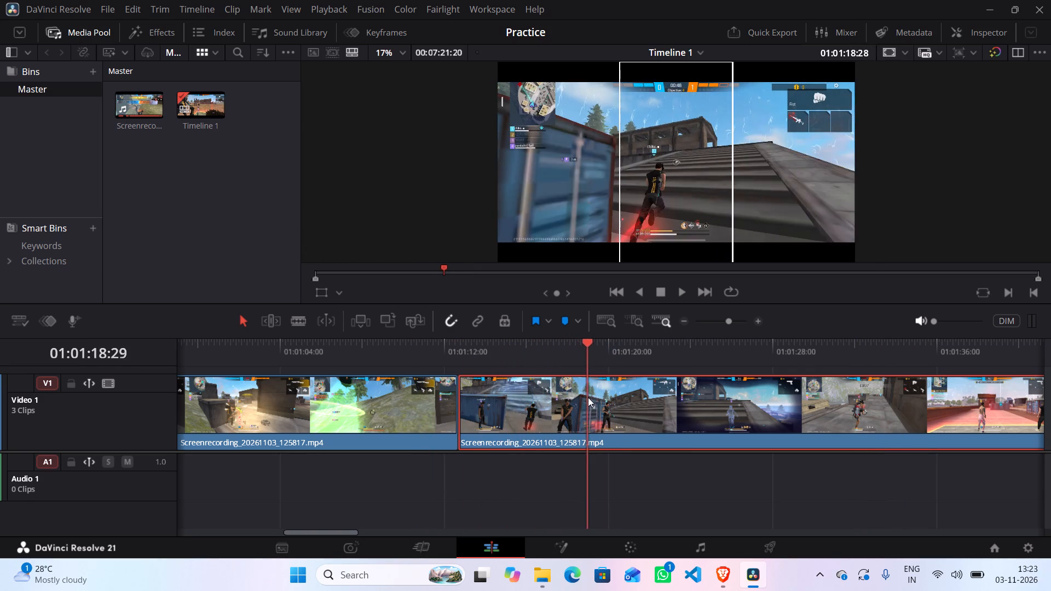
left_click_drag(588, 397, 609, 394)
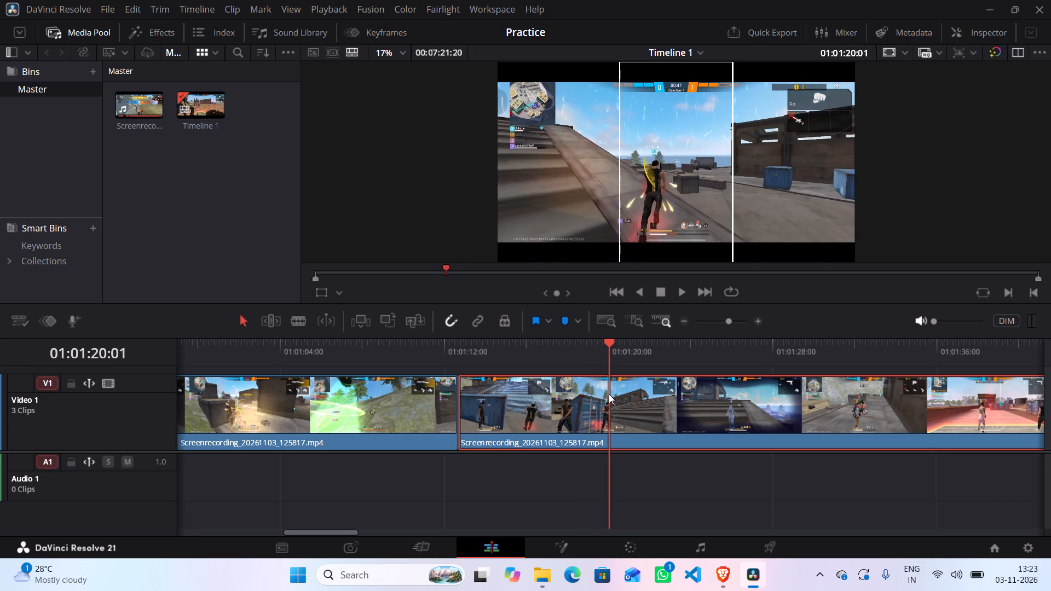
left_click_drag(609, 394, 592, 399)
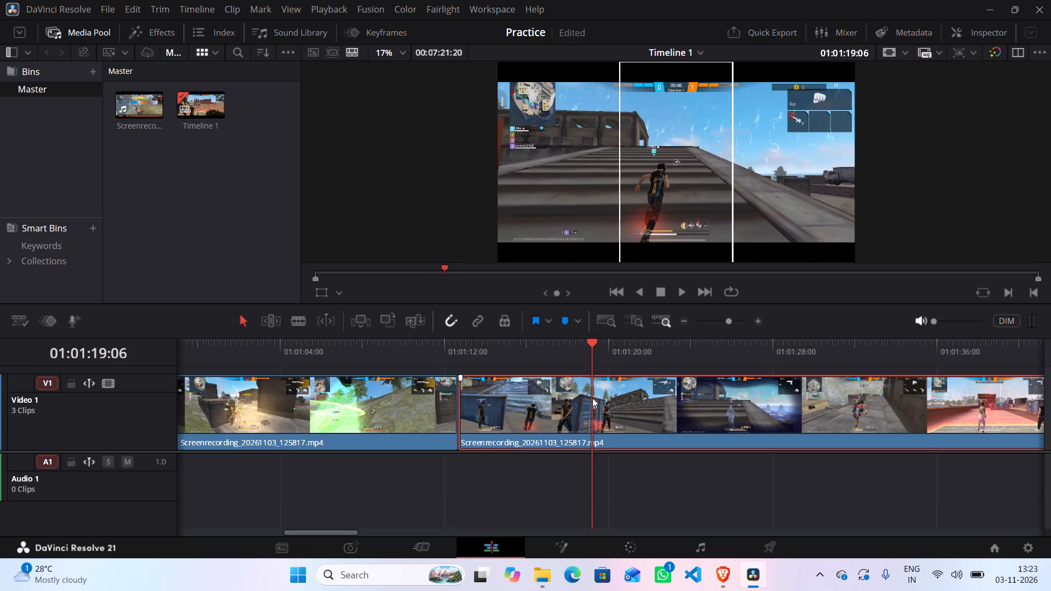
key("ctrl+b")
Delete the segment between 01:01:12:21 and 01:01:19:06, and move the following clip back to 01:01:12:21 to close the gap.
left_click(566, 416)
key("BackSpace")
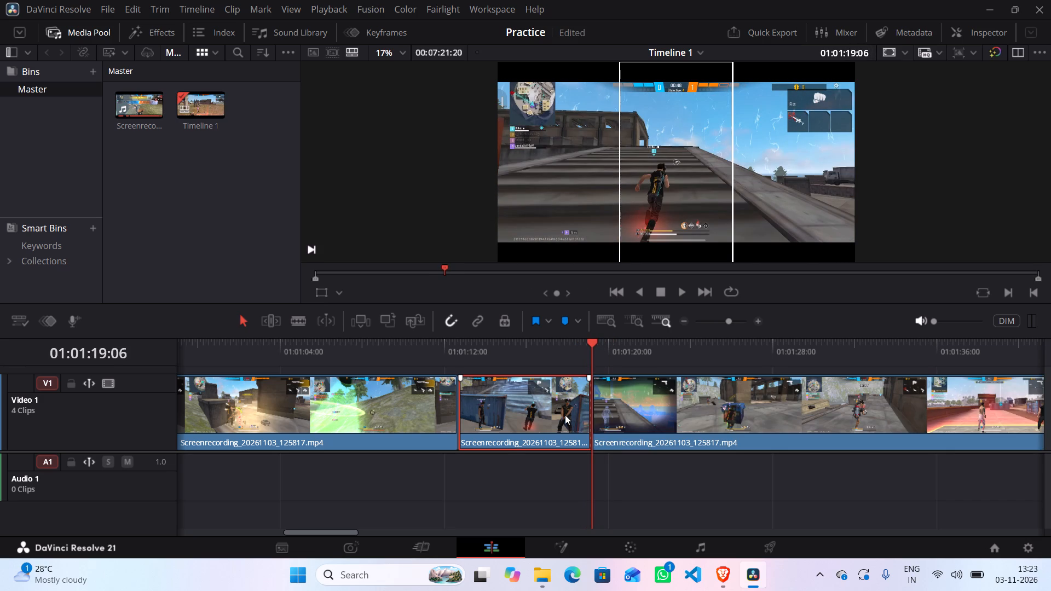
left_click_drag(678, 413, 545, 426)
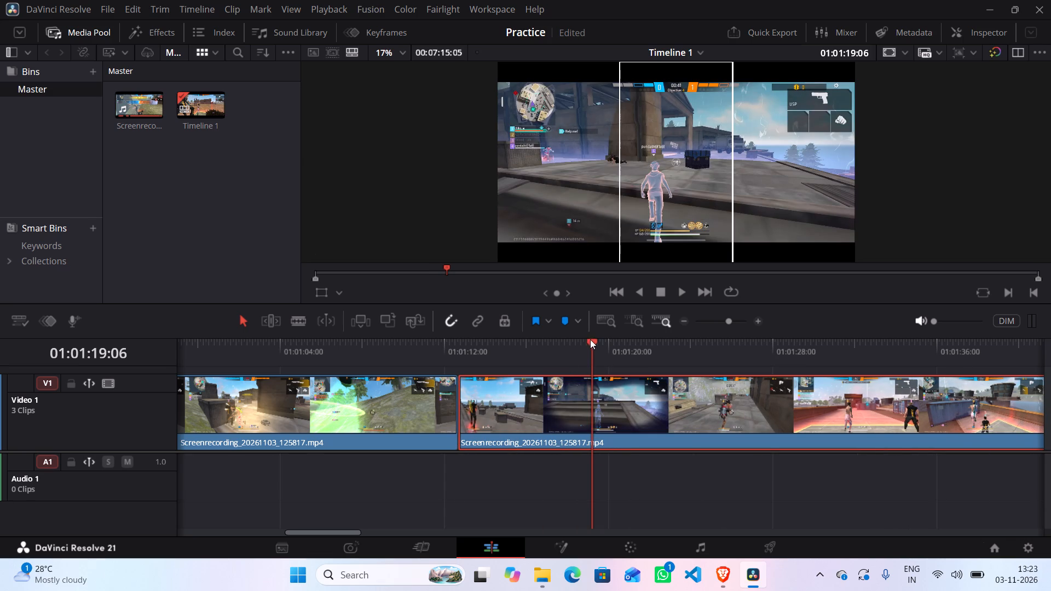
Play on from 01:01:12:21 and split the last Video 1 clip at 01:01:57:17, as the next round starts.
left_click_drag(591, 344, 461, 367)
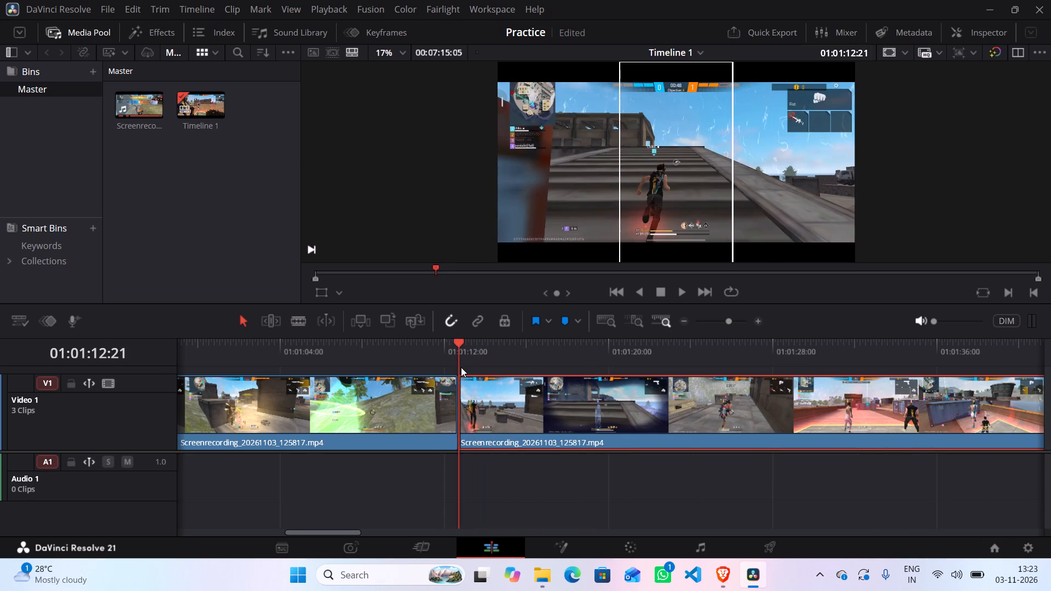
key("space")
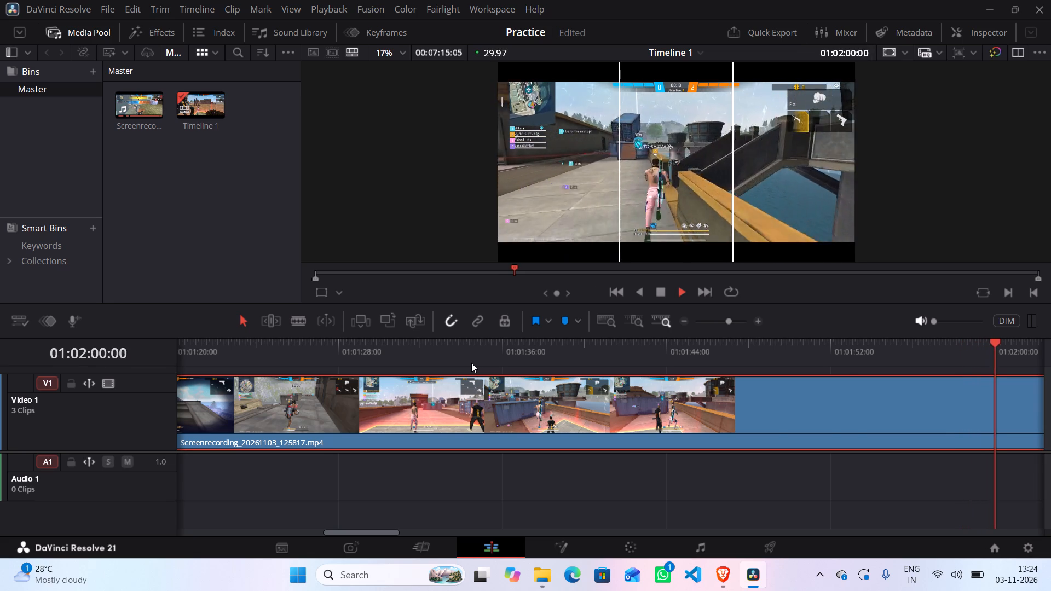
key("space")
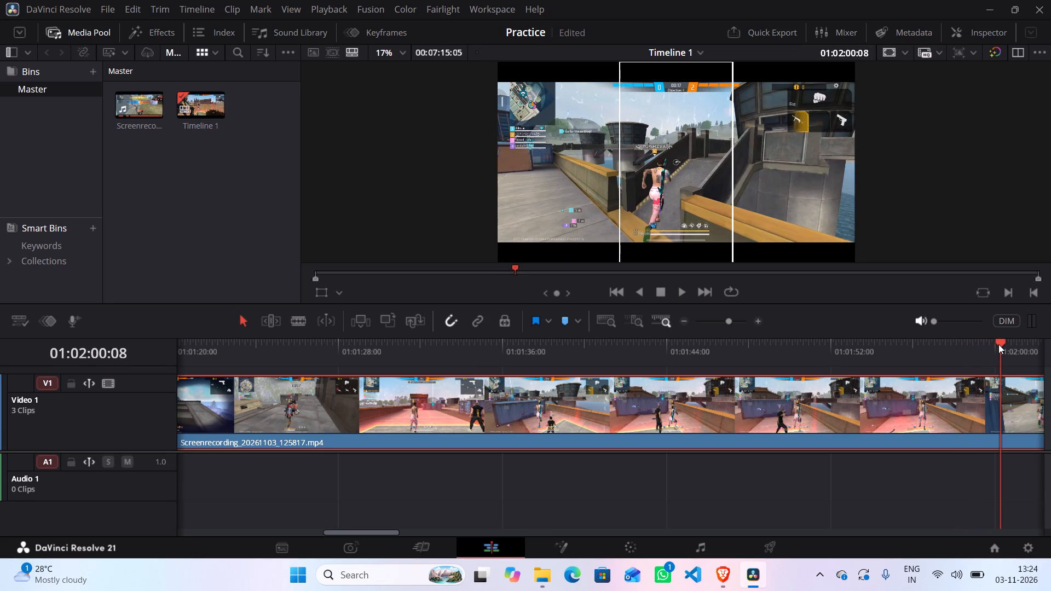
left_click_drag(1002, 343, 946, 360)
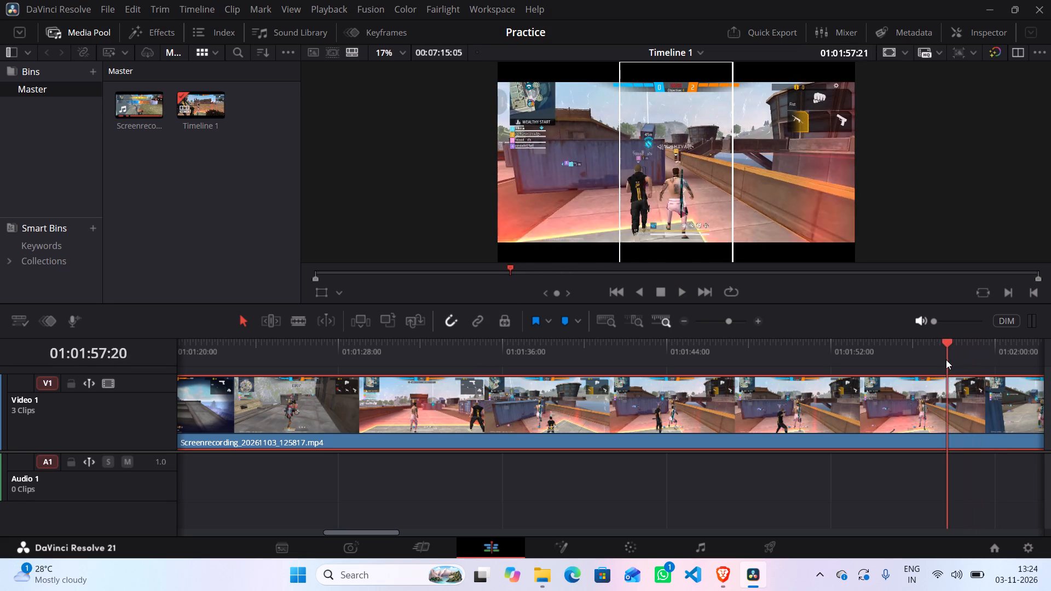
left_click_drag(946, 360, 948, 371)
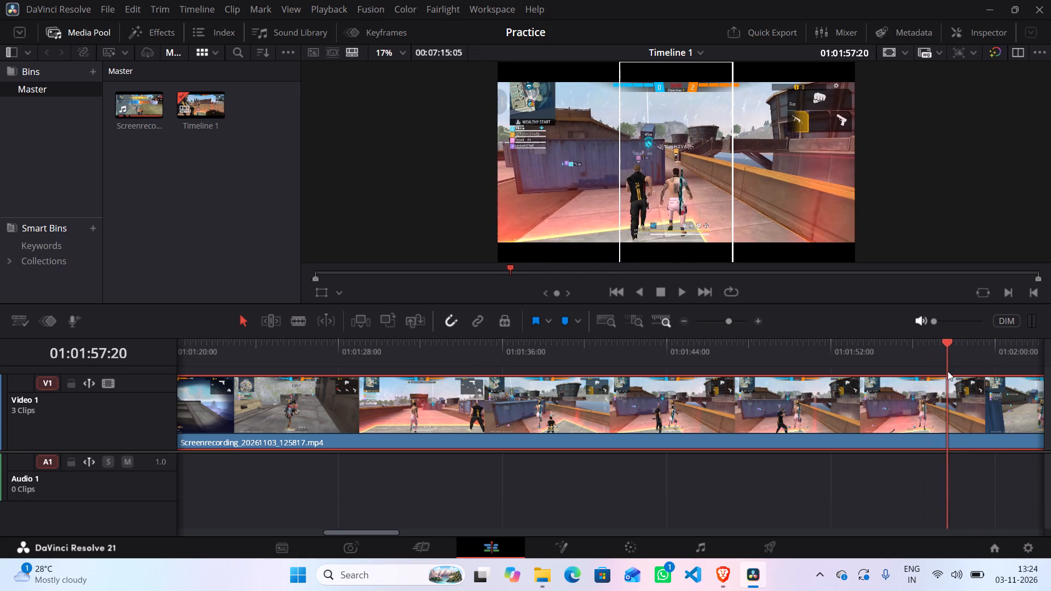
left_click_drag(948, 371, 981, 371)
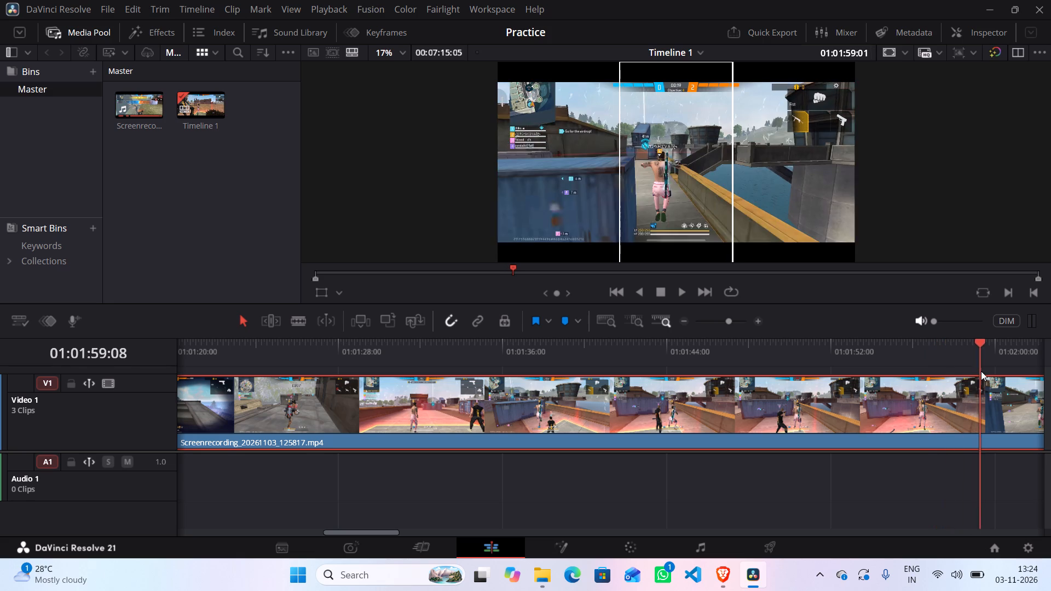
left_click_drag(981, 371, 946, 382)
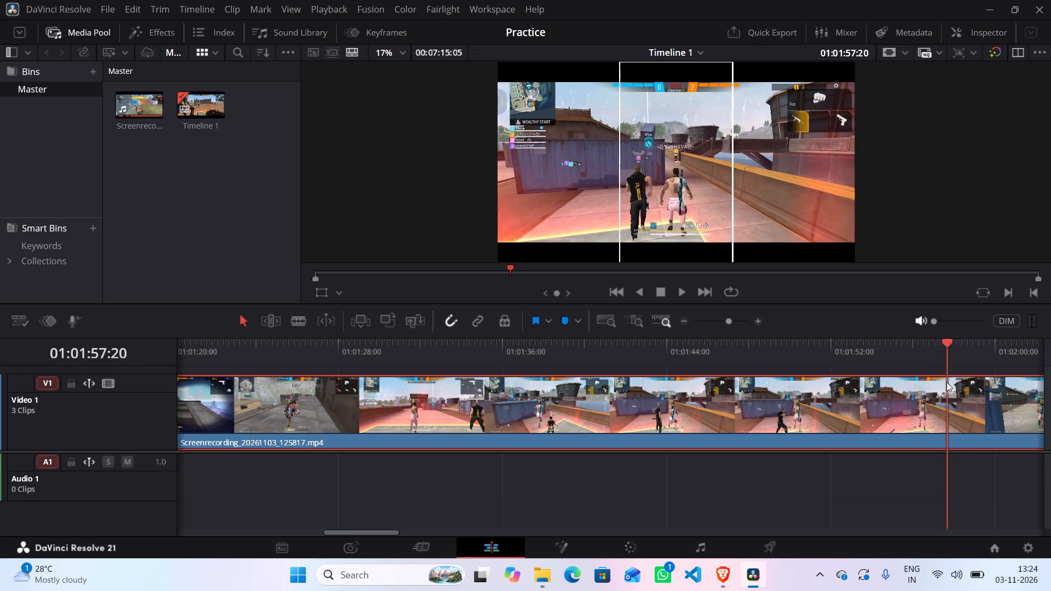
left_click_drag(946, 382, 945, 382)
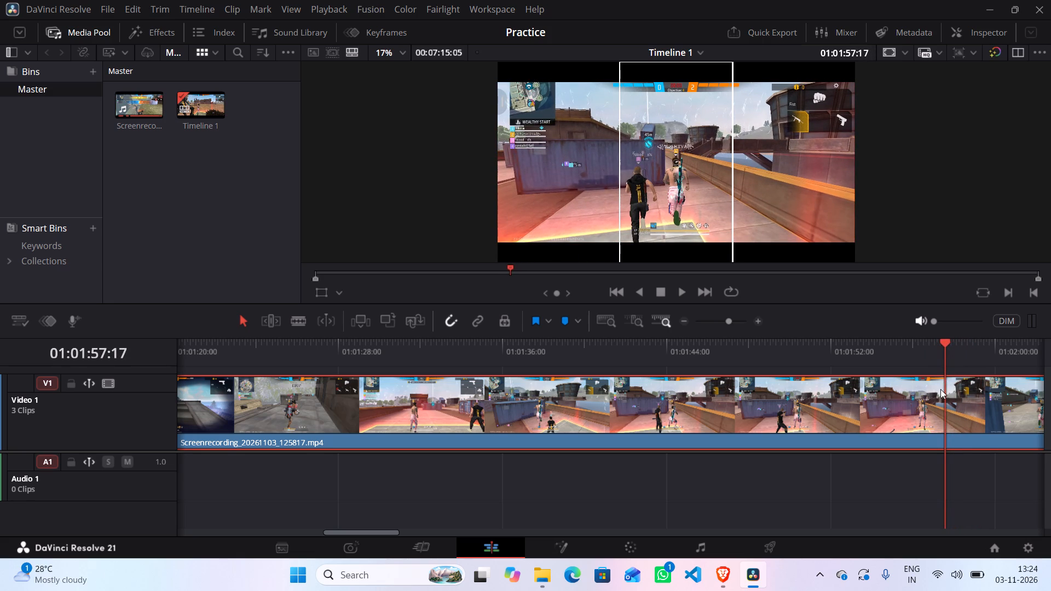
key("ctrl+b")
Delete the segment between 01:01:12:21 and 01:01:57:17, and move the following clip back to about 01:01:30:20 on Video 1.
left_click(891, 406)
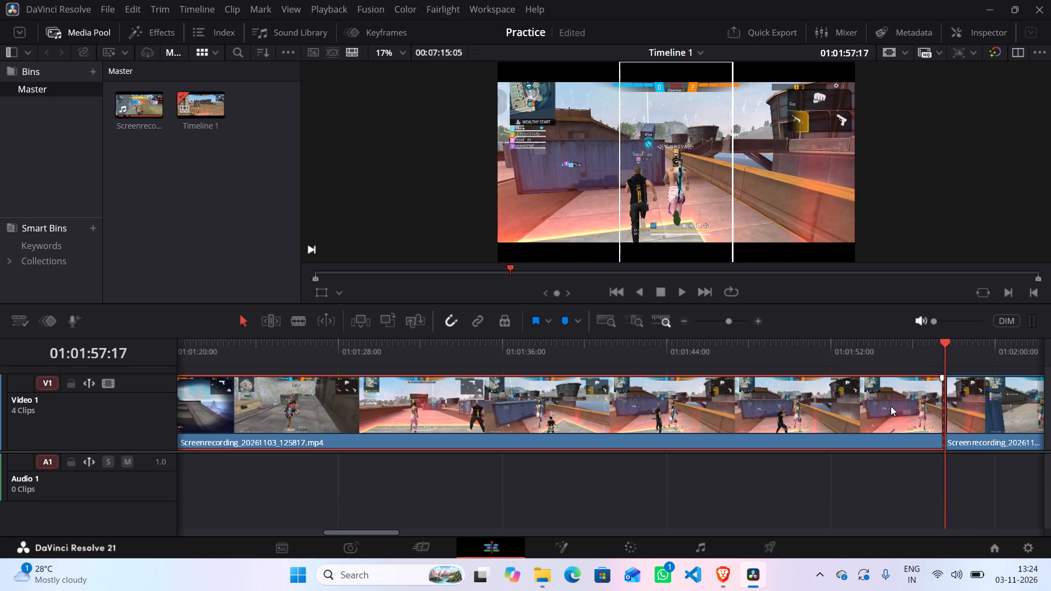
key("BackSpace")
left_click_drag(1001, 406, 448, 439)
Split the last Video 1 clip at 01:01:57:17.
left_click(314, 409)
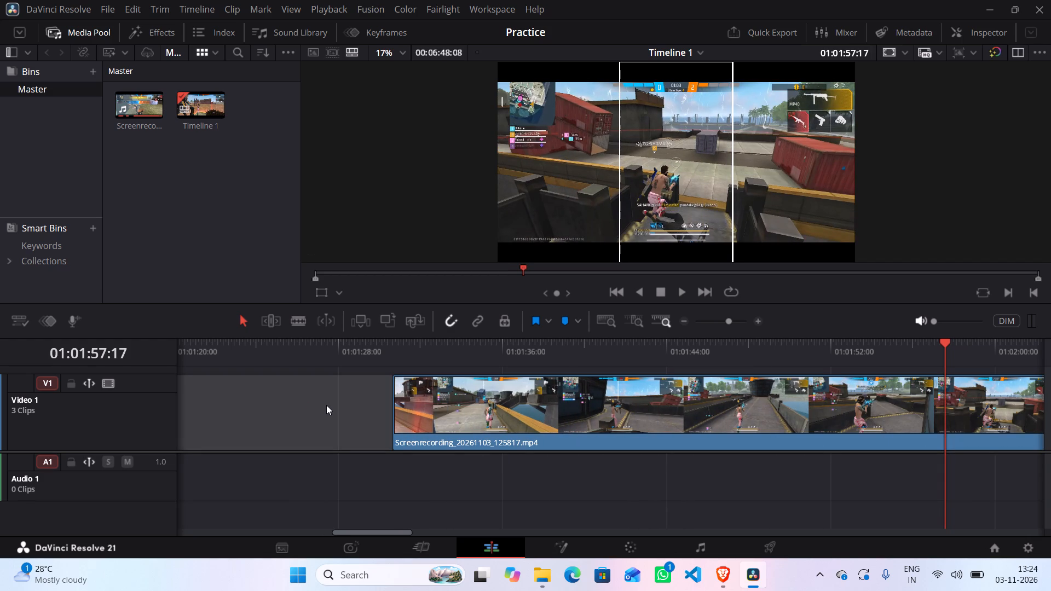
key("Tab")
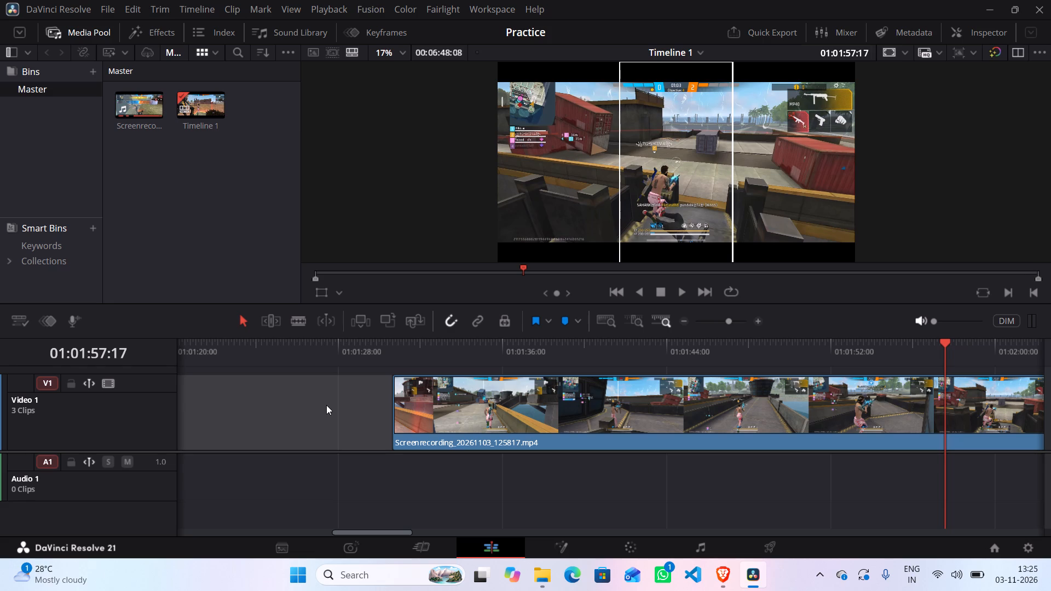
key("ctrl+b")
key("ctrl+b")
left_click(326, 405)
left_click(326, 405)
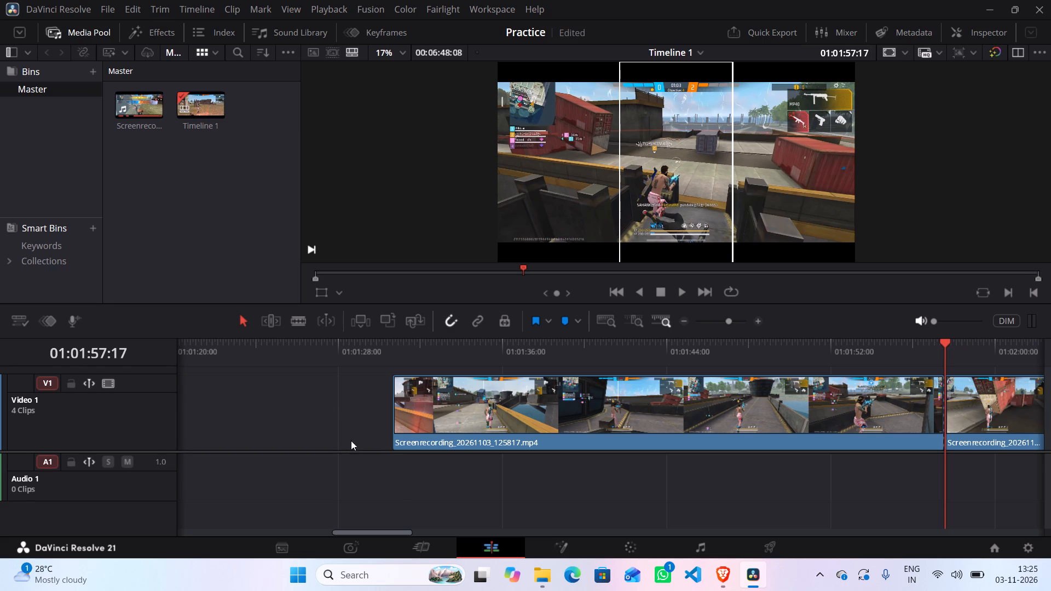
left_click_drag(437, 491, 463, 496)
Move the clip starting at 01:01:30:20 back to 01:01:23:05, and bring the following clip up against its end.
left_click_drag(948, 342, 397, 399)
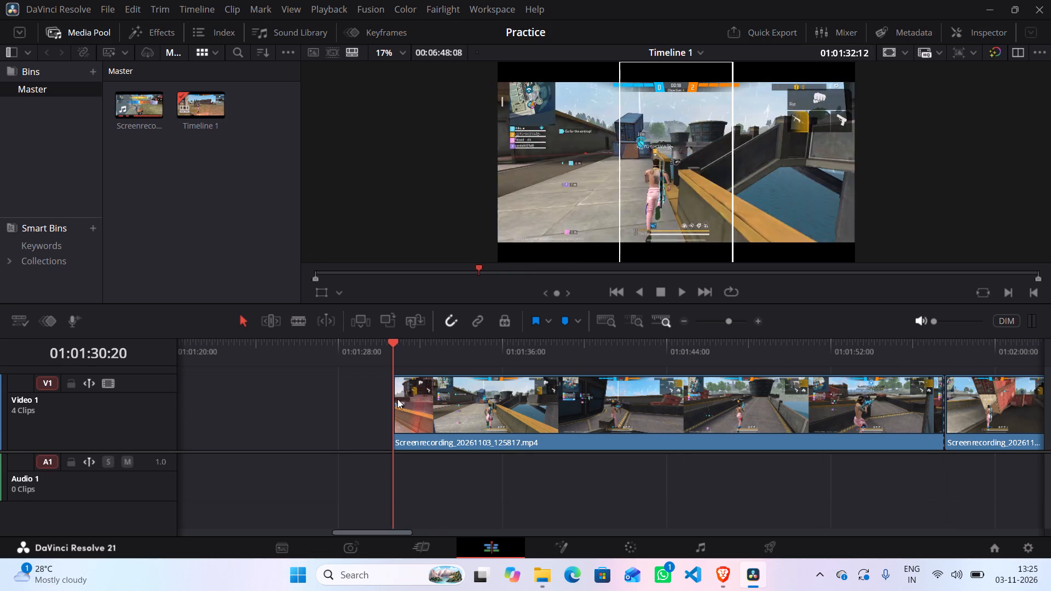
left_click_drag(397, 399, 396, 401)
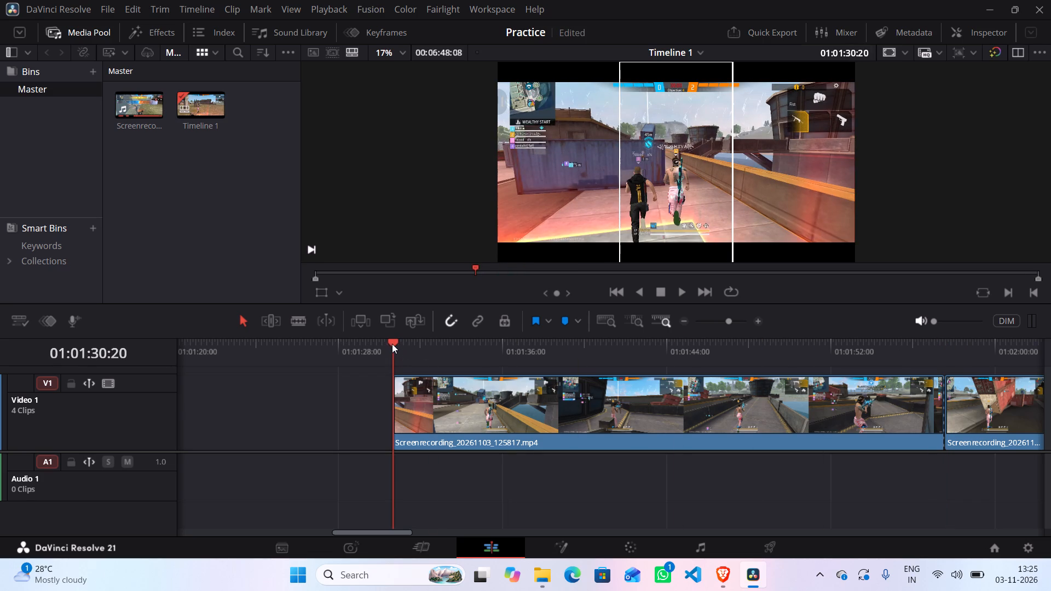
left_click_drag(391, 342, 239, 361)
left_click_drag(507, 396, 451, 402)
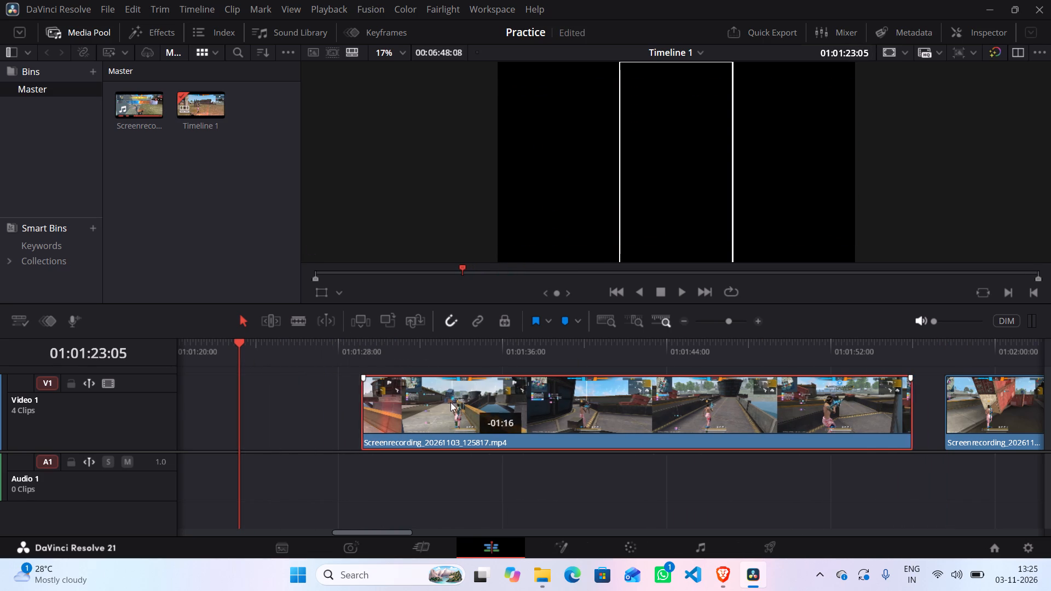
left_click_drag(451, 402, 353, 404)
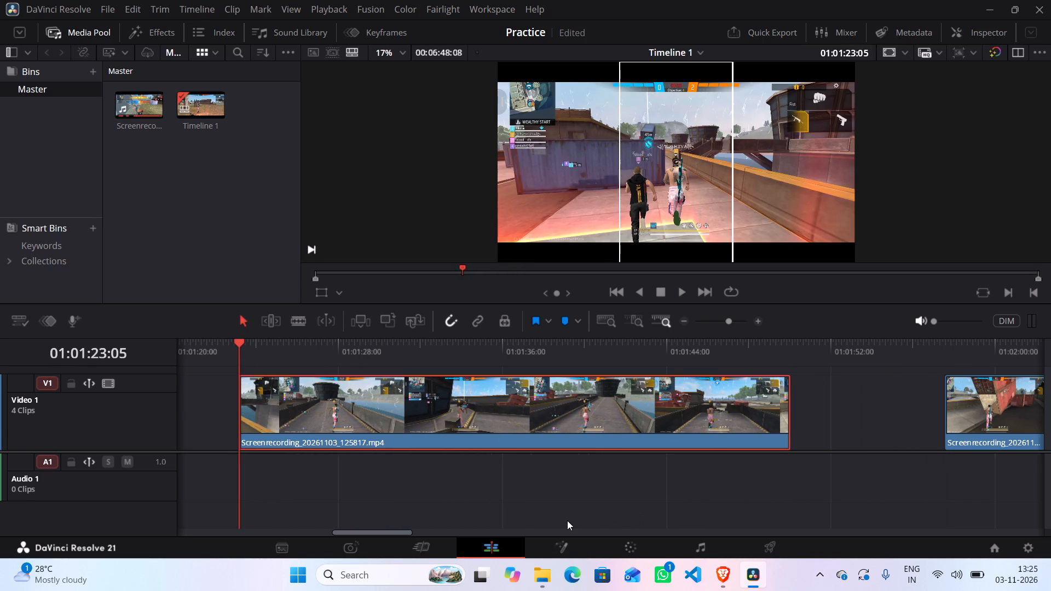
left_click_drag(987, 414, 868, 431)
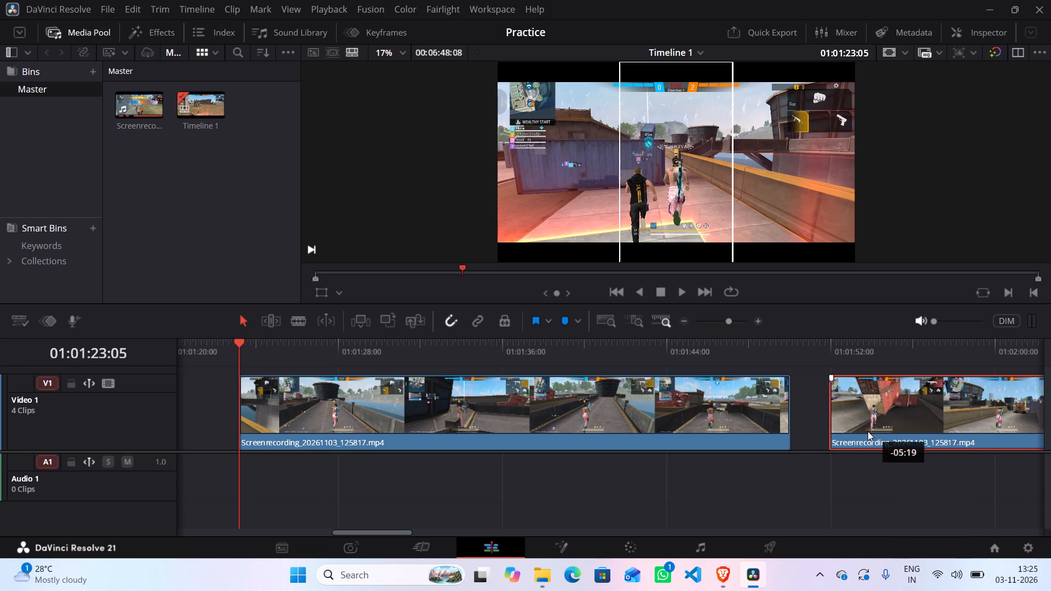
left_click_drag(868, 431, 836, 433)
left_click_drag(542, 498, 583, 499)
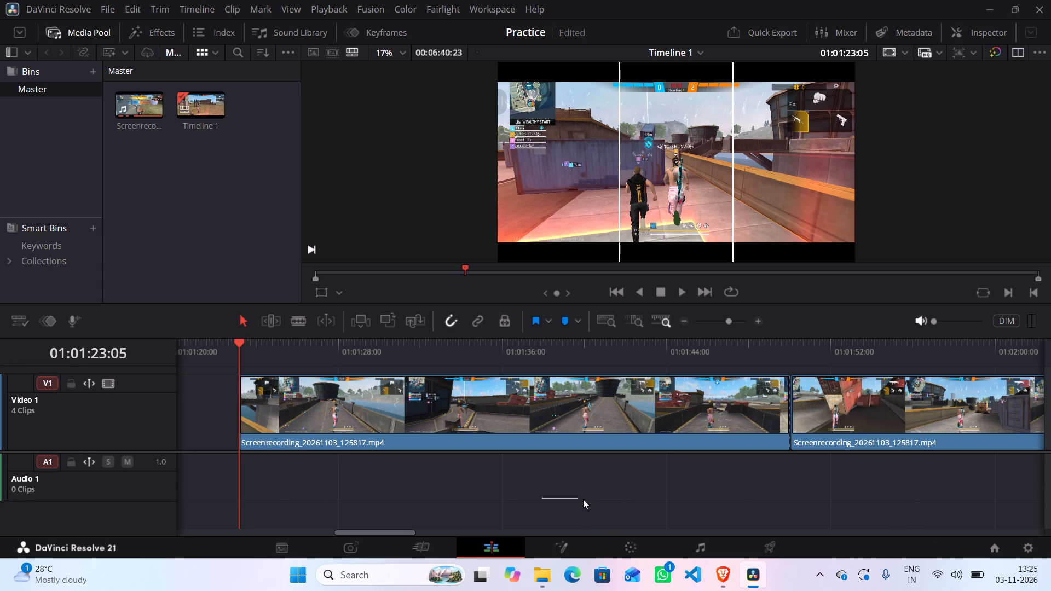
left_click_drag(583, 499, 612, 499)
Move the clip starting at 01:01:23:05 back to the end of the preceding clip at 01:01:12:21, closing the gap.
left_click_drag(239, 345, 853, 364)
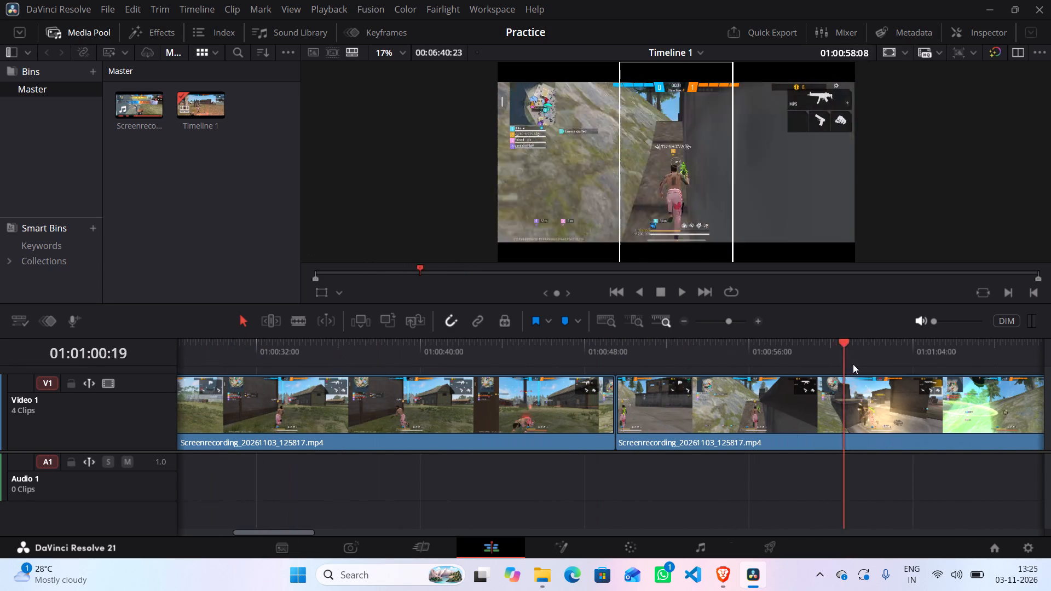
left_click_drag(853, 364, 951, 356)
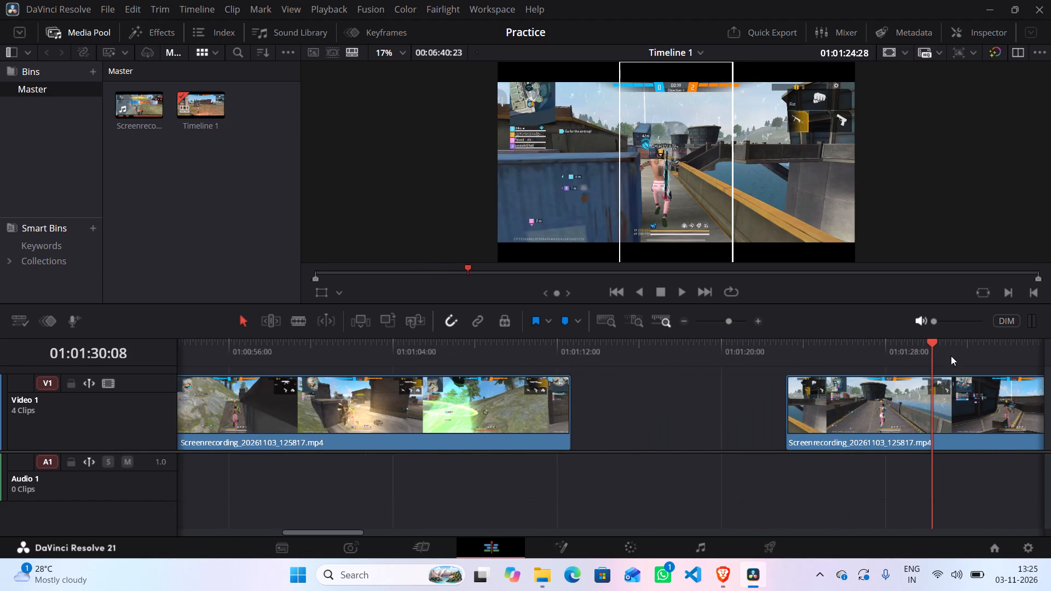
left_click_drag(951, 356, 569, 391)
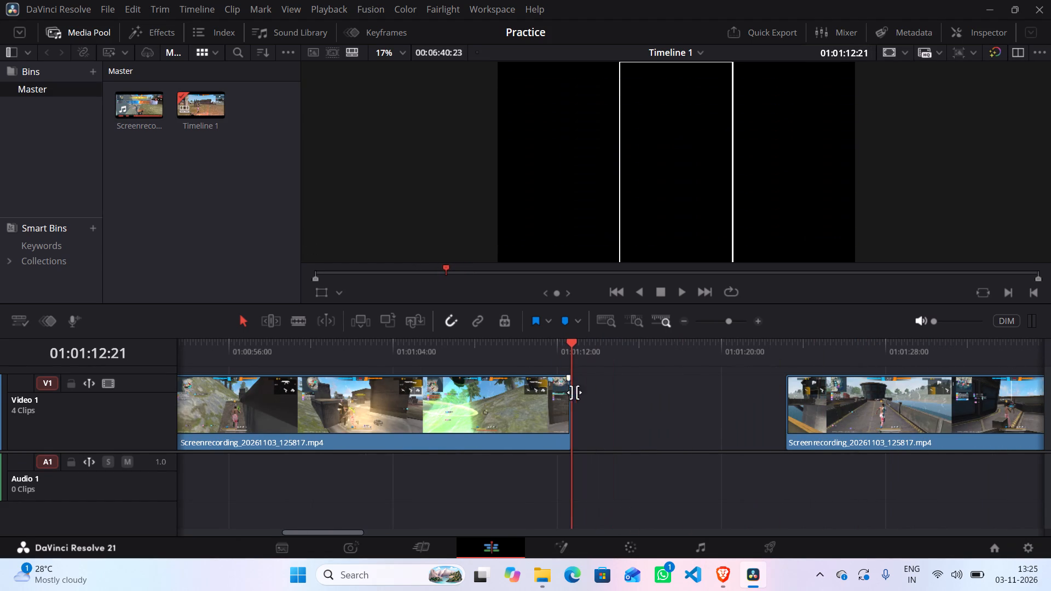
left_click_drag(910, 406, 712, 418)
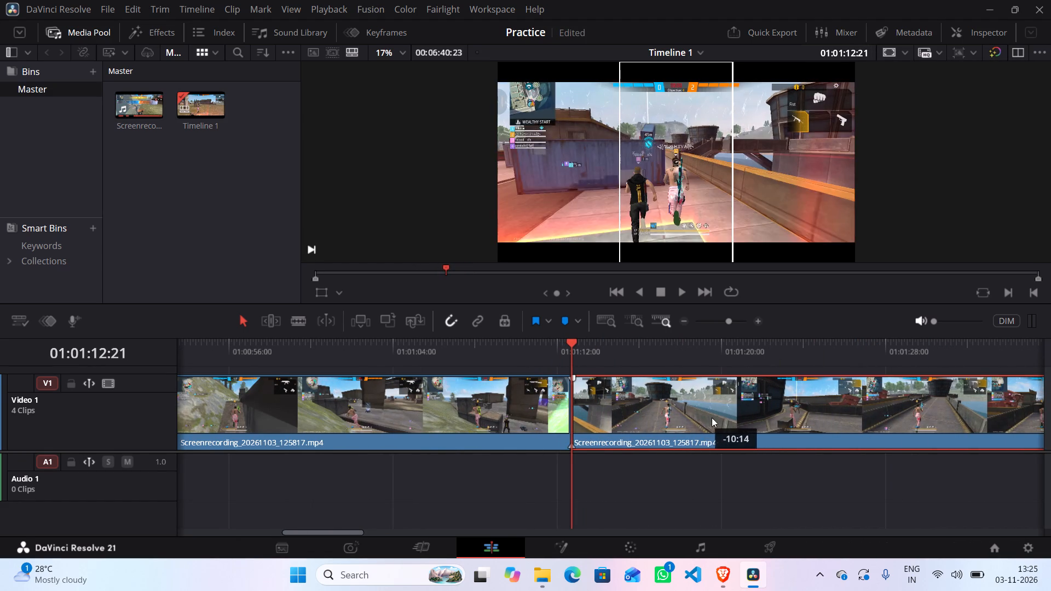
left_click_drag(712, 418, 691, 418)
left_click(654, 495)
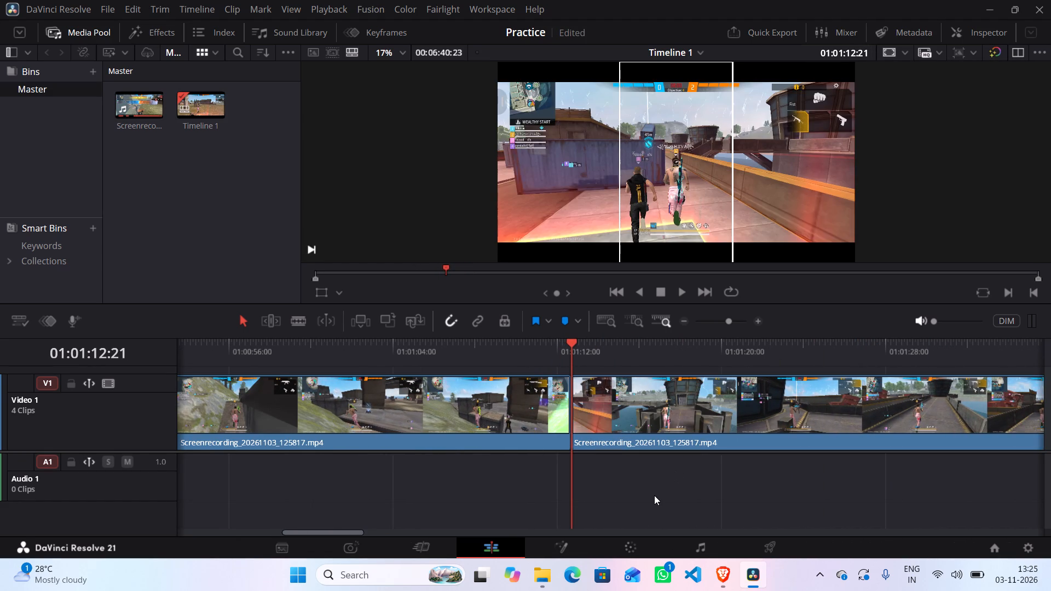
Play the moved clip from 01:01:12:21 through to its end, and move the last Video 1 clip back to about 01:01:39, closing the gap.
key("space")
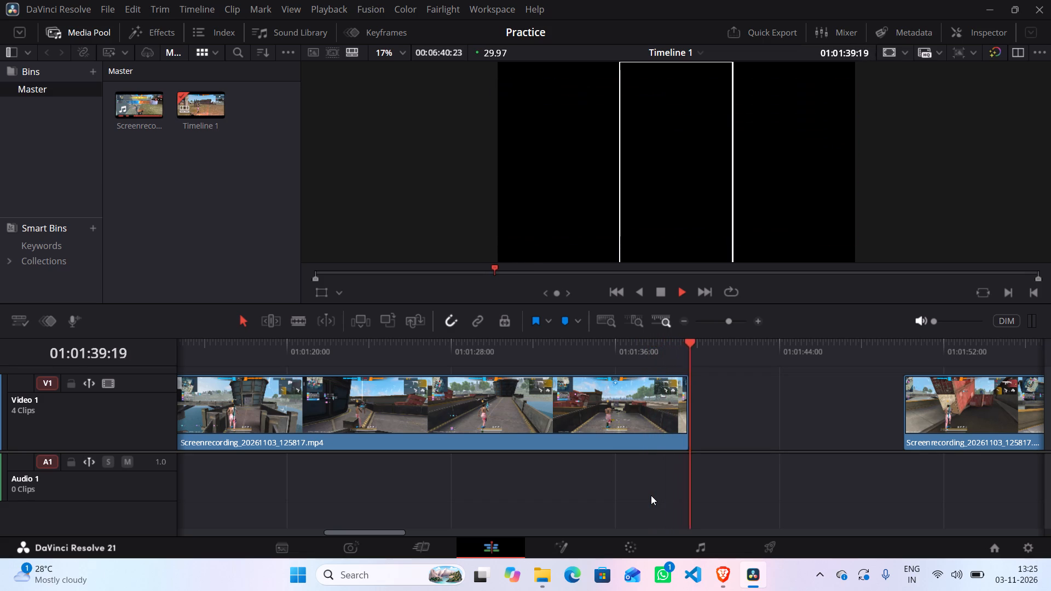
left_click(651, 495)
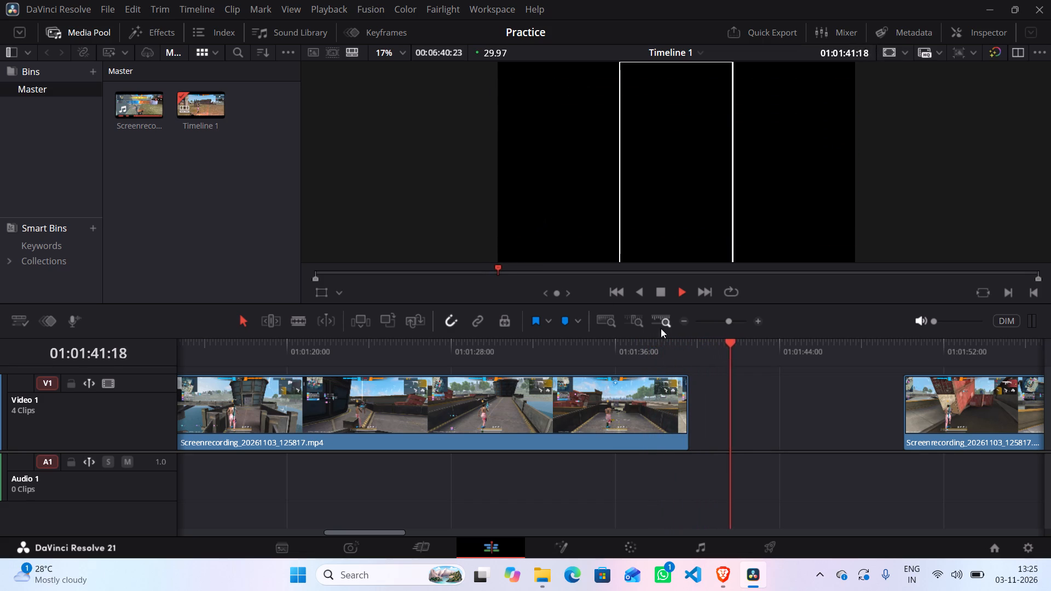
left_click(744, 338)
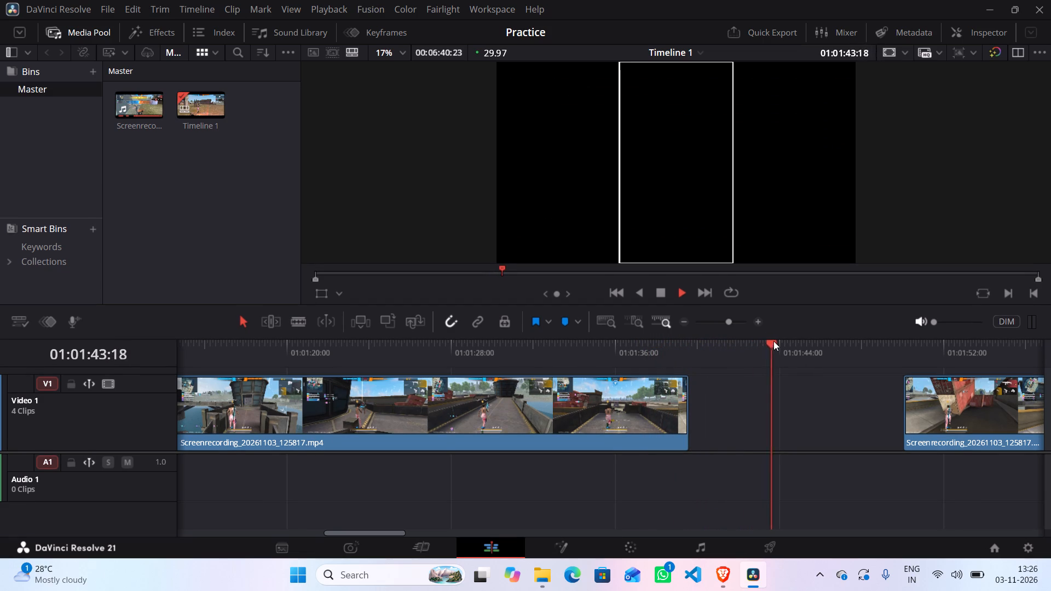
left_click_drag(773, 341, 691, 361)
left_click_drag(951, 401, 901, 406)
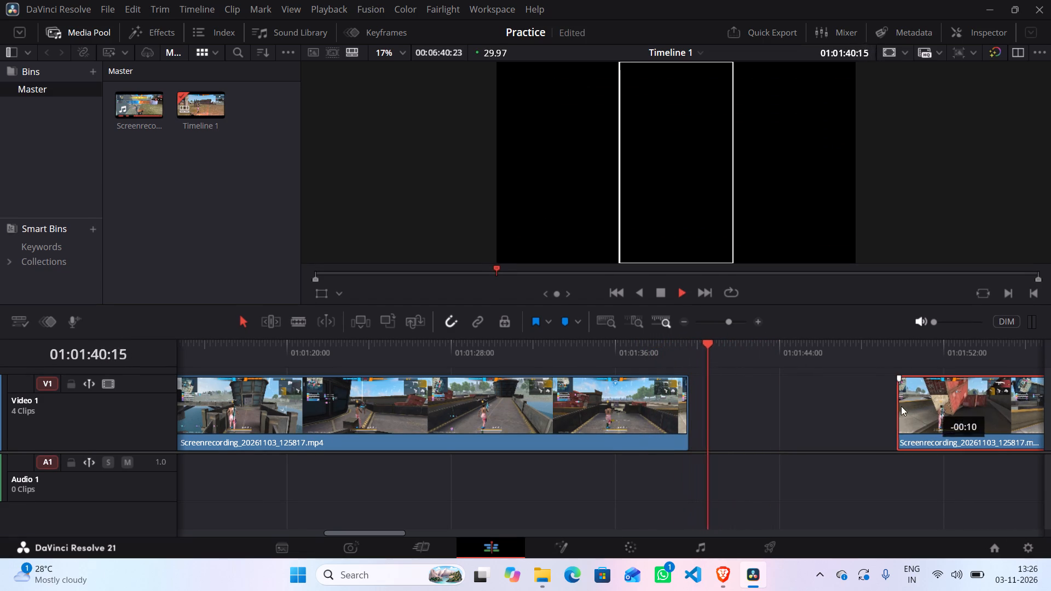
left_click_drag(901, 406, 724, 406)
left_click(724, 406)
left_click(724, 406)
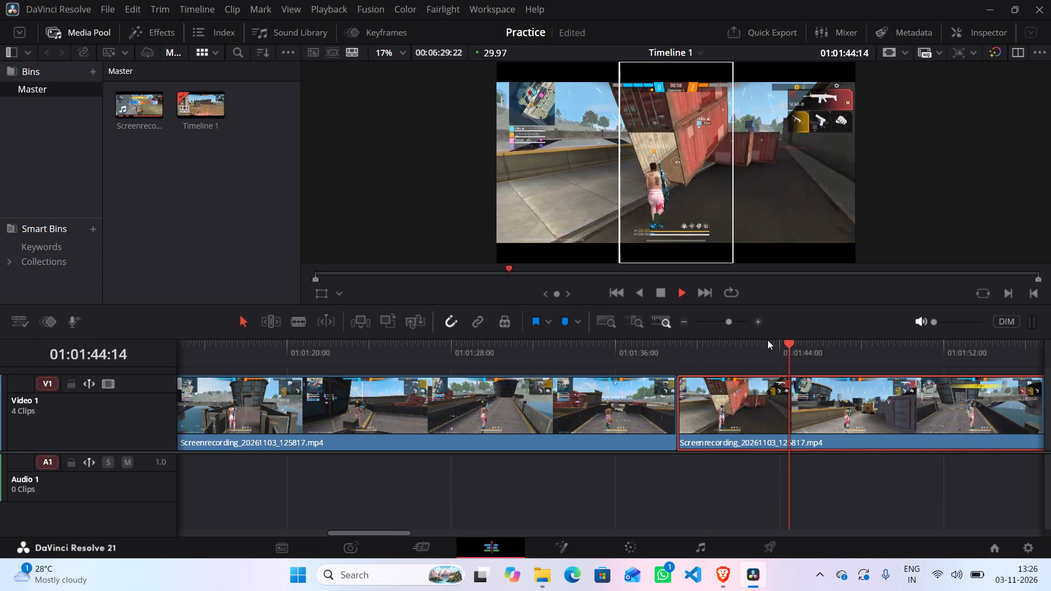
Return to about 01:01:38 and review the join between the last two clips during playback.
left_click_drag(796, 343, 657, 380)
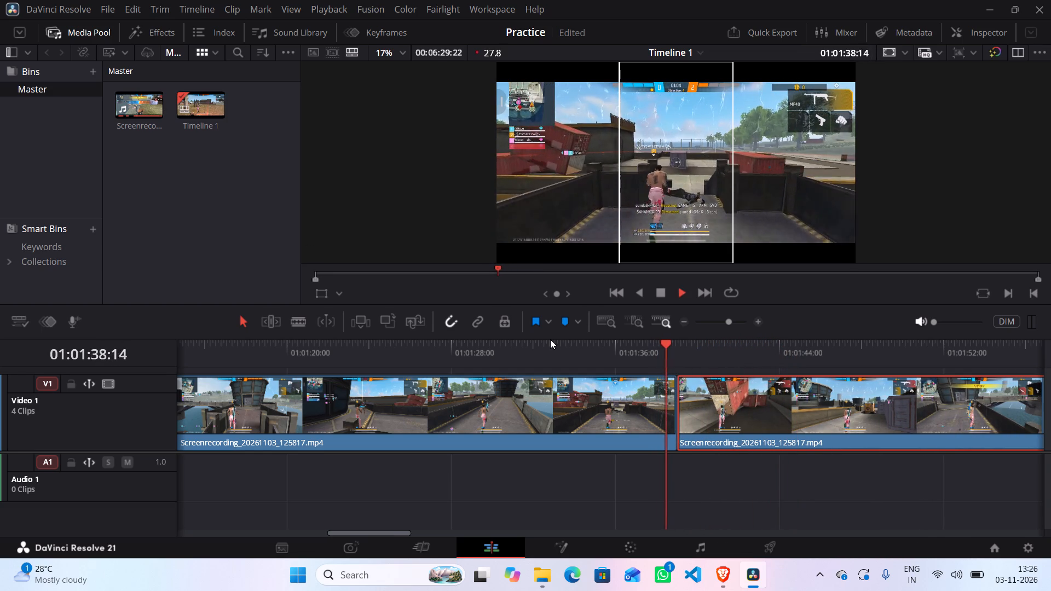
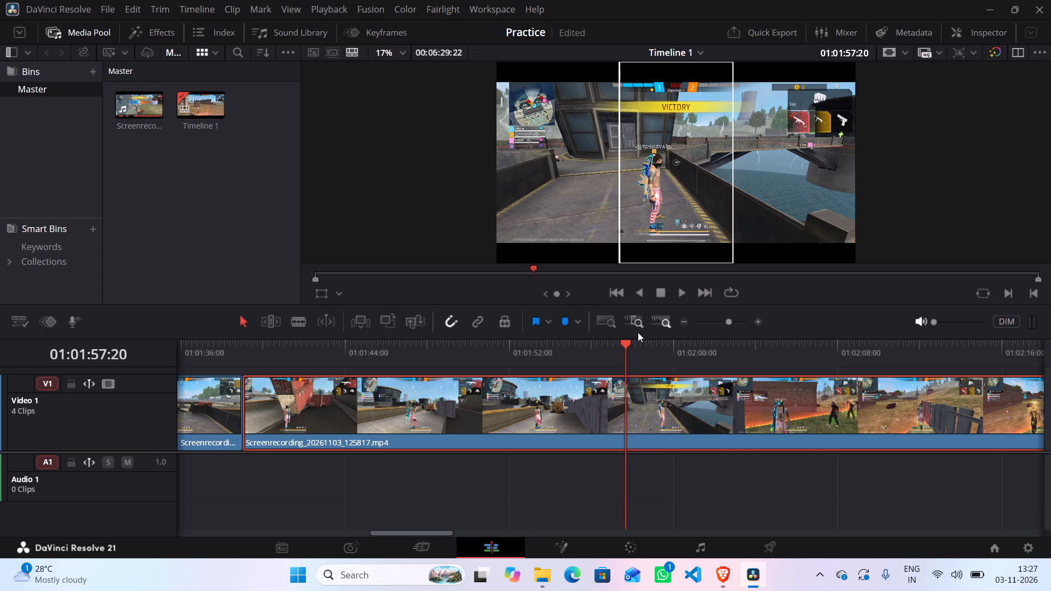
Find the end of the round just before the VICTORY banner and split the last Video 1 clip at 01:01:54:16.
left_click_drag(626, 343, 584, 351)
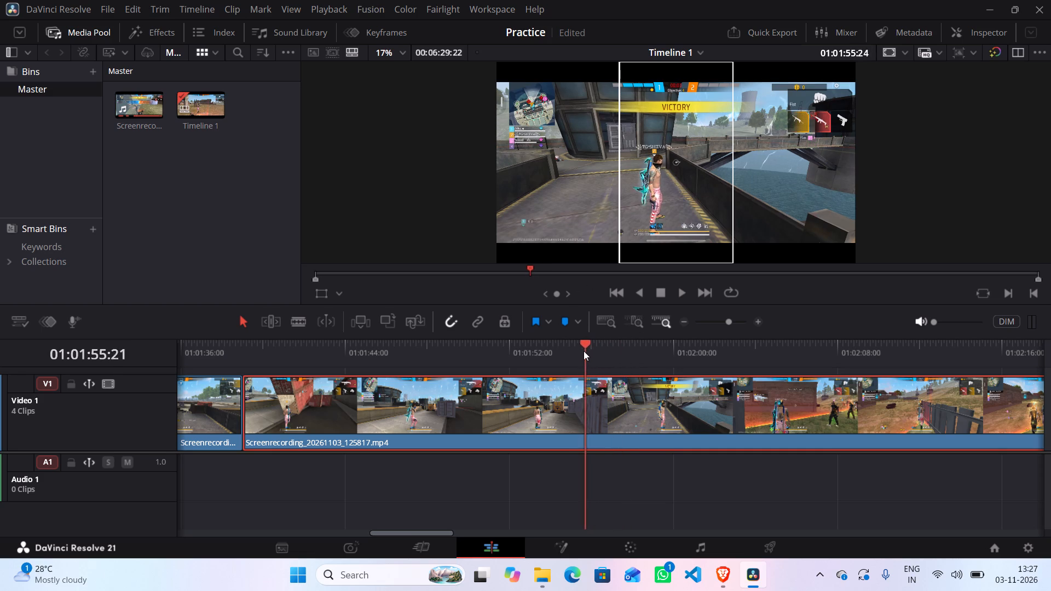
left_click_drag(584, 351, 549, 351)
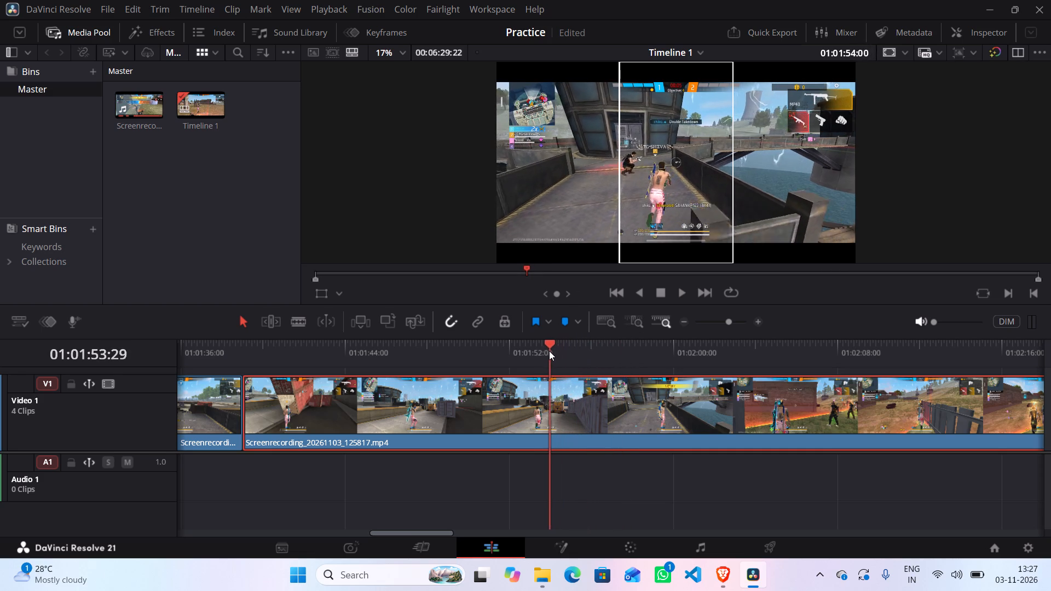
left_click_drag(549, 351, 533, 354)
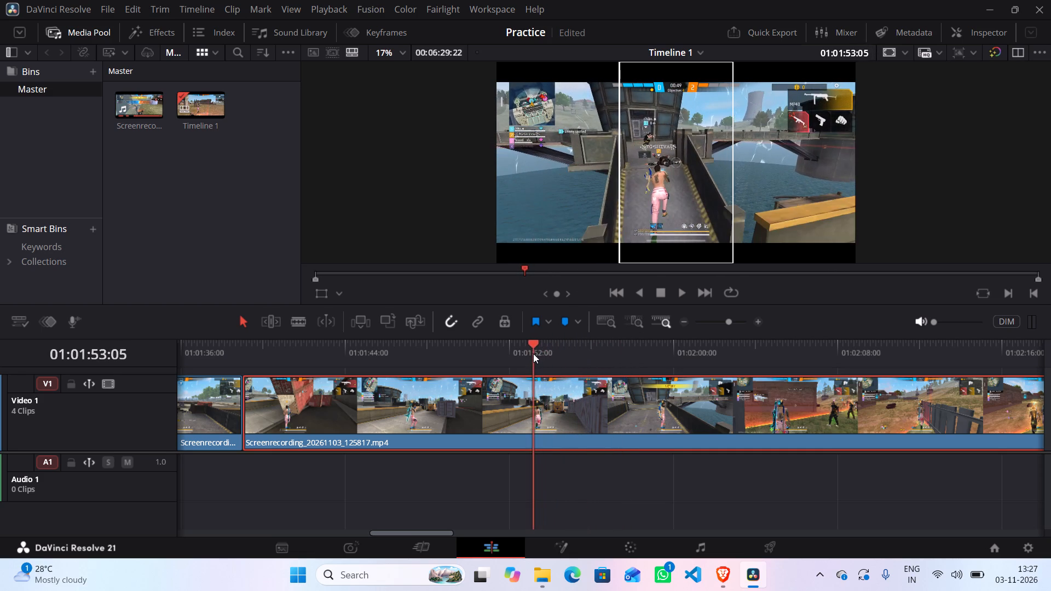
left_click_drag(533, 354, 554, 354)
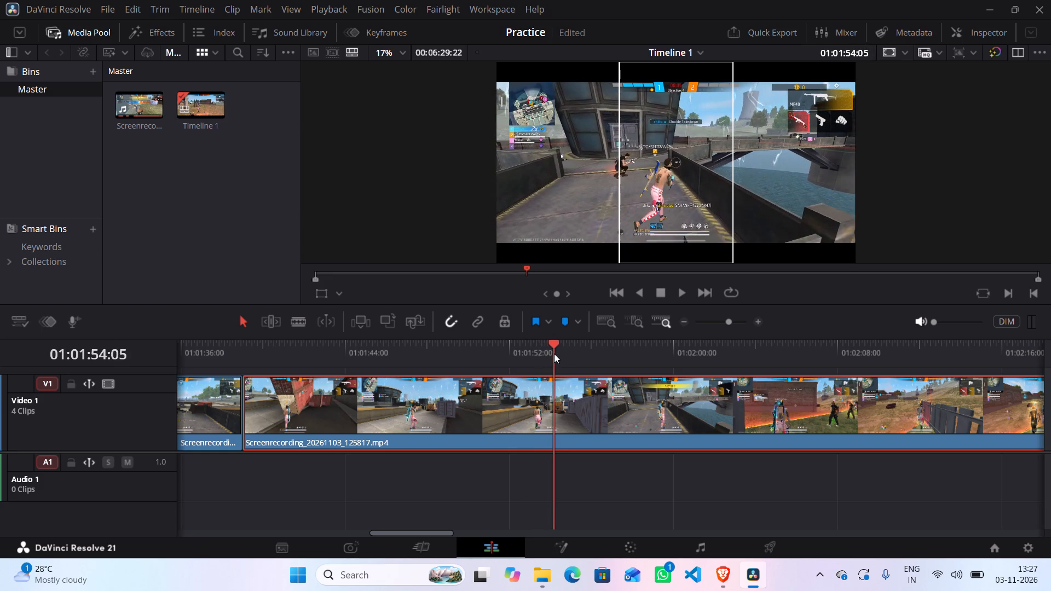
left_click_drag(554, 354, 564, 354)
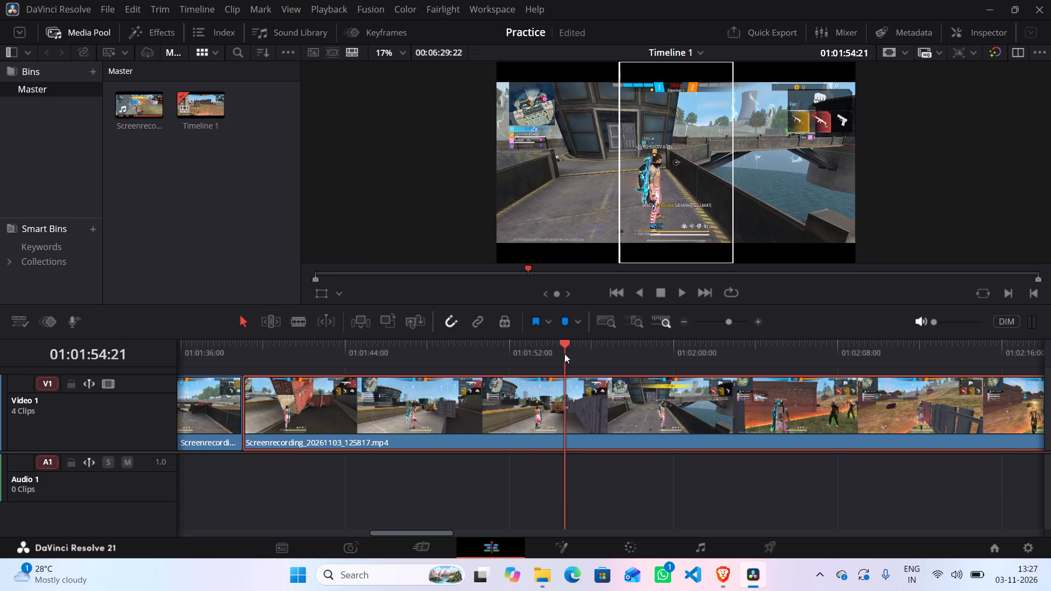
left_click_drag(564, 354, 568, 356)
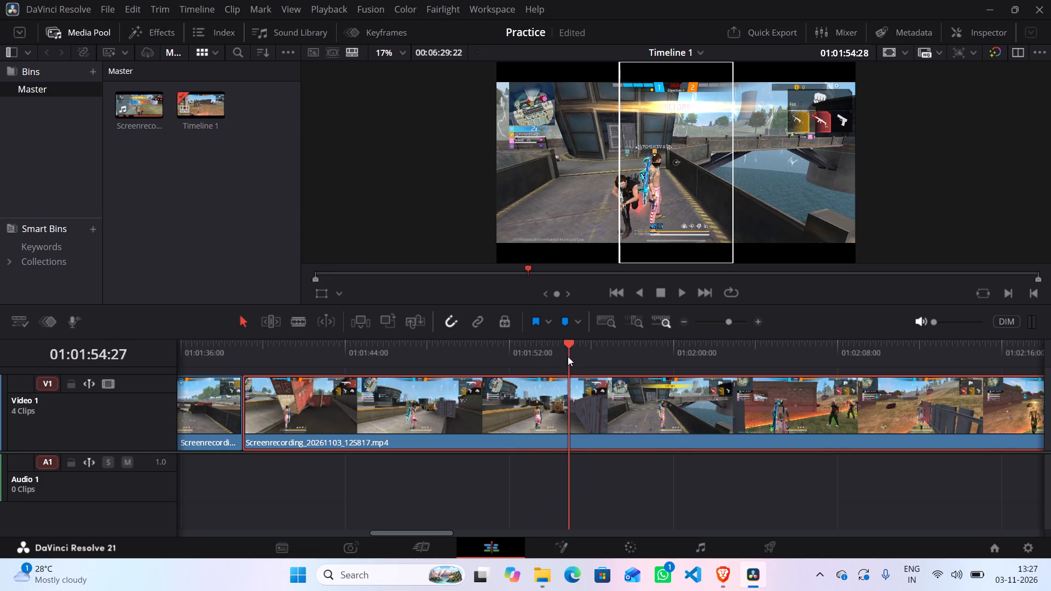
left_click_drag(568, 356, 561, 361)
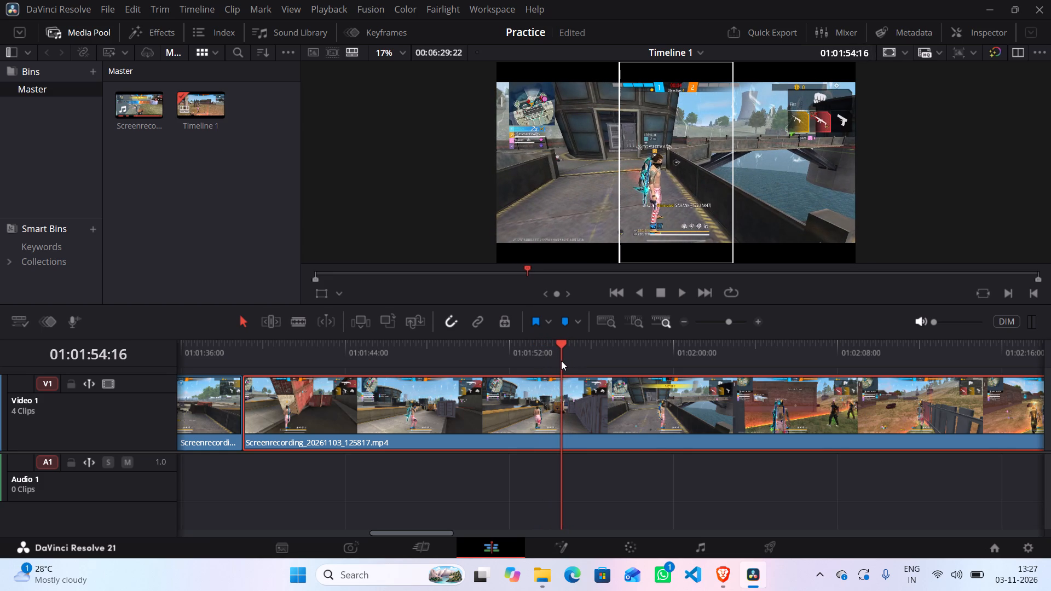
key("ctrl+b")
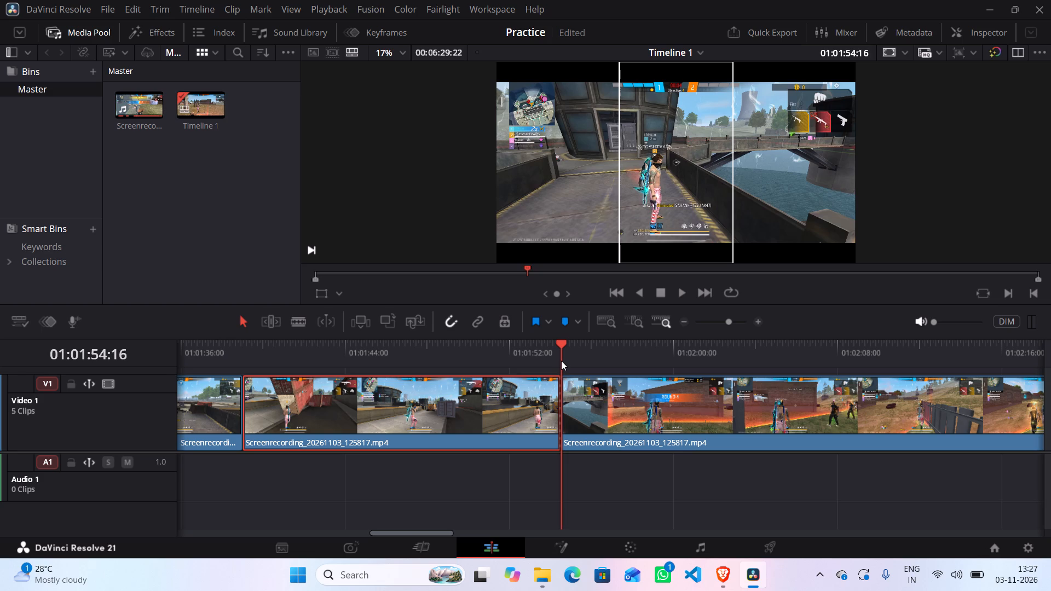
Skim the footage after the 01:01:54:16 cut through to about 01:03:40 and back to about 01:02:52 for the next round's action.
left_click_drag(560, 346, 617, 345)
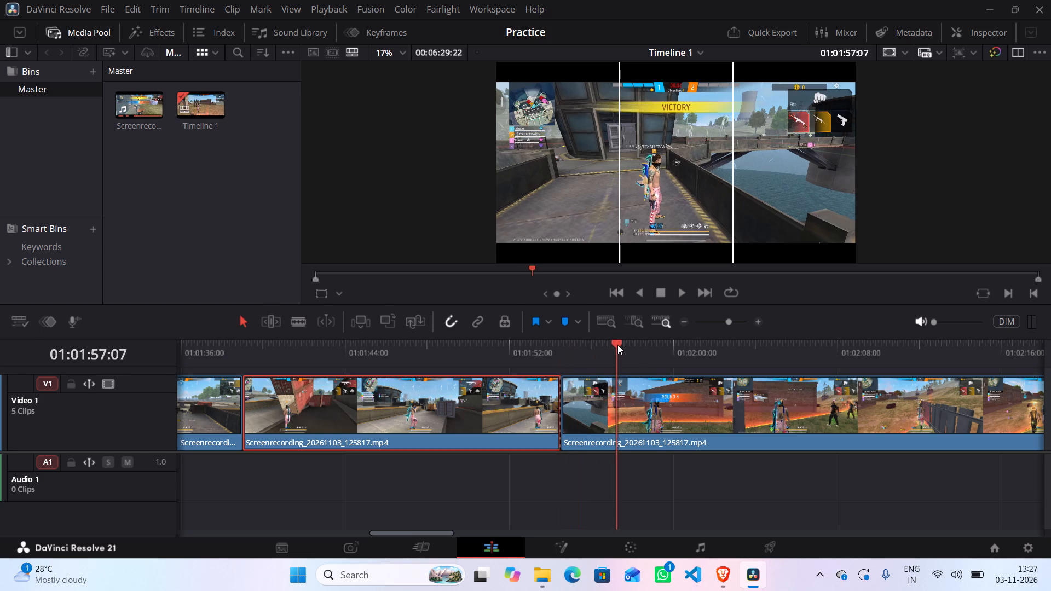
left_click_drag(617, 345, 712, 347)
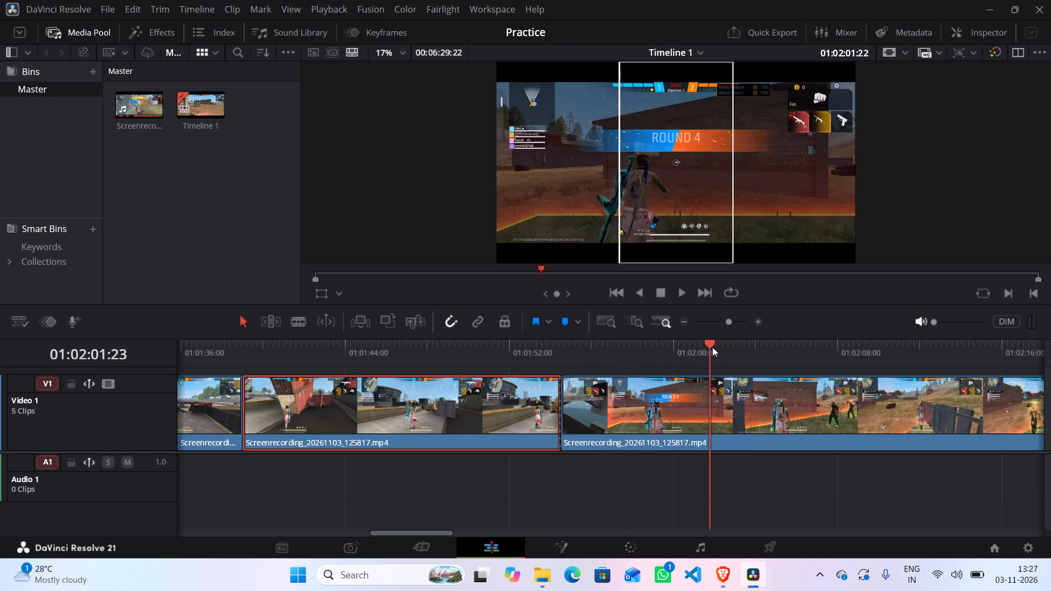
left_click_drag(712, 347, 923, 347)
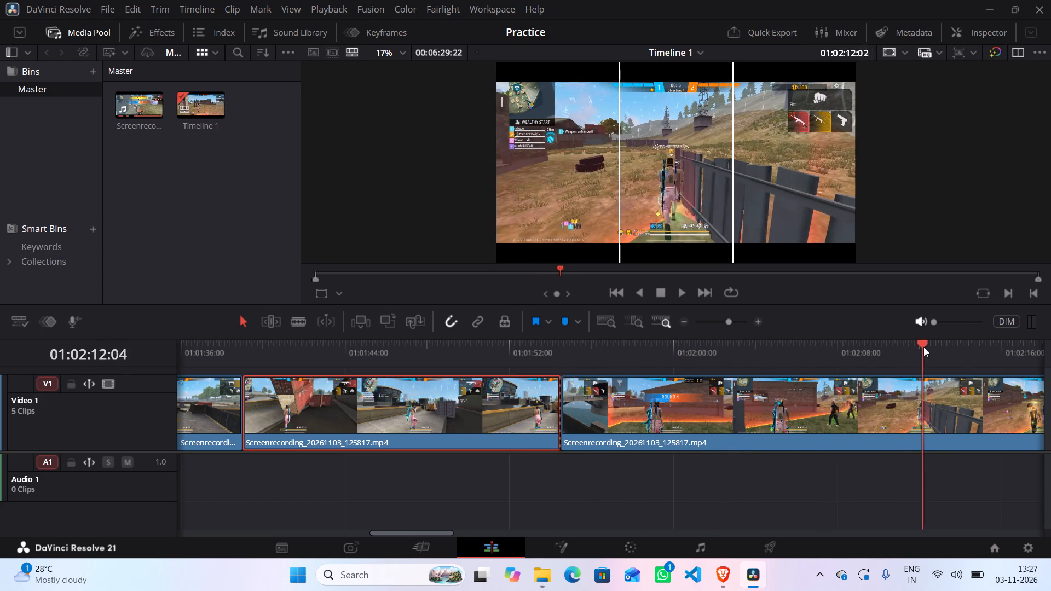
left_click_drag(923, 347, 1010, 344)
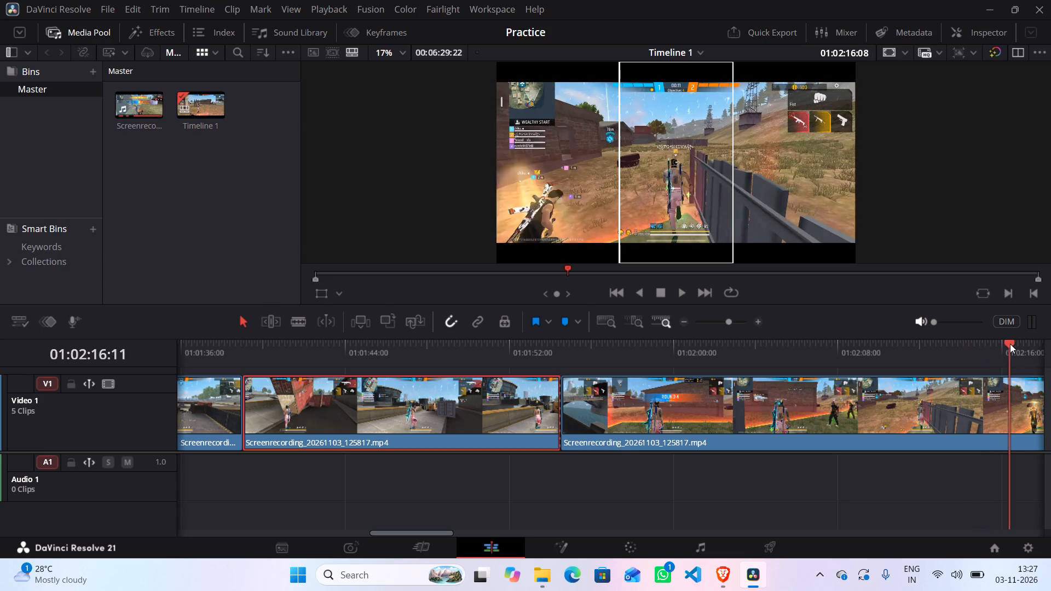
left_click_drag(1010, 344, 1032, 344)
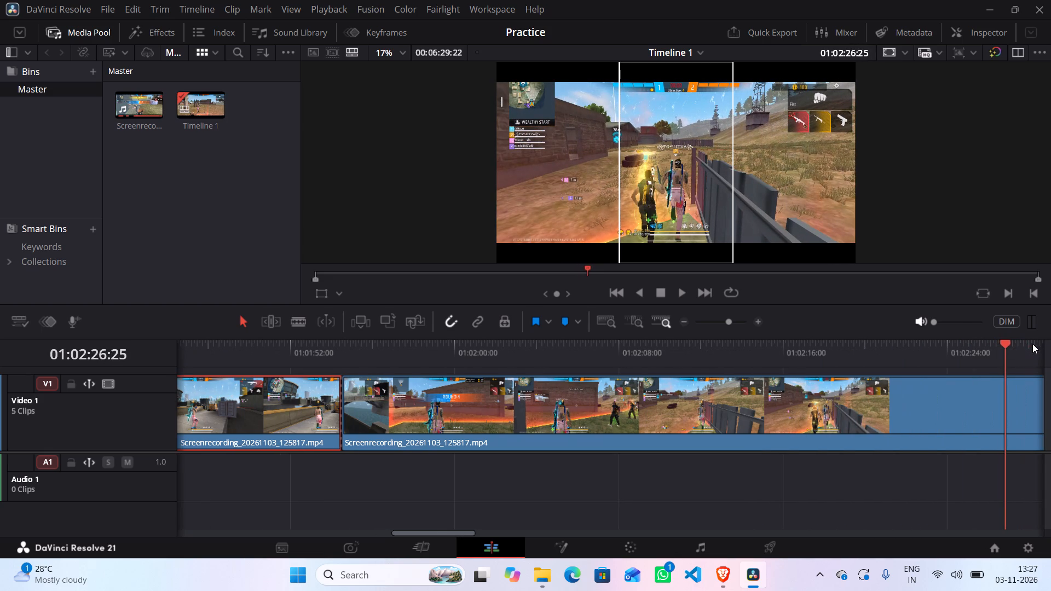
left_click_drag(1032, 344, 996, 347)
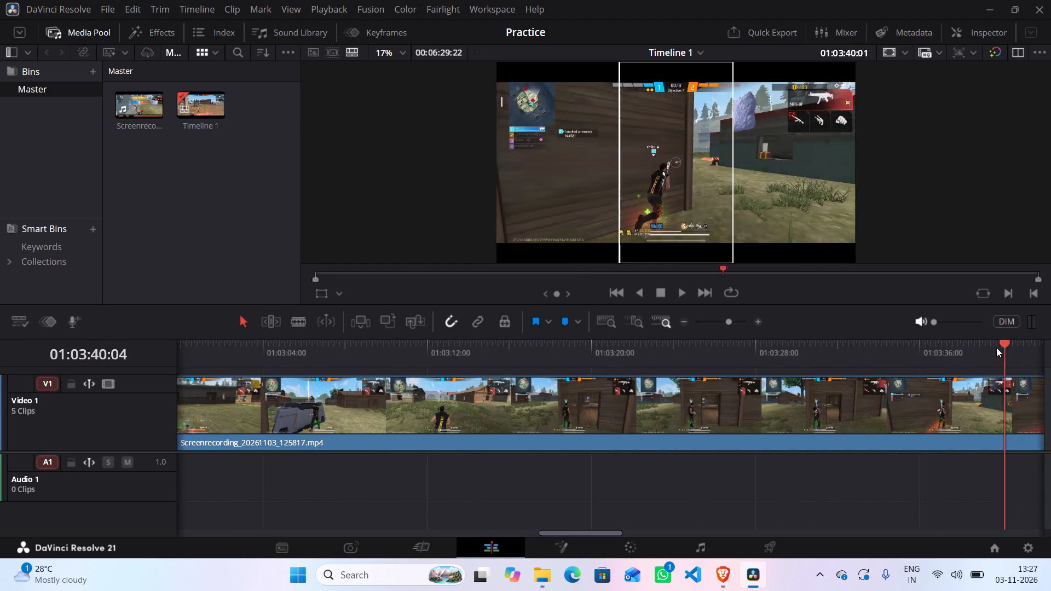
left_click_drag(996, 347, 516, 392)
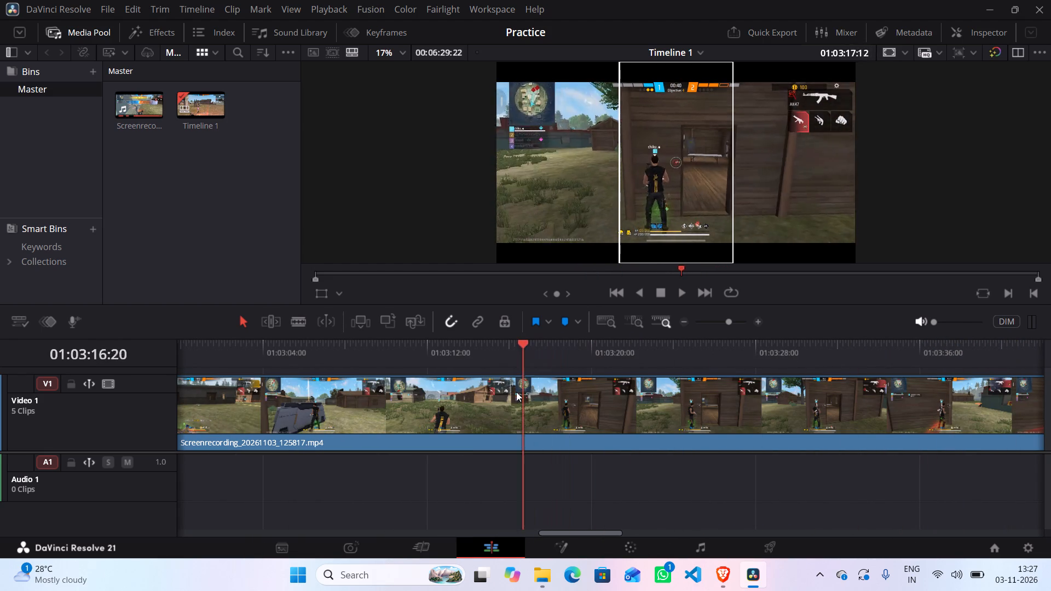
left_click_drag(516, 392, 305, 436)
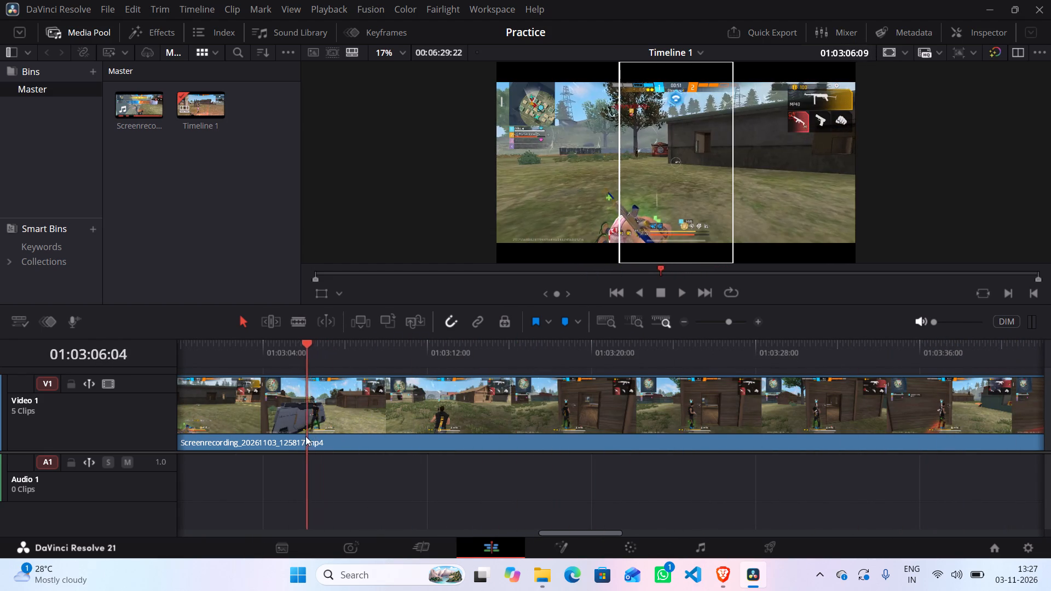
left_click_drag(305, 436, 228, 443)
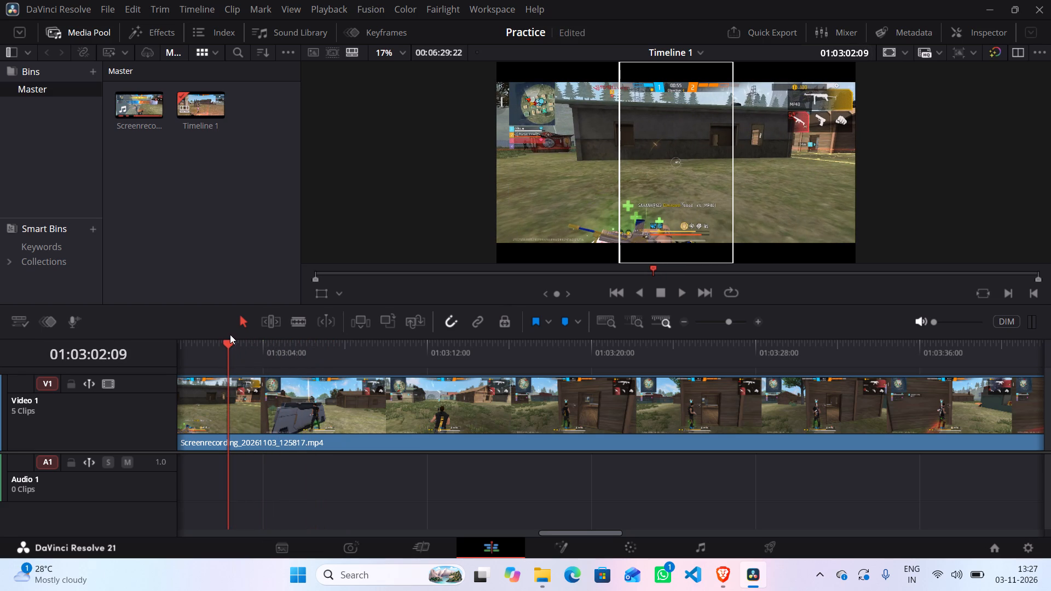
left_click_drag(229, 344, 189, 346)
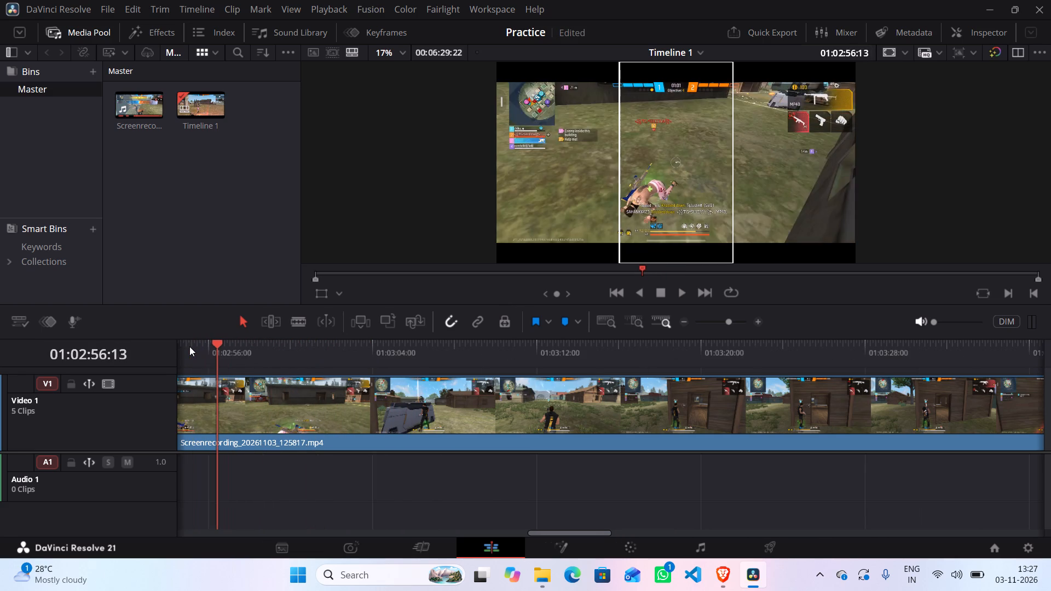
left_click_drag(189, 346, 203, 349)
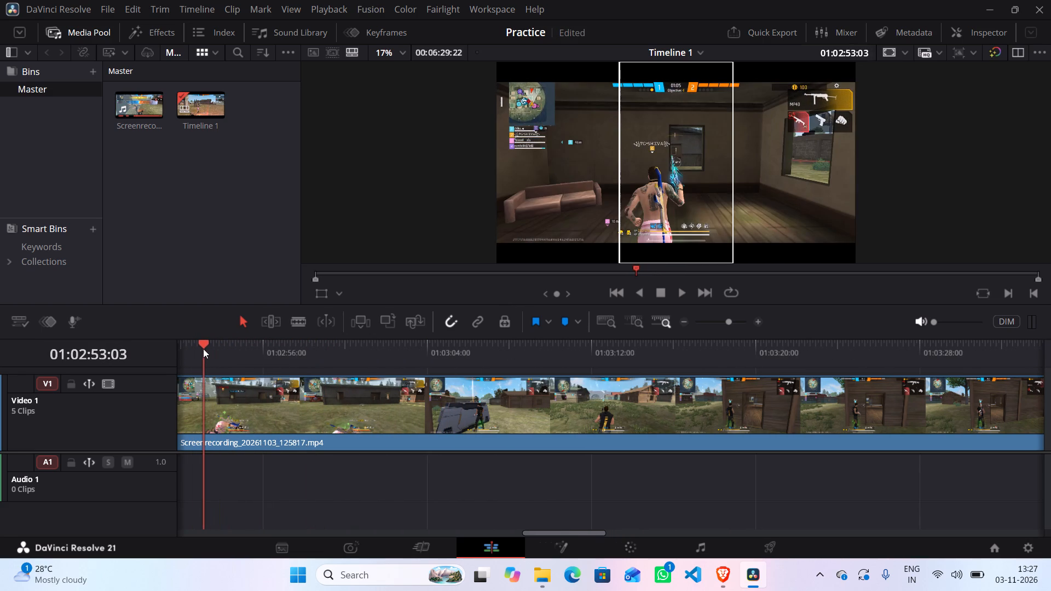
left_click_drag(203, 349, 196, 354)
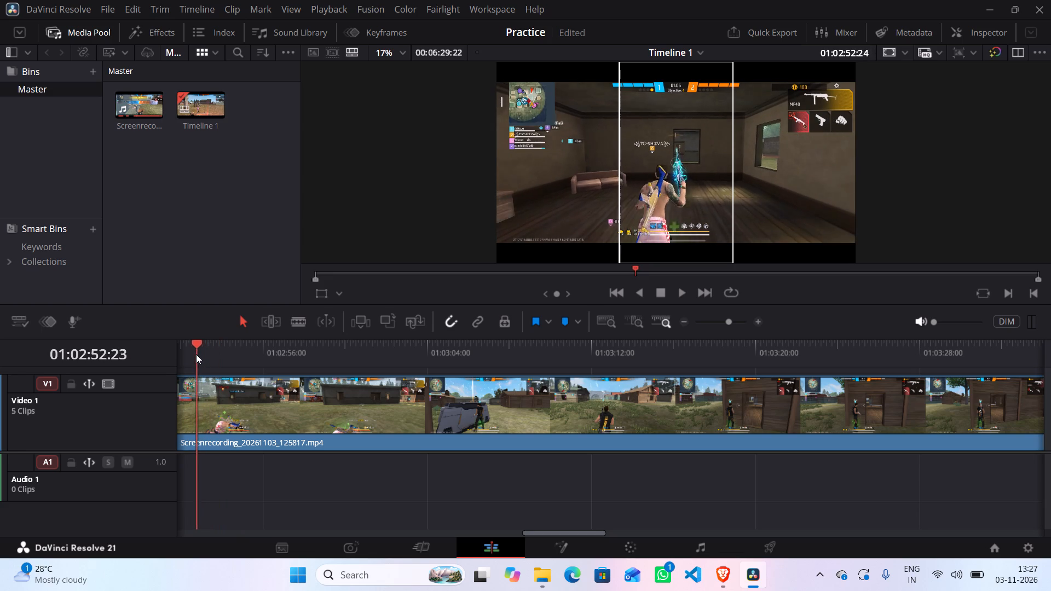
Split the last clip at 01:02:27:17, just before round 4 play begins, and delete the segment between 01:01:54:16 and that cut.
left_click_drag(196, 354, 201, 363)
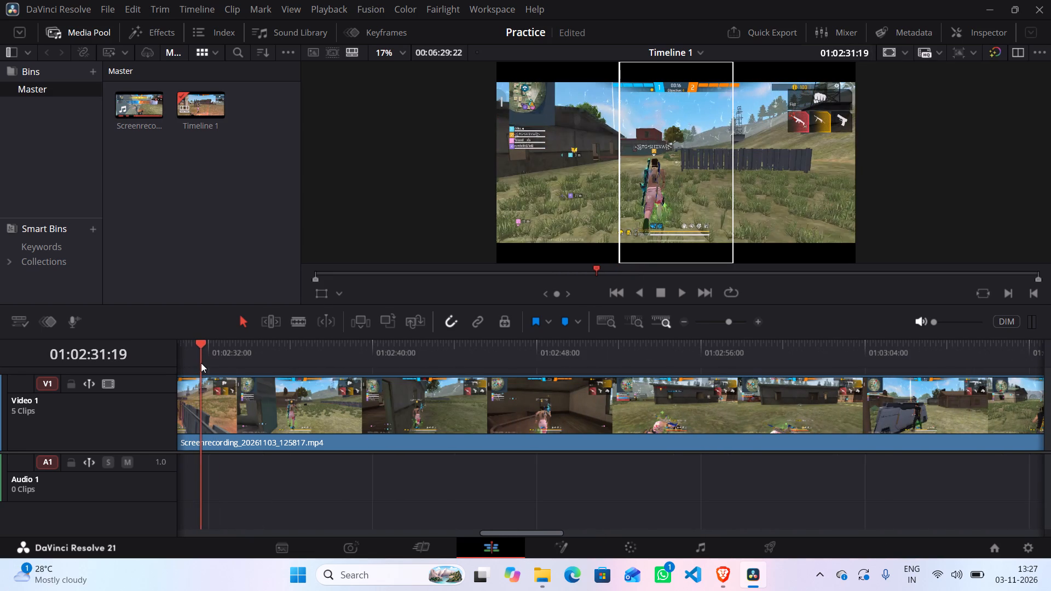
left_click_drag(201, 363, 238, 369)
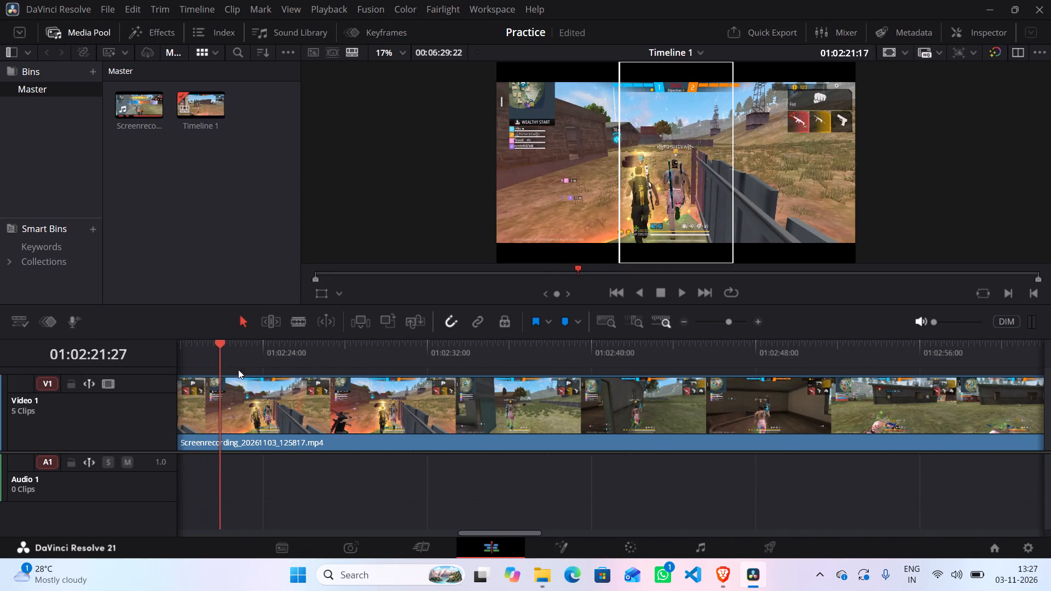
left_click_drag(238, 369, 308, 371)
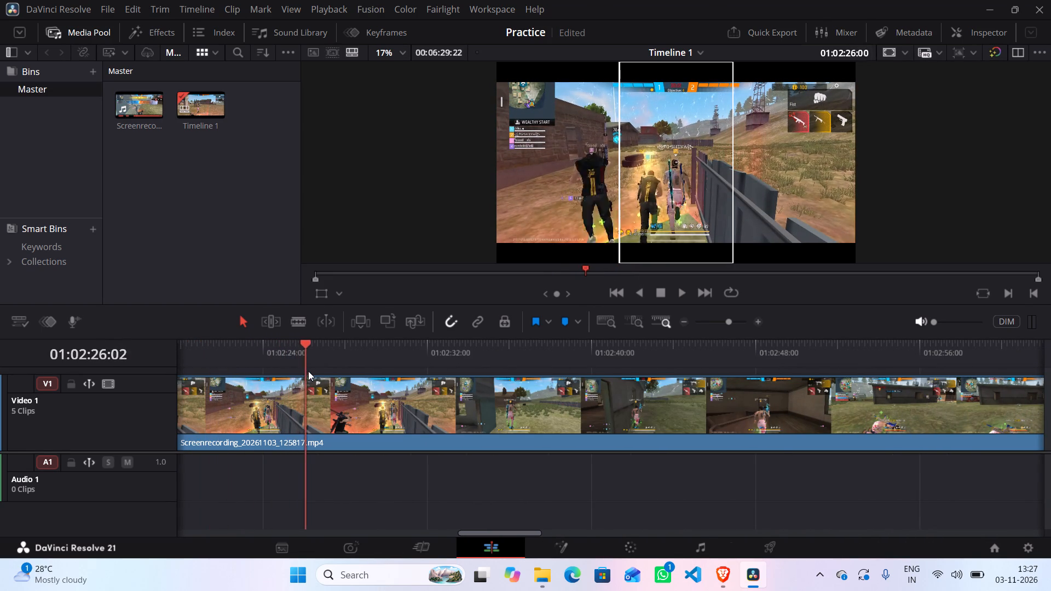
left_click_drag(308, 371, 348, 373)
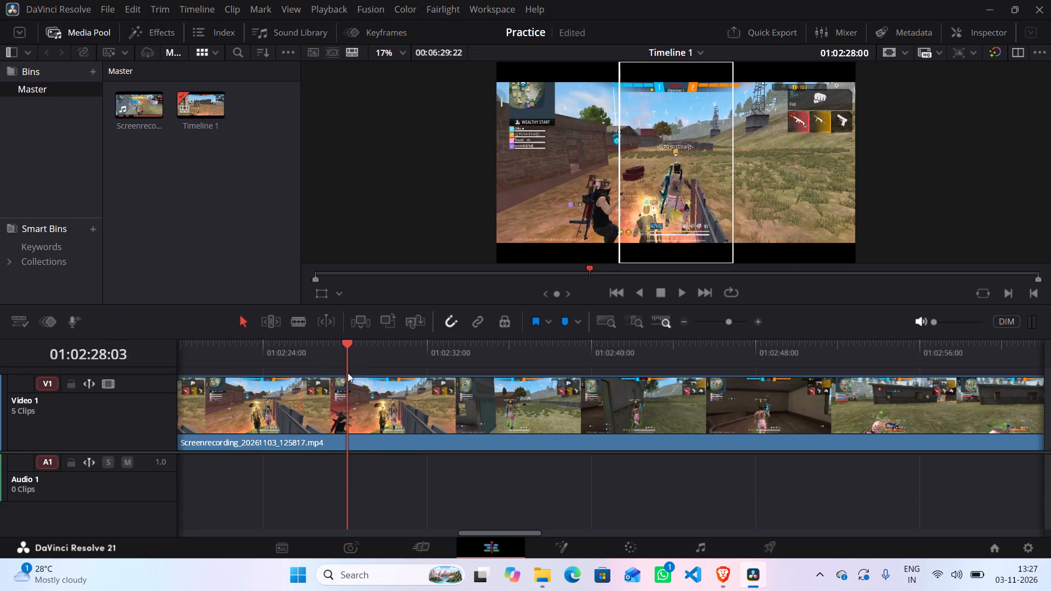
left_click_drag(348, 373, 354, 375)
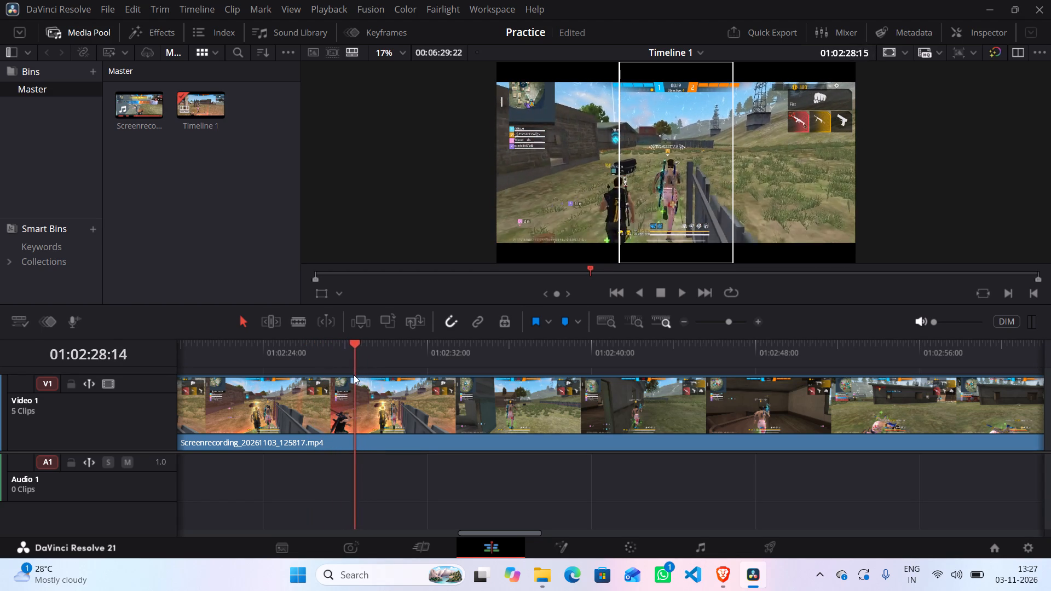
left_click_drag(354, 375, 340, 378)
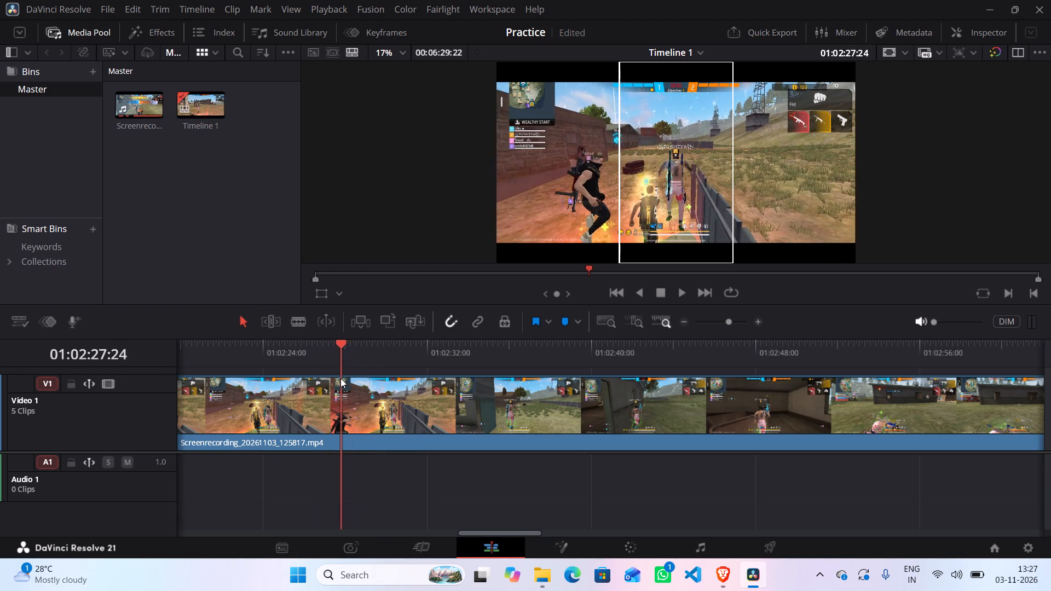
left_click_drag(340, 378, 336, 378)
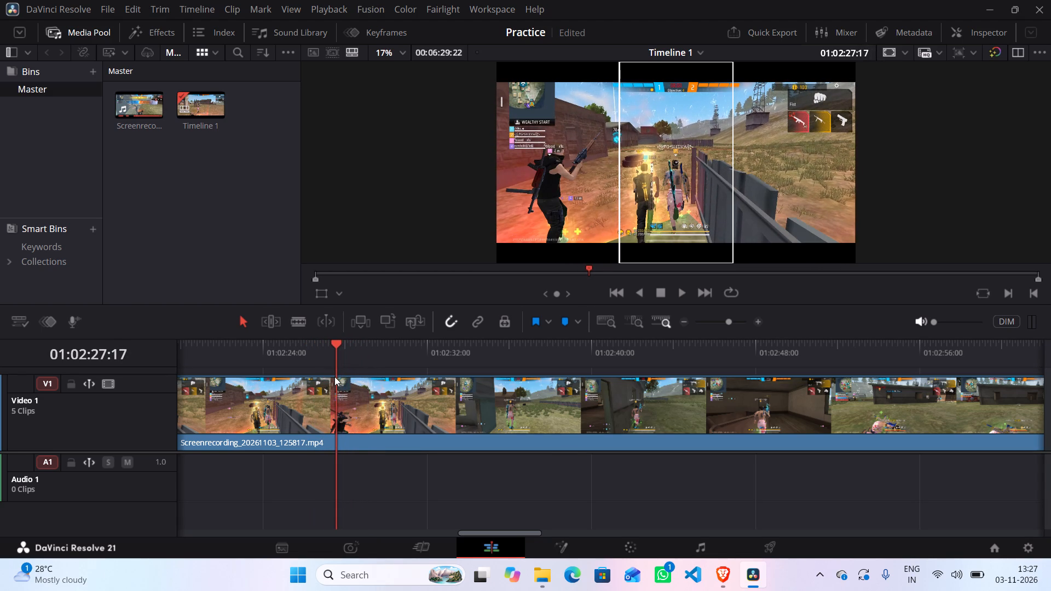
key("ctrl+b")
left_click(296, 417)
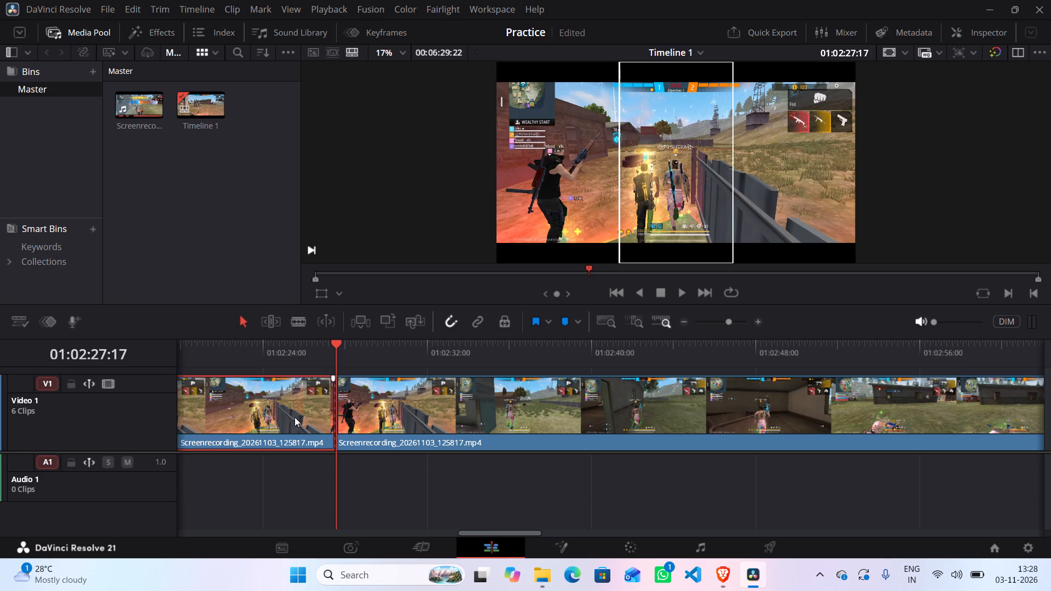
key("BackSpace")
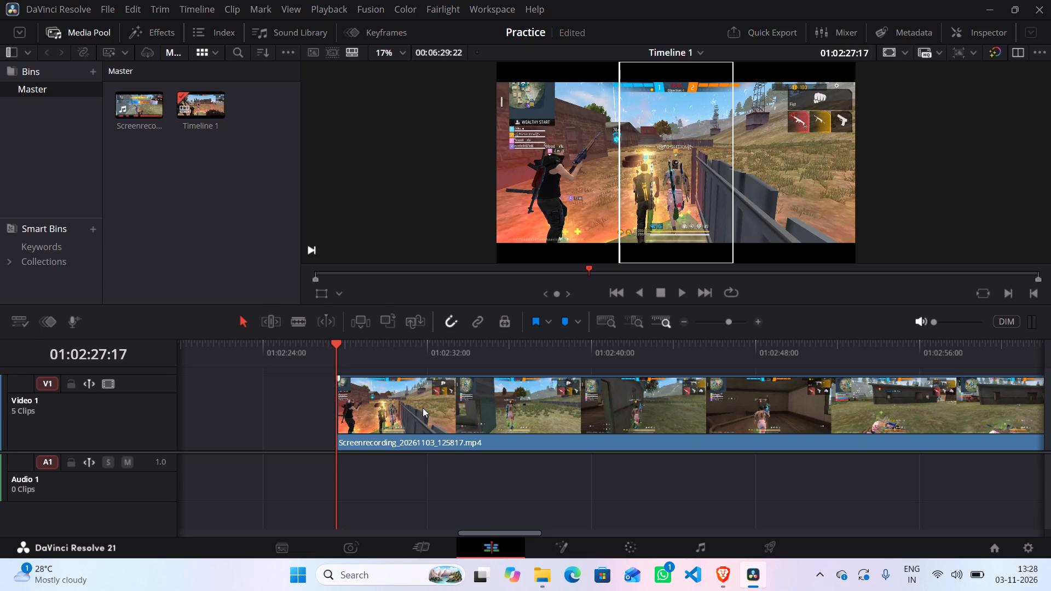
Move the last Video 1 clip back to start at about 01:02:03:20, towards the end of the preceding clip.
left_click_drag(423, 408, 239, 428)
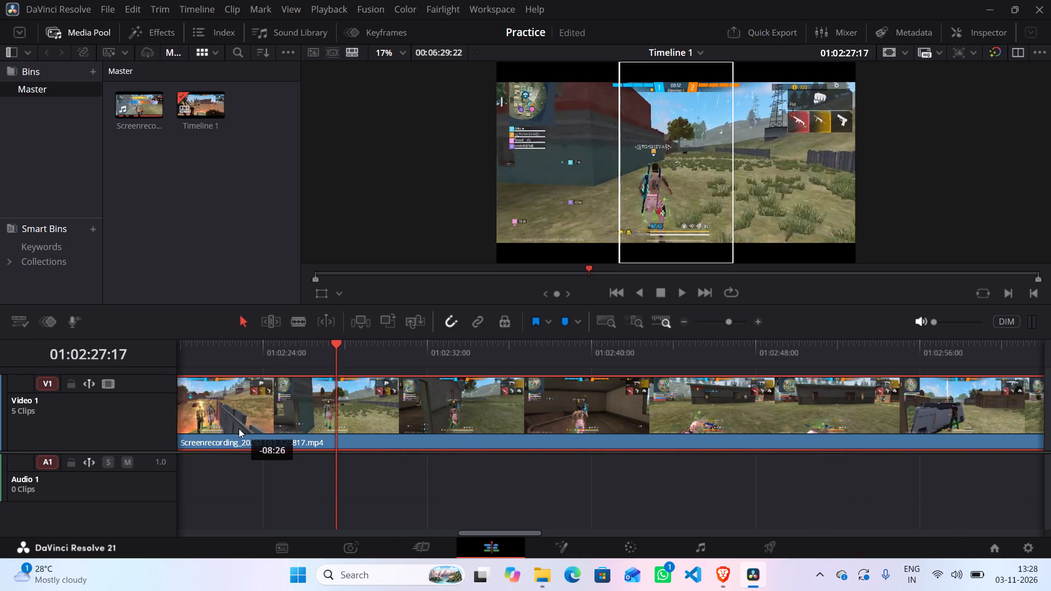
left_click_drag(239, 428, 185, 434)
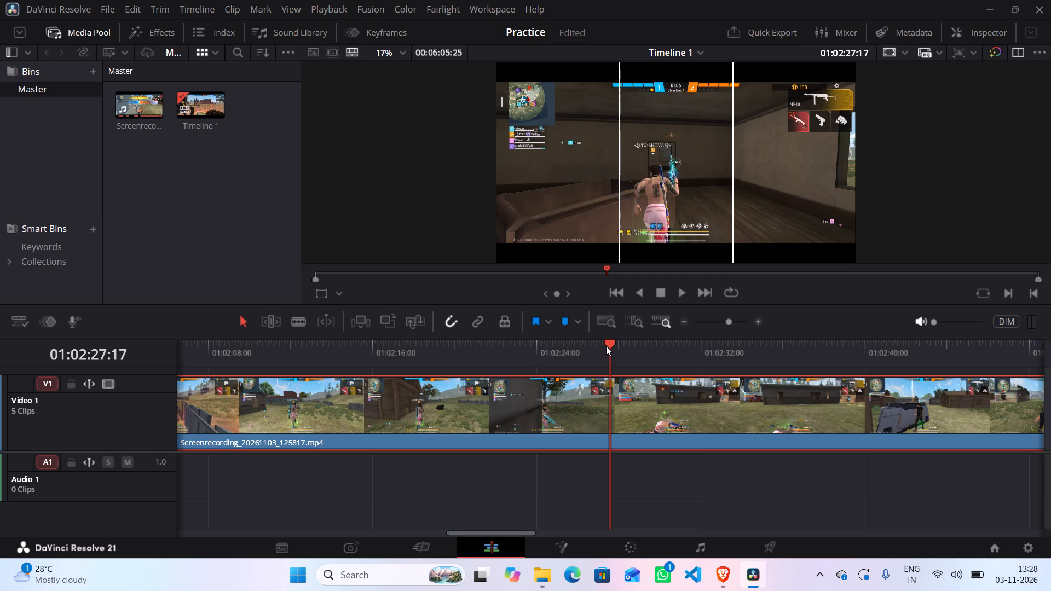
Move the last Video 1 clip back to start at 01:01:54:16, directly against the end of the preceding clip.
left_click_drag(607, 346, 194, 368)
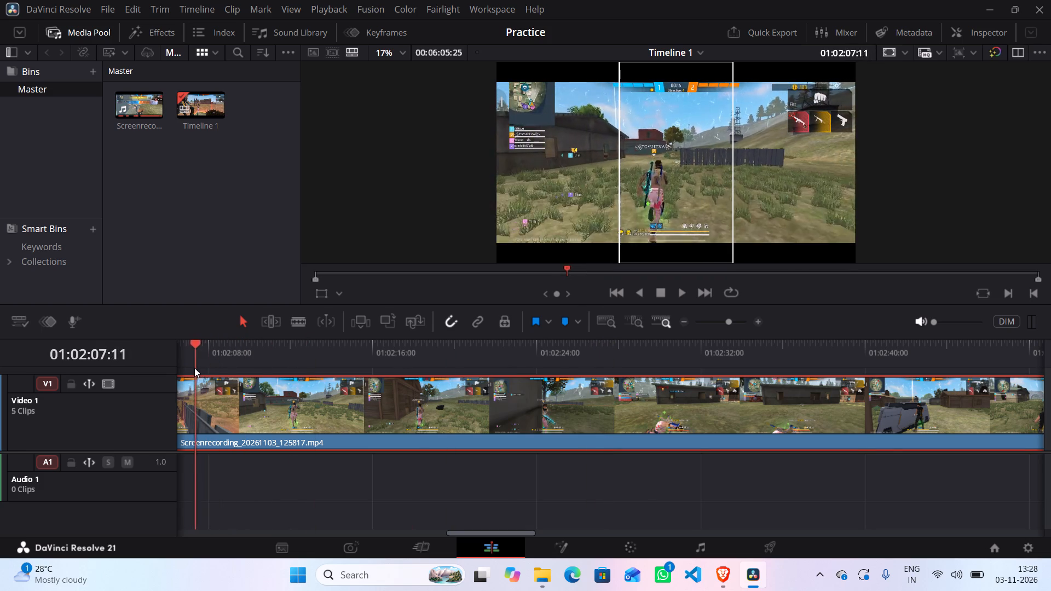
left_click_drag(194, 368, 637, 369)
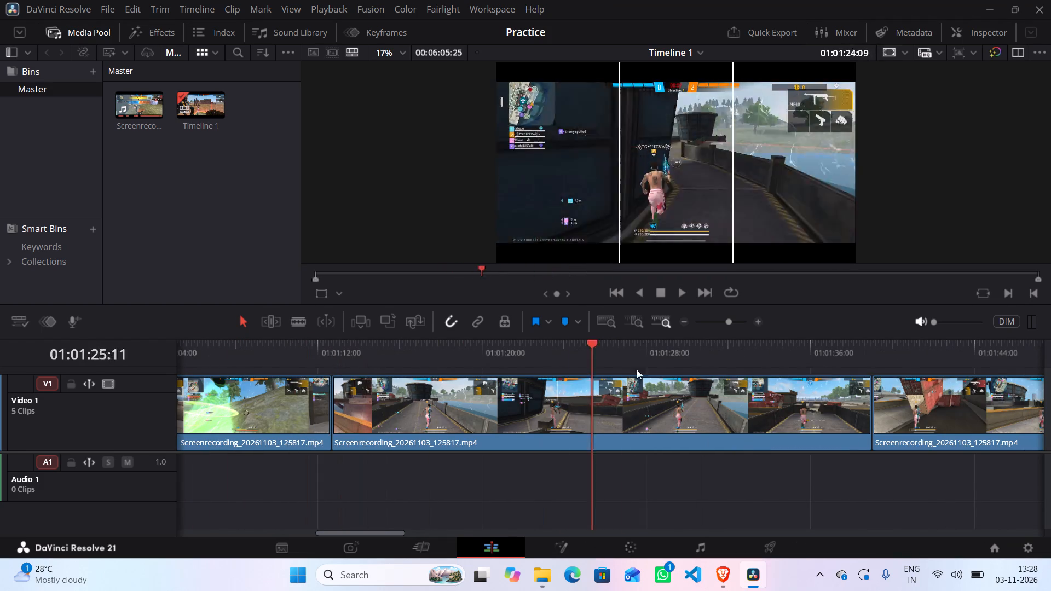
left_click_drag(637, 369, 990, 361)
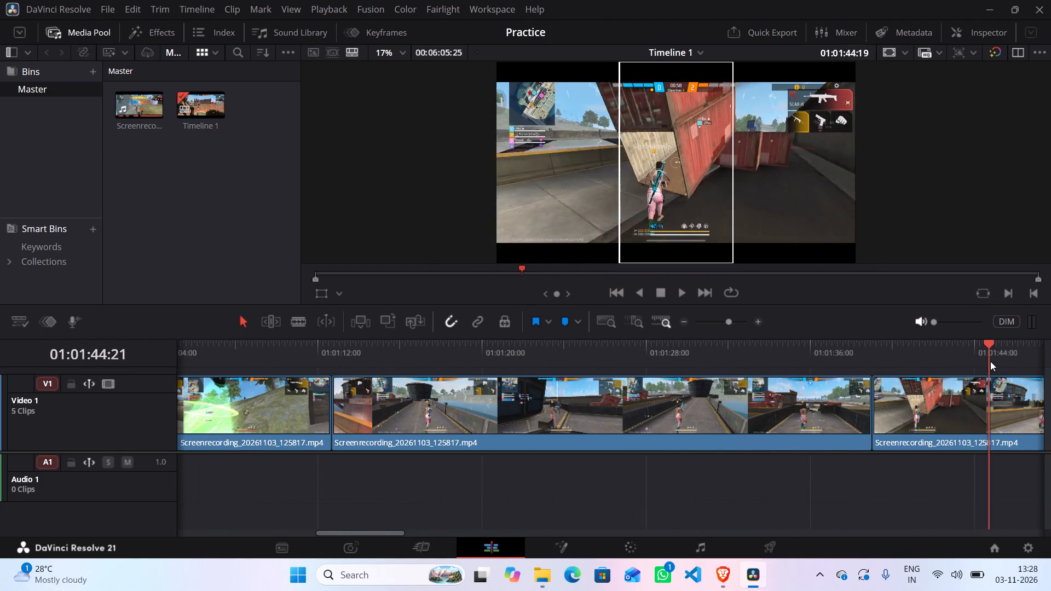
left_click_drag(990, 361, 1044, 349)
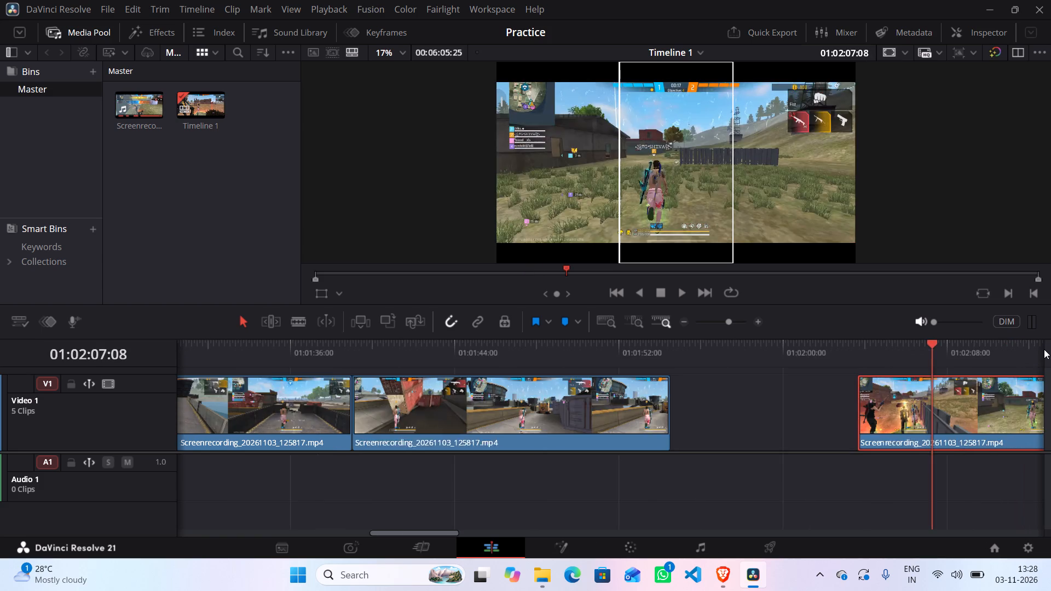
left_click_drag(1044, 349, 222, 413)
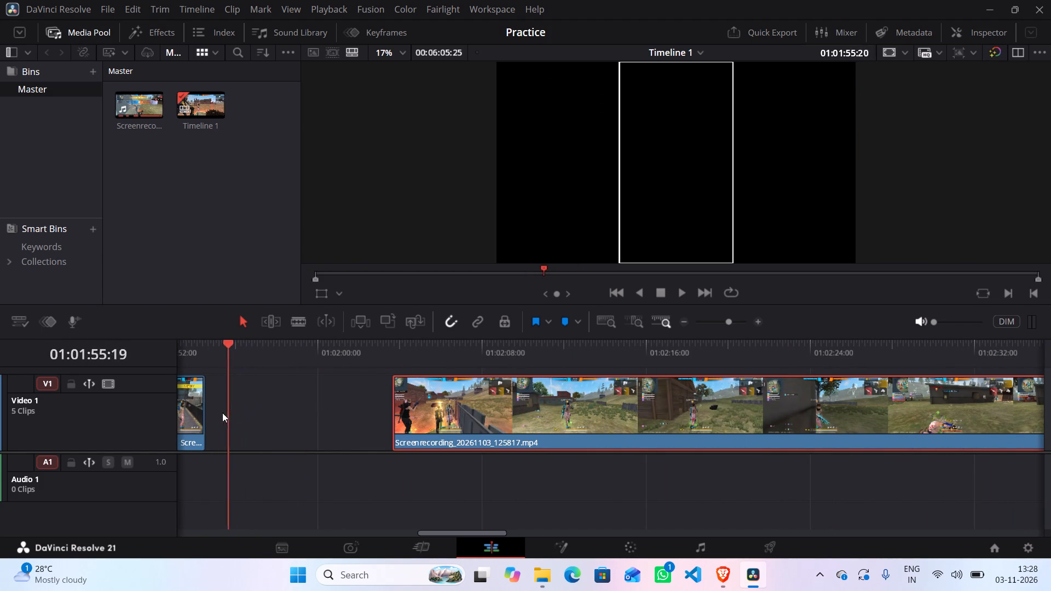
left_click_drag(222, 413, 207, 416)
left_click_drag(466, 404, 297, 416)
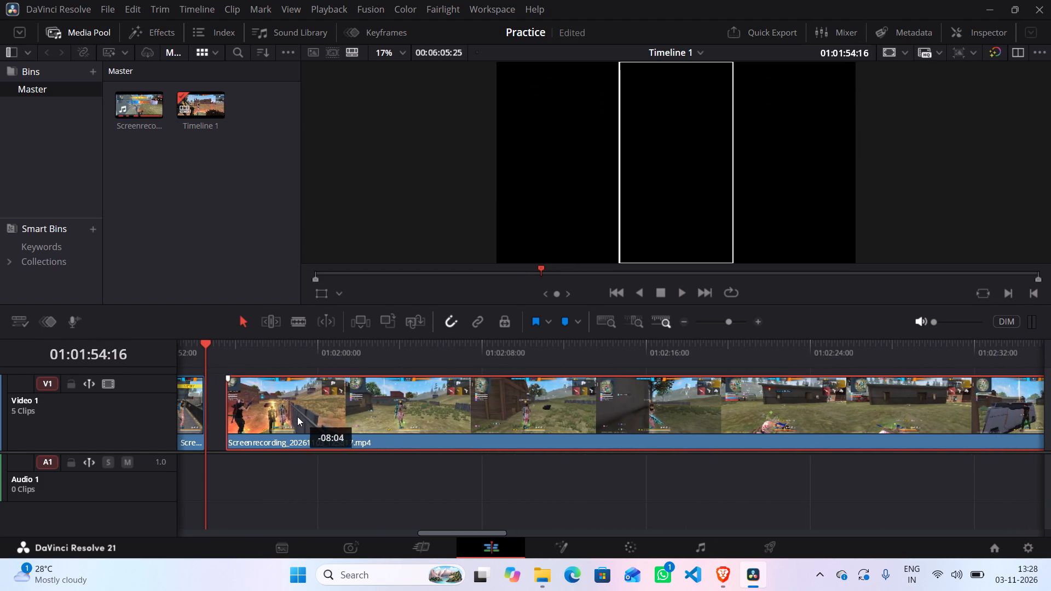
left_click_drag(297, 416, 280, 419)
Find the player's elimination just before the view switches to a teammate and split the last Video 1 clip at 01:02:34:21.
key("space")
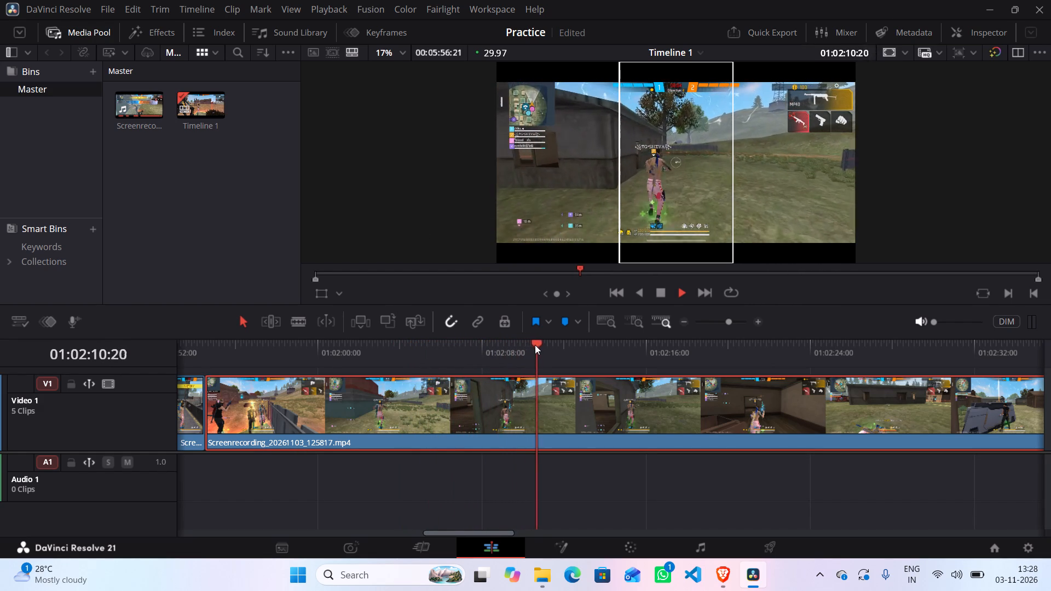
left_click_drag(535, 345, 726, 369)
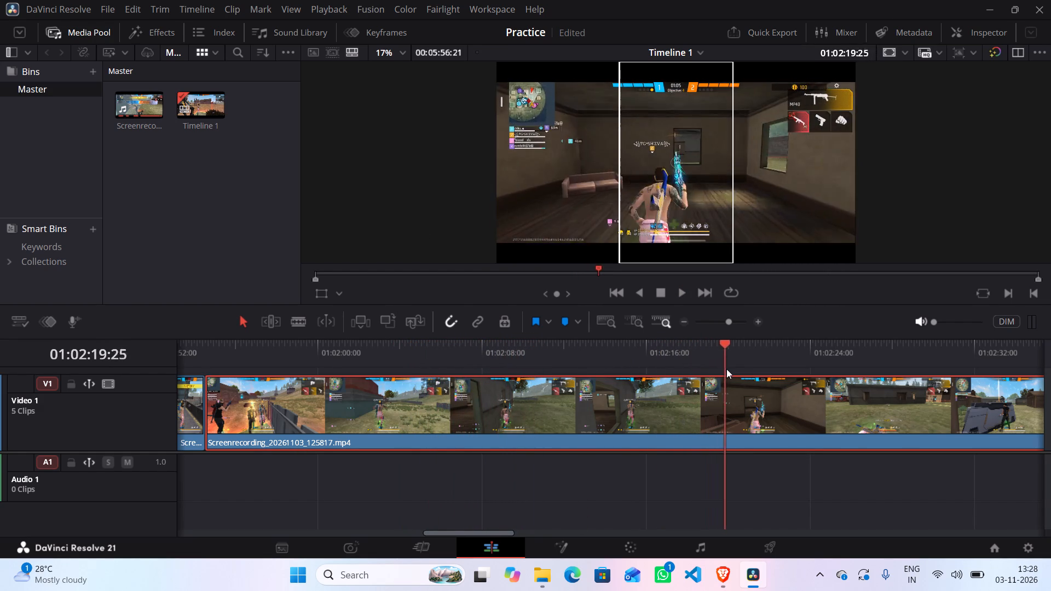
left_click_drag(726, 369, 849, 373)
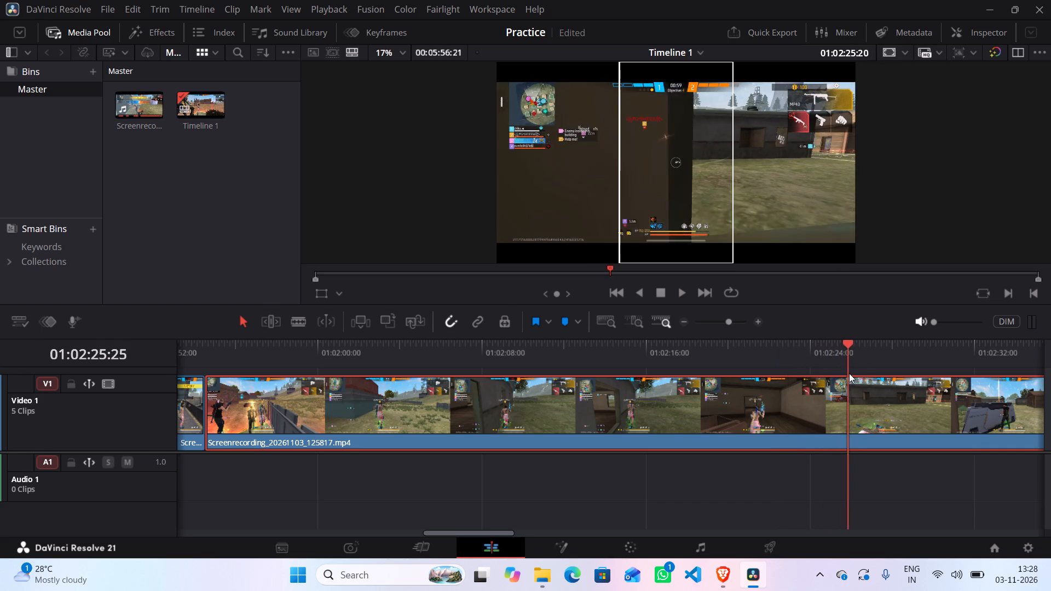
left_click_drag(849, 373, 899, 375)
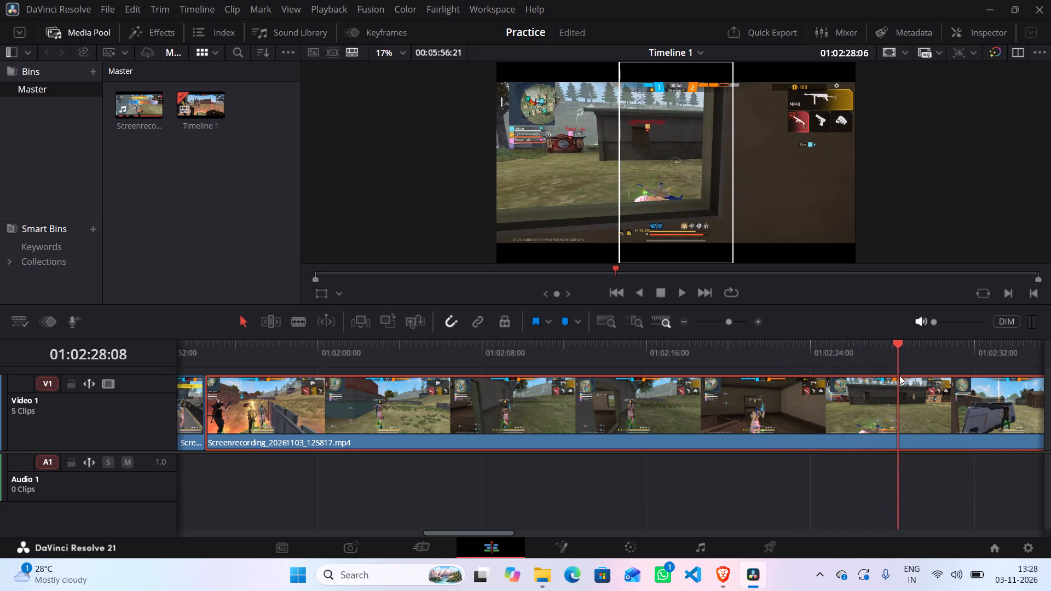
left_click_drag(899, 375, 939, 377)
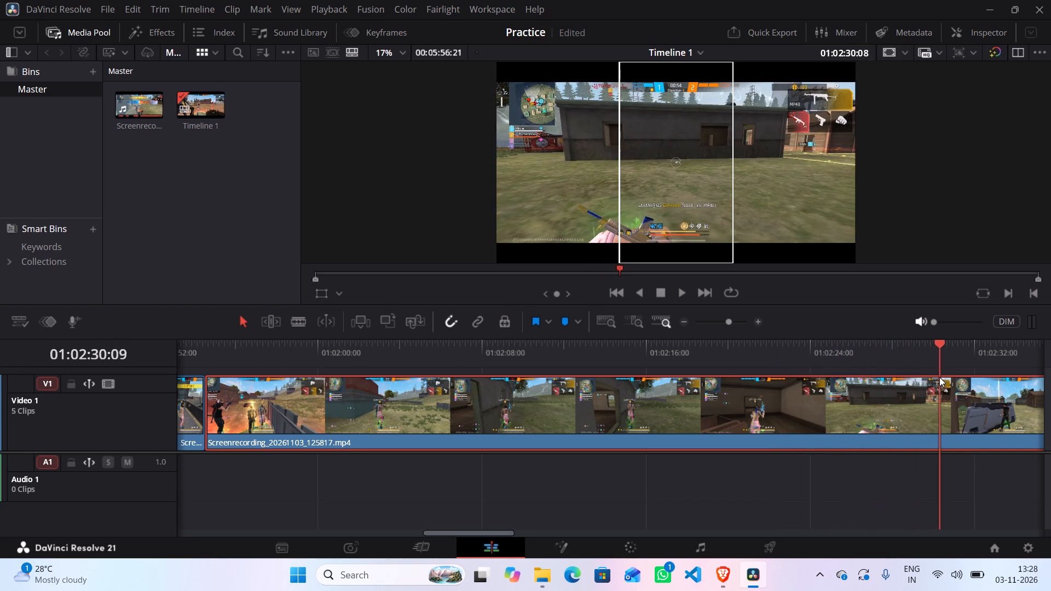
left_click_drag(939, 377, 981, 376)
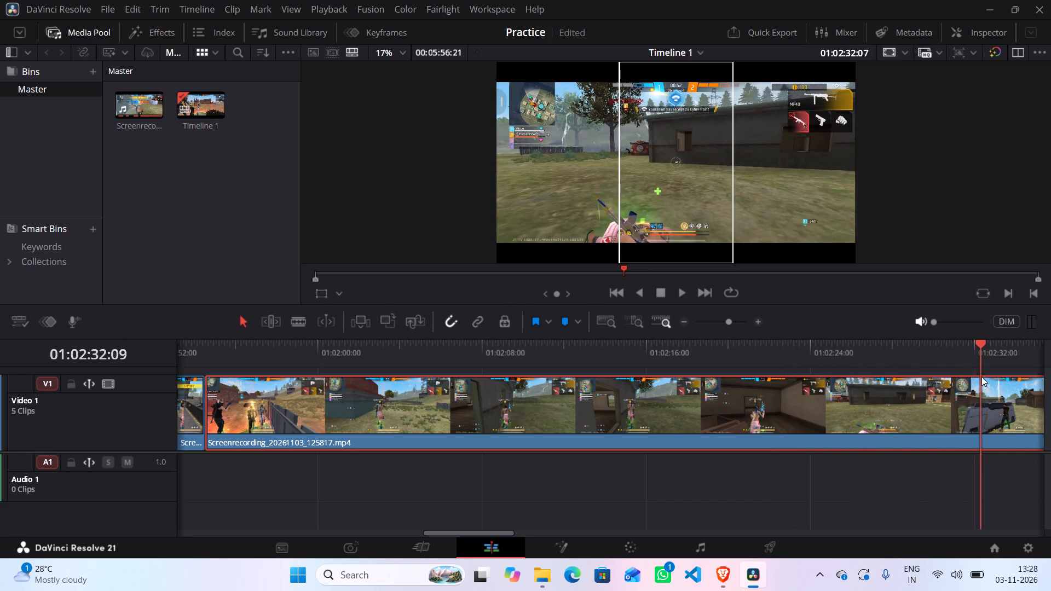
left_click_drag(981, 376, 1029, 375)
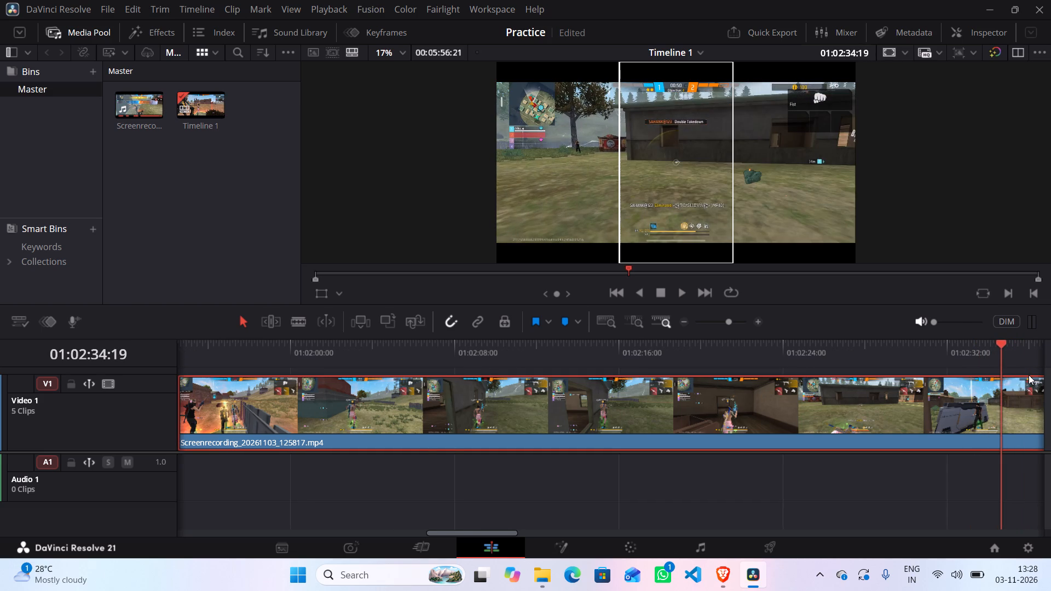
left_click_drag(1029, 375, 1024, 375)
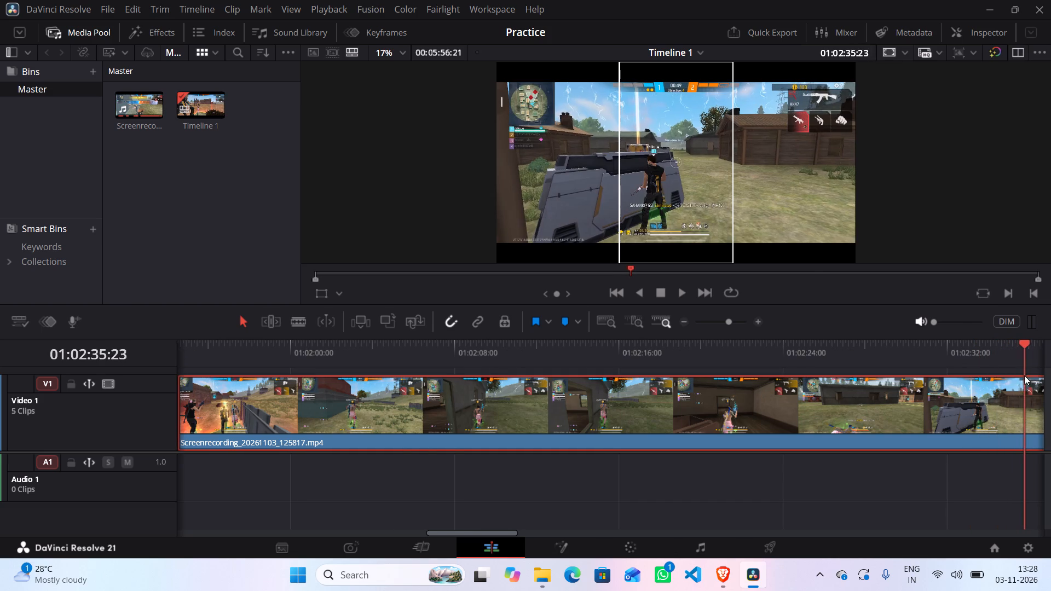
left_click_drag(1024, 375, 997, 379)
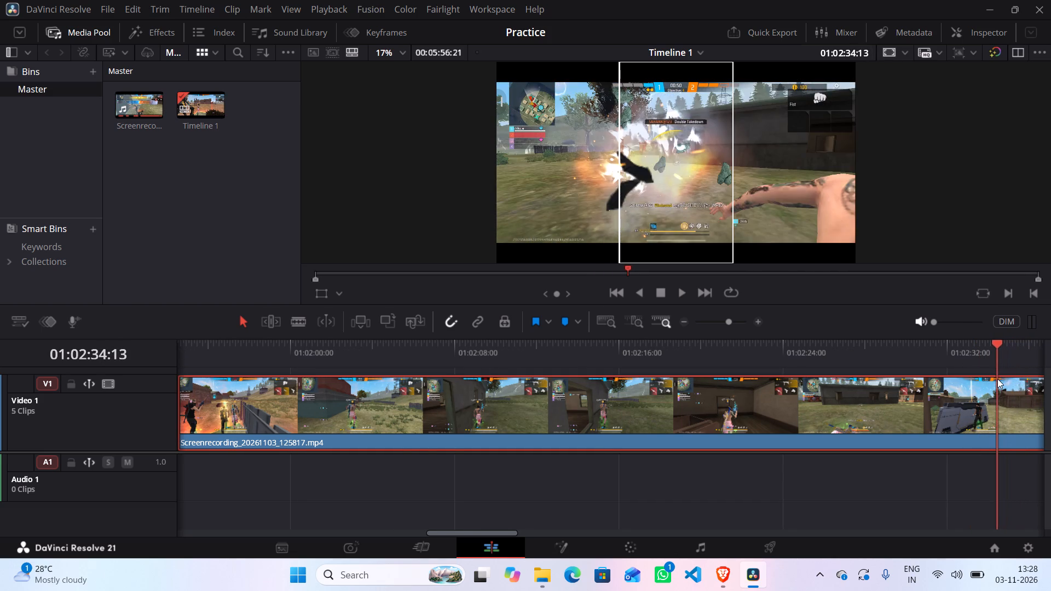
left_click_drag(997, 379, 991, 381)
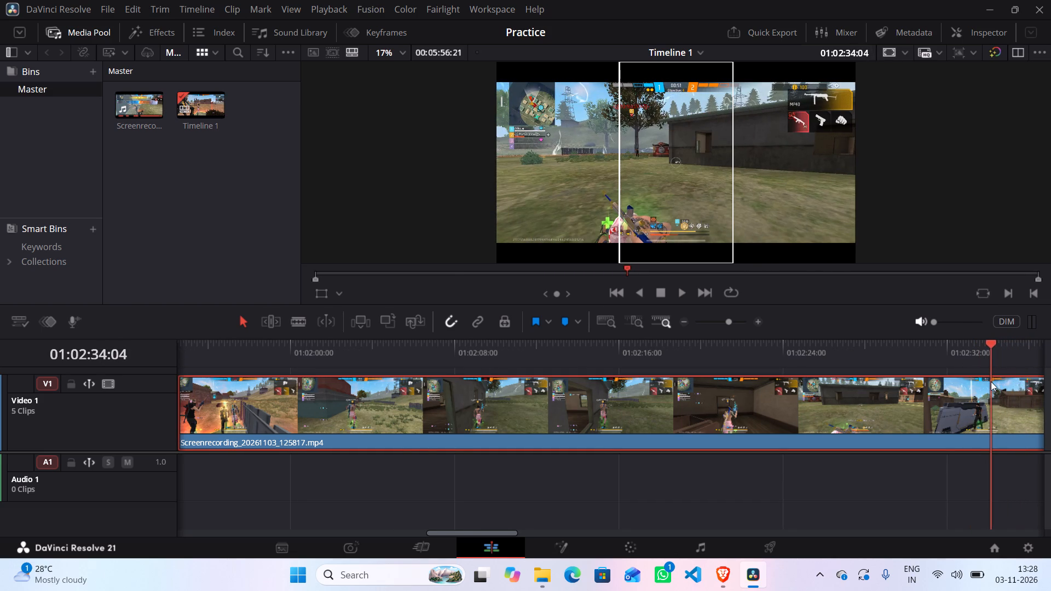
left_click_drag(991, 381, 1004, 372)
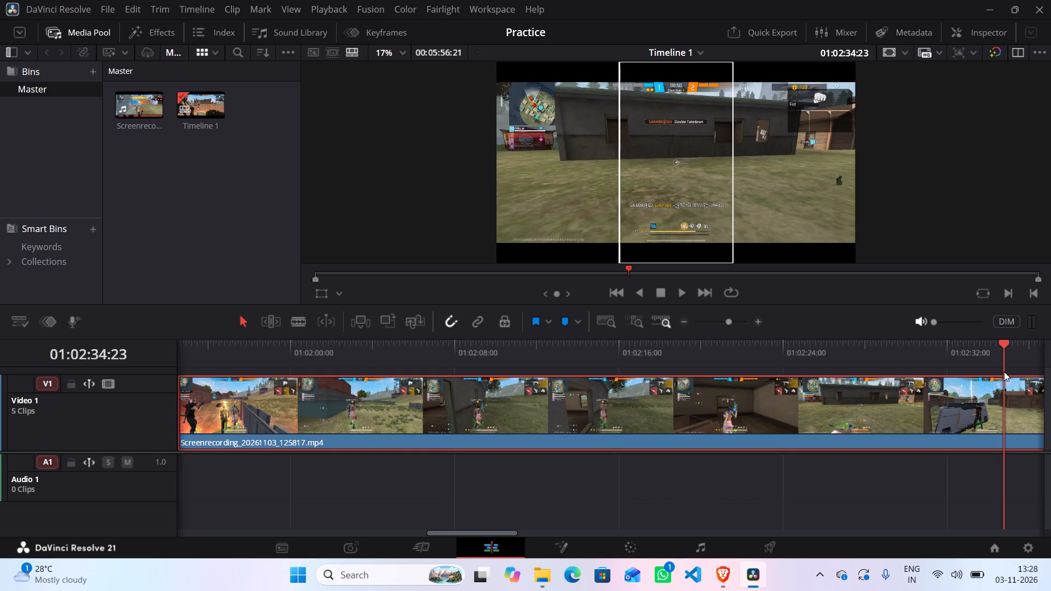
left_click_drag(1004, 372, 1002, 373)
type("bn")
key("space")
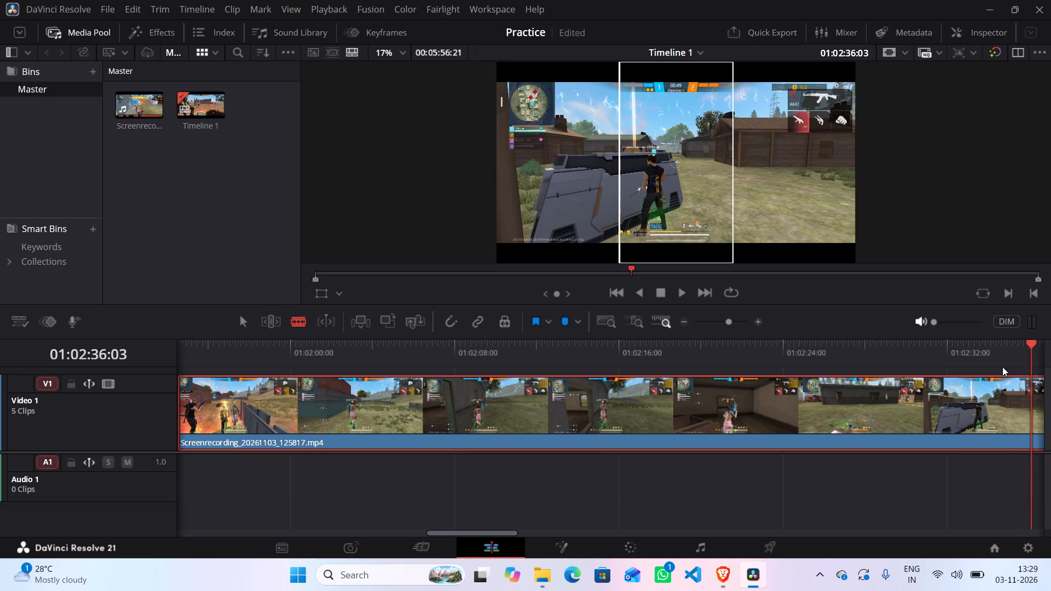
left_click_drag(1032, 346, 1027, 350)
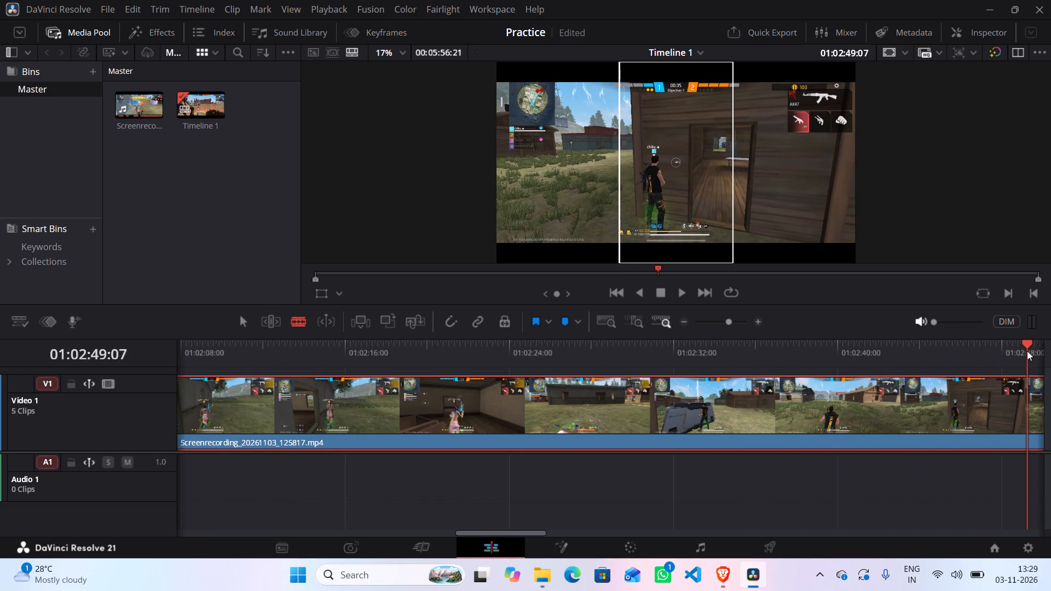
left_click_drag(1027, 344, 774, 352)
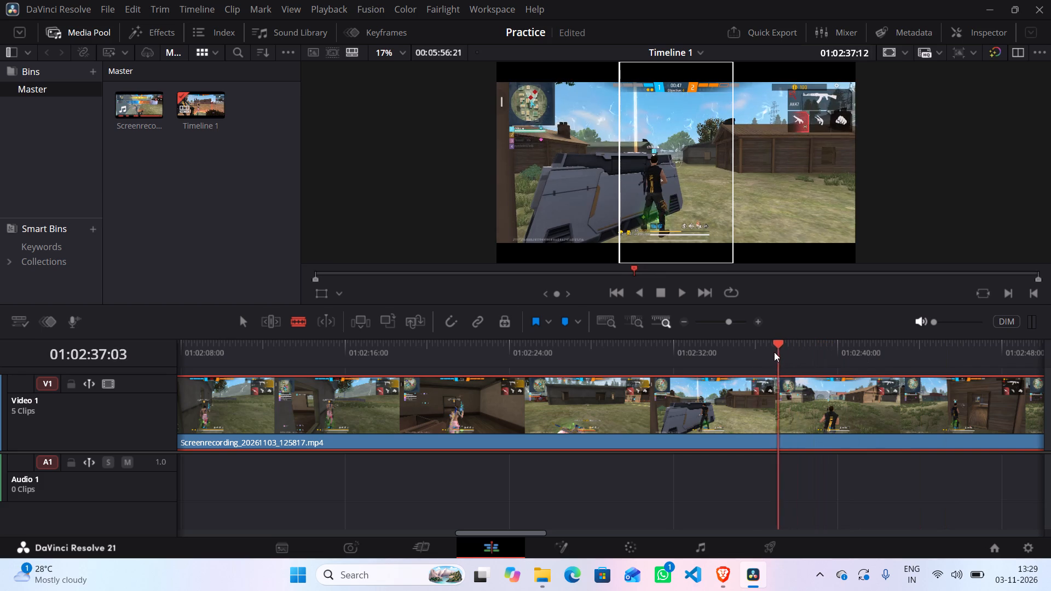
left_click_drag(774, 352, 708, 348)
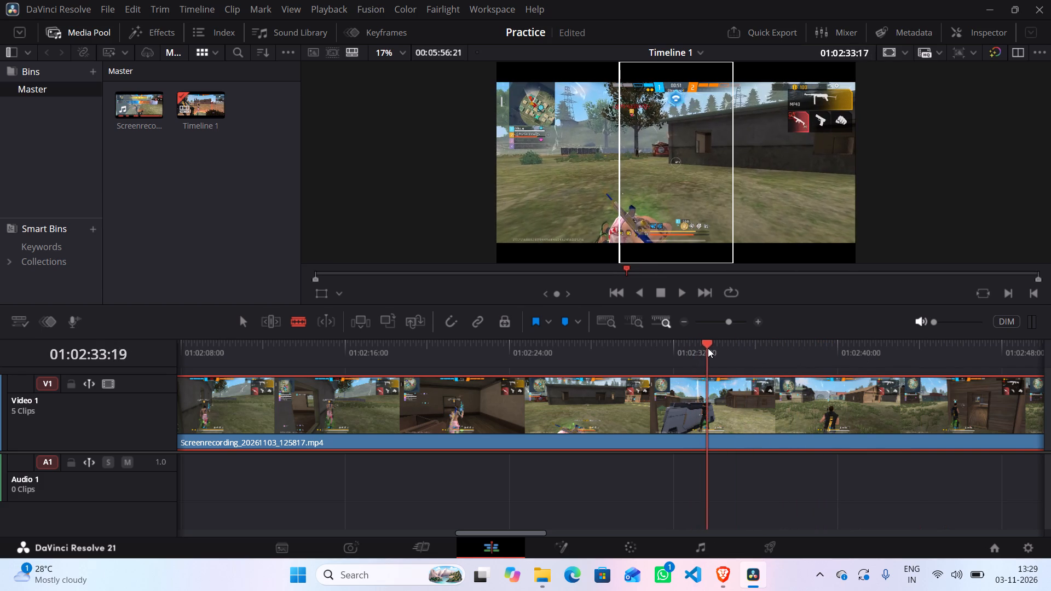
left_click_drag(708, 348, 731, 348)
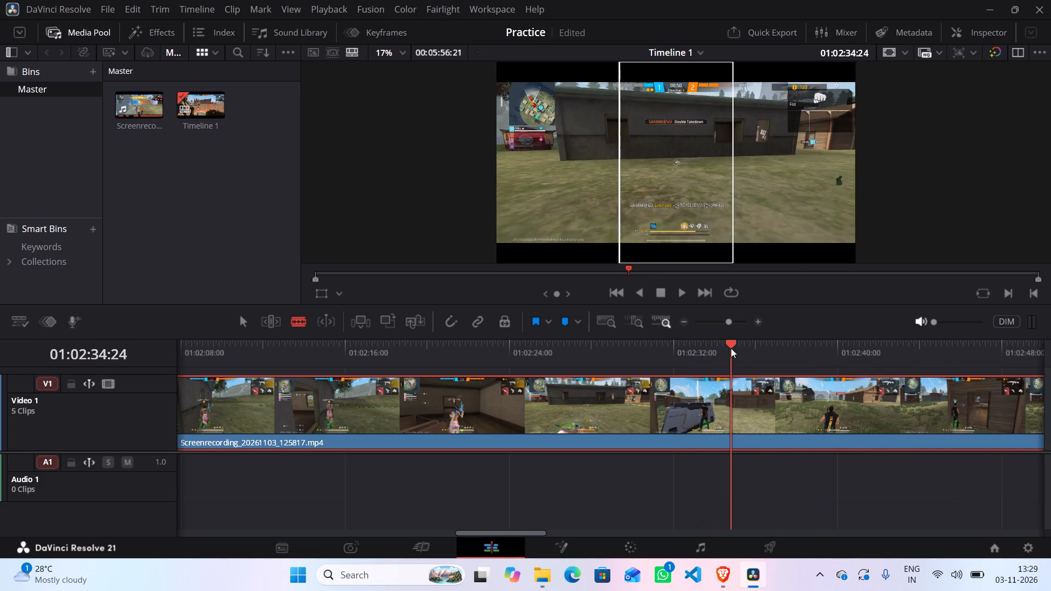
left_click_drag(731, 348, 729, 351)
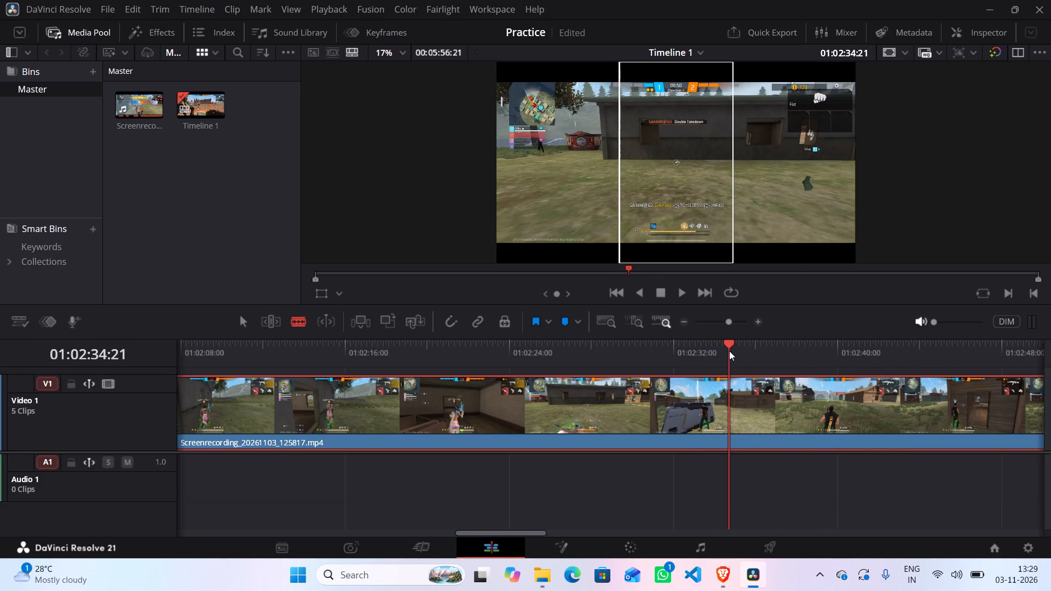
key("ctrl+b")
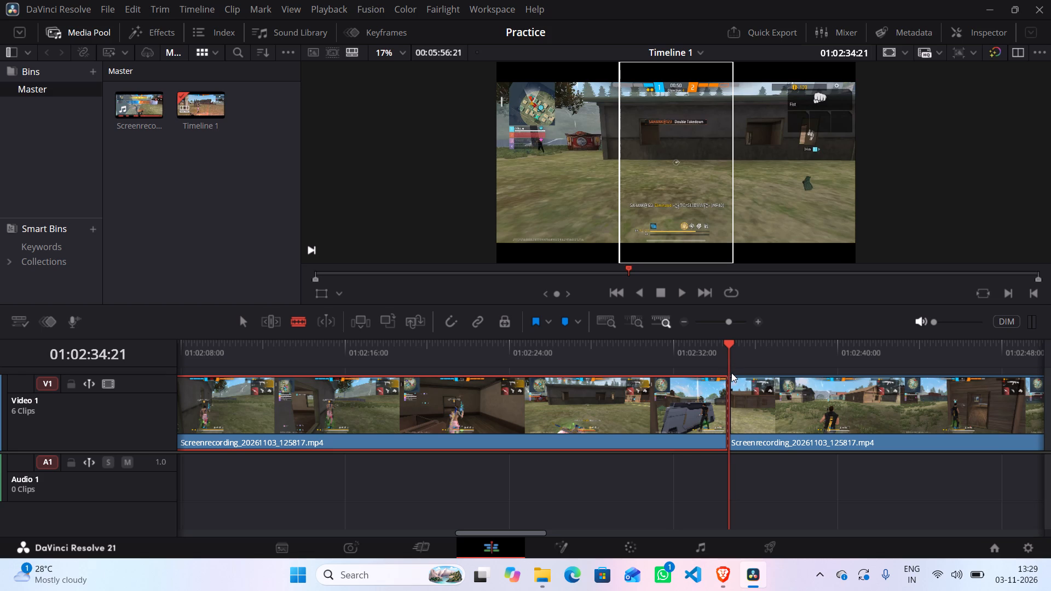
Skim the teammate footage after the 01:02:34:21 cut through to about 01:03:09 for the next action.
key("space")
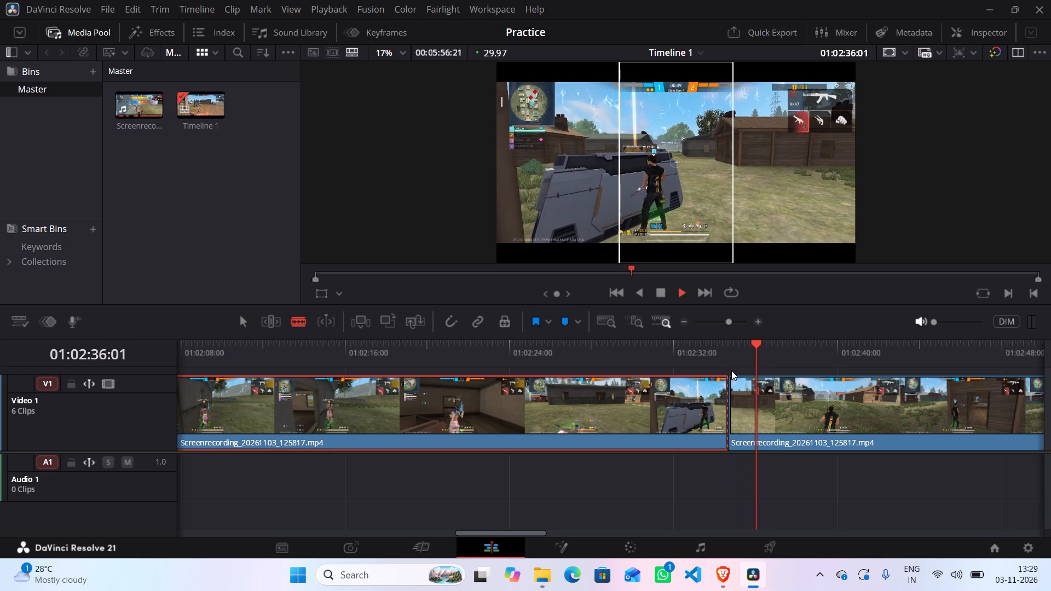
left_click_drag(741, 353, 710, 355)
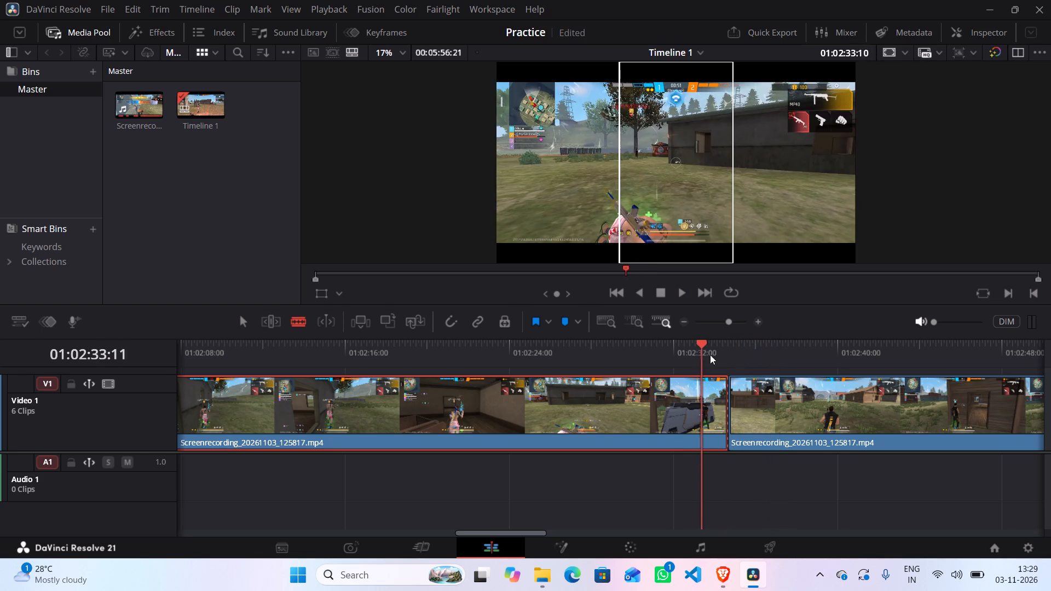
left_click_drag(710, 355, 834, 355)
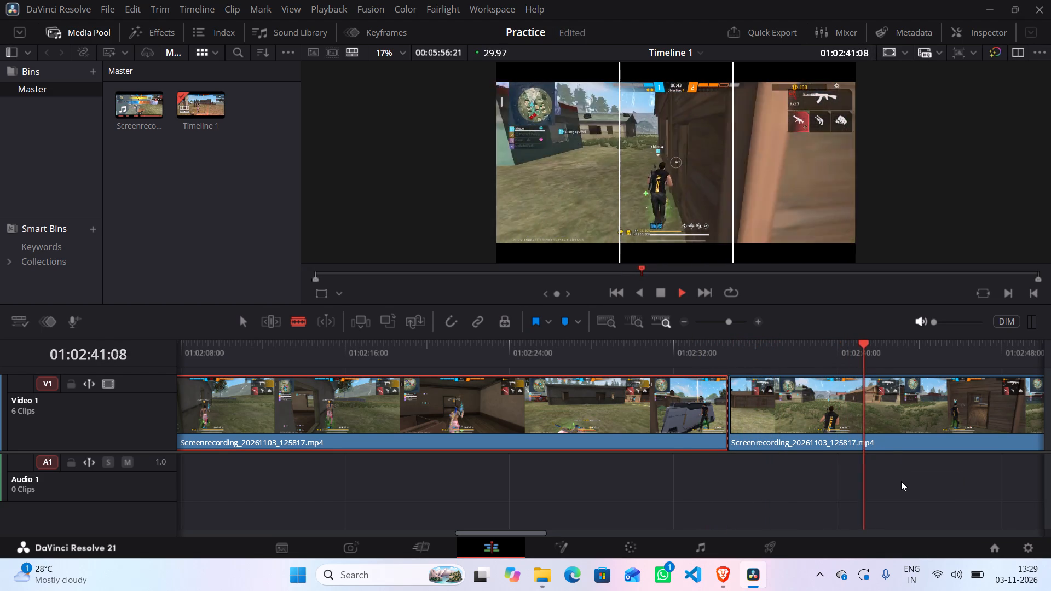
key("Right")
key("Right")
key("Right")
key("Right")
key("Right")
key("Right")
key("Right")
key("Right")
key("Right")
key("Right")
key("Right")
key("Right")
key("Right")
key("Right")
key("Right")
key("Right")
key("Right")
key("Right")
key("Right")
key("Right")
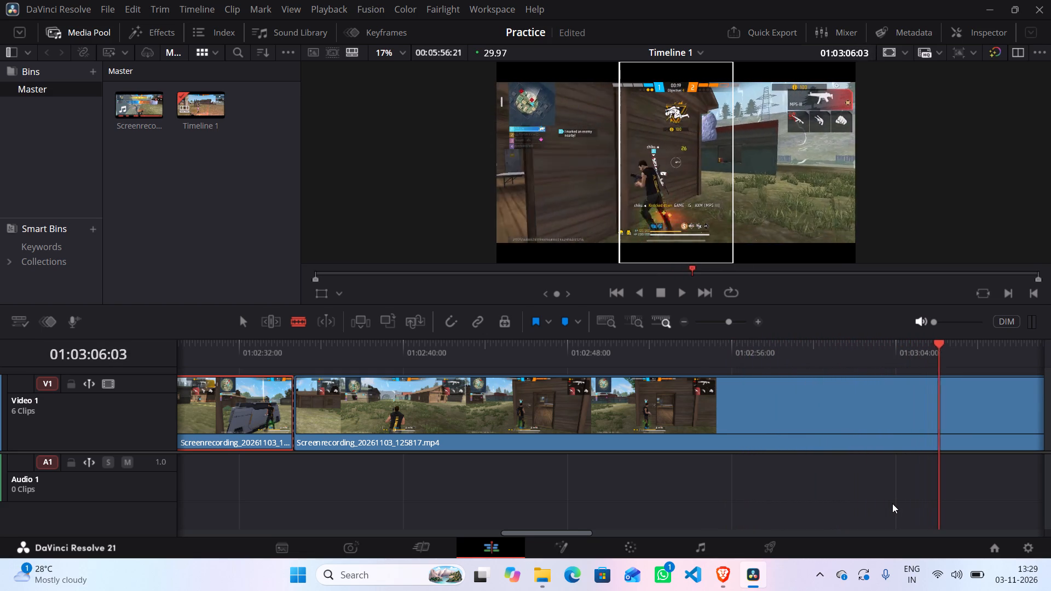
key("Left")
key("Left")
key("Left")
key("Left")
key("Left")
key("Left")
key("Left")
key("Left")
key("Left")
key("Left")
key("Left")
key("Left")
key("Left")
key("Left")
key("Left")
key("Left")
key("Left")
key("Left")
key("Left")
key("Left")
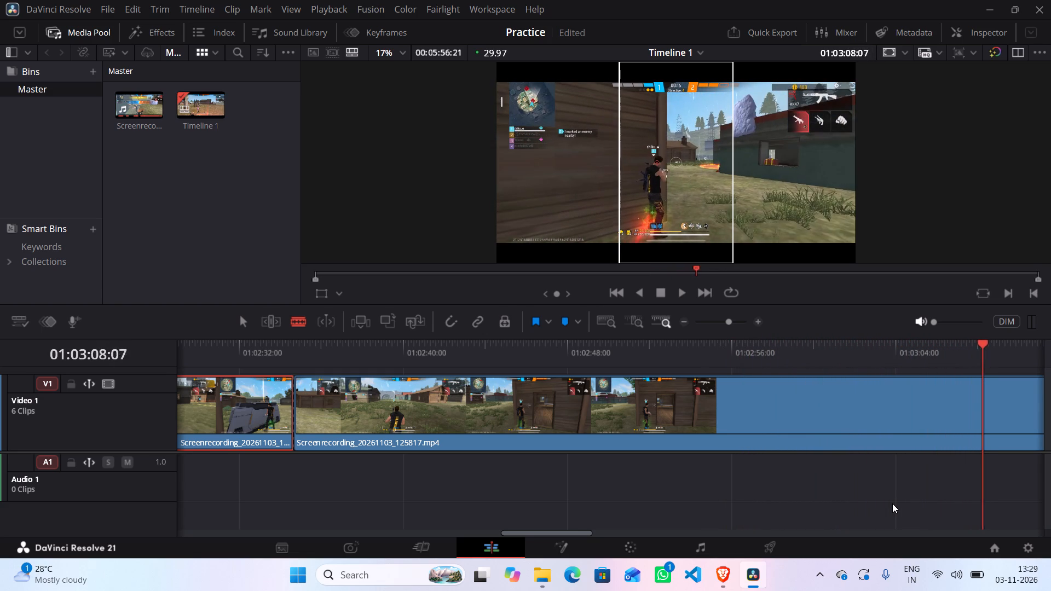
key("Left")
key("Left")
key("Left")
key("Left")
key("Left")
key("Left")
key("Left")
key("Left")
key("Left")
key("Left")
key("Left")
key("Left")
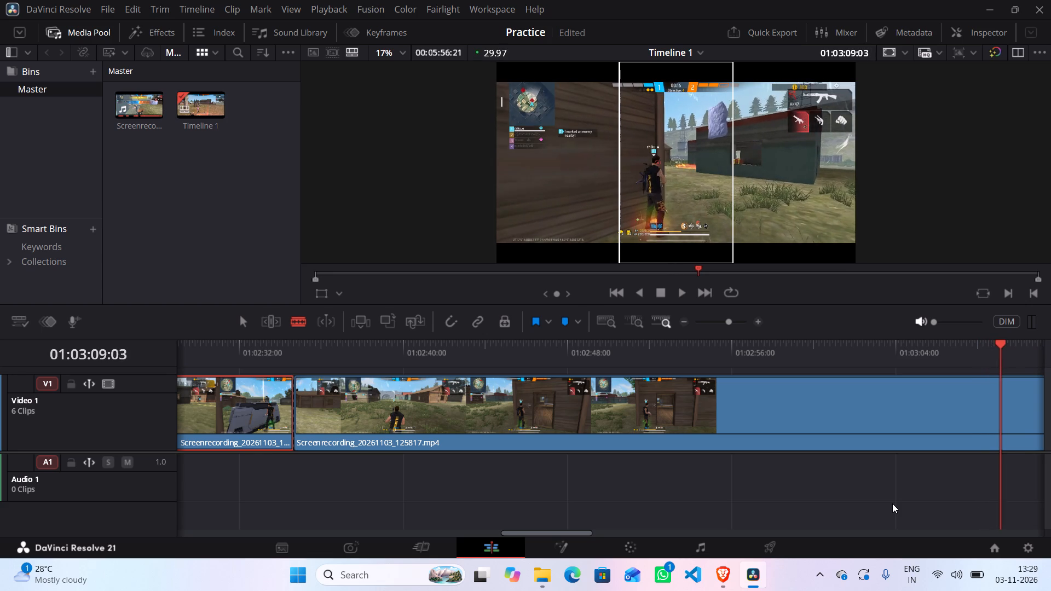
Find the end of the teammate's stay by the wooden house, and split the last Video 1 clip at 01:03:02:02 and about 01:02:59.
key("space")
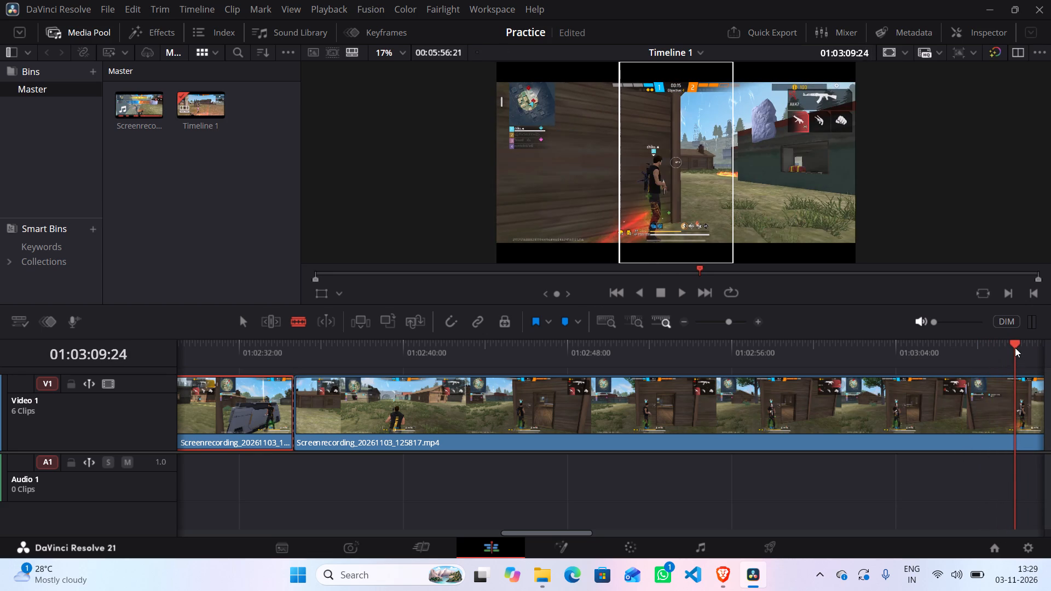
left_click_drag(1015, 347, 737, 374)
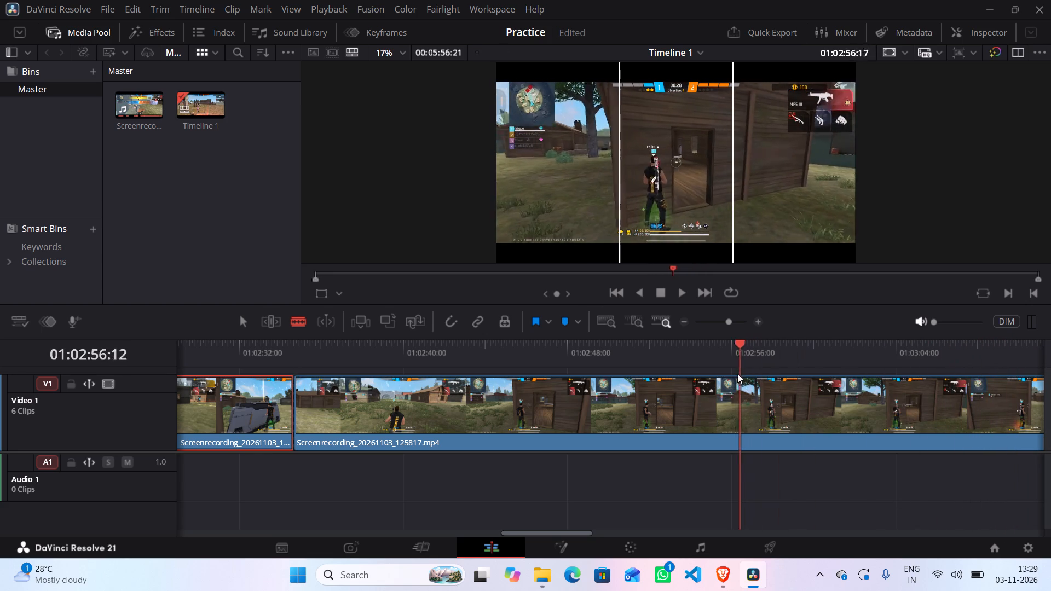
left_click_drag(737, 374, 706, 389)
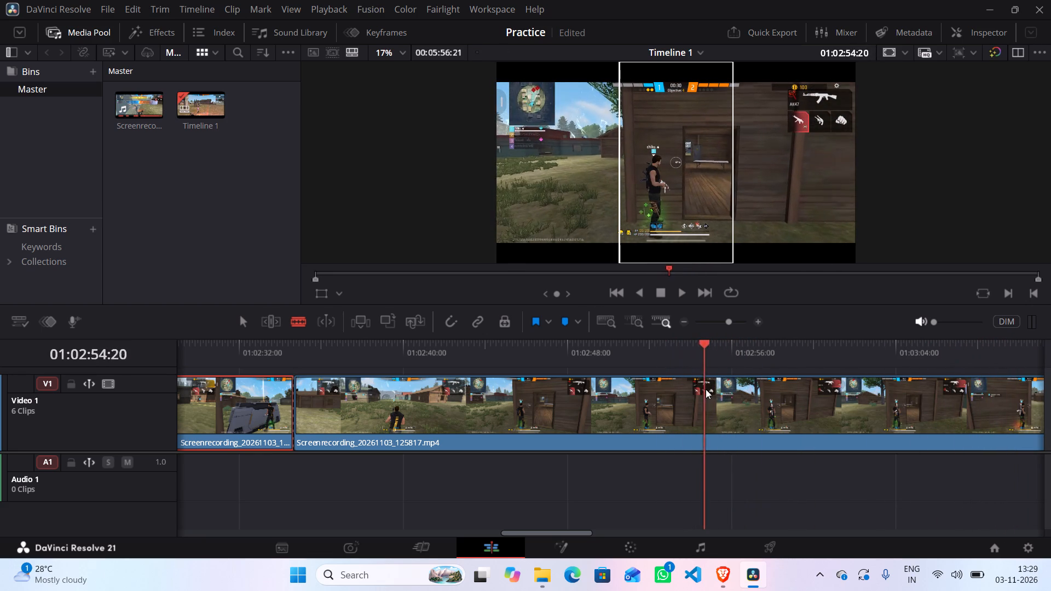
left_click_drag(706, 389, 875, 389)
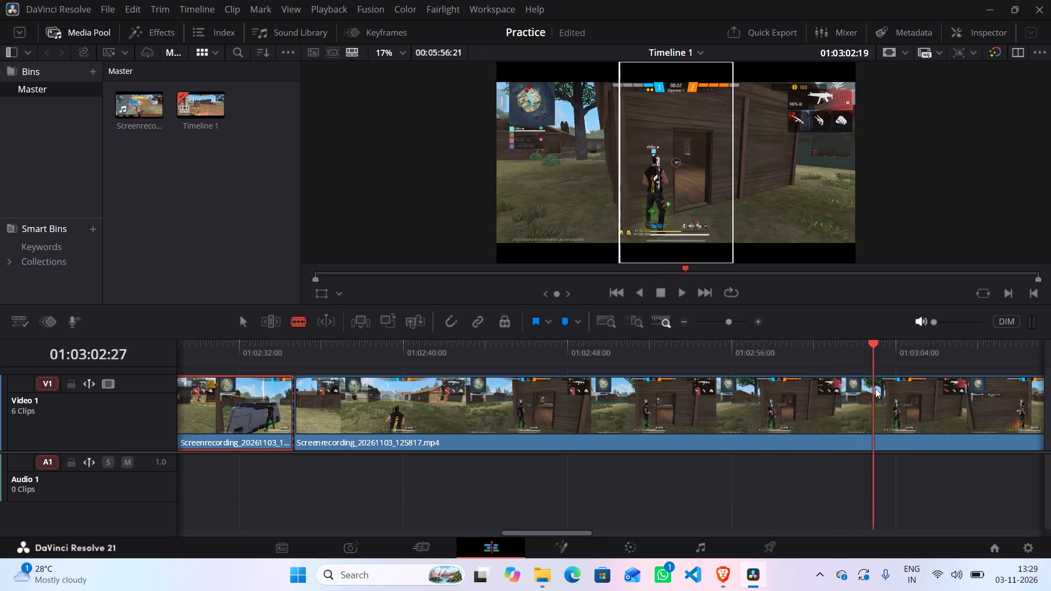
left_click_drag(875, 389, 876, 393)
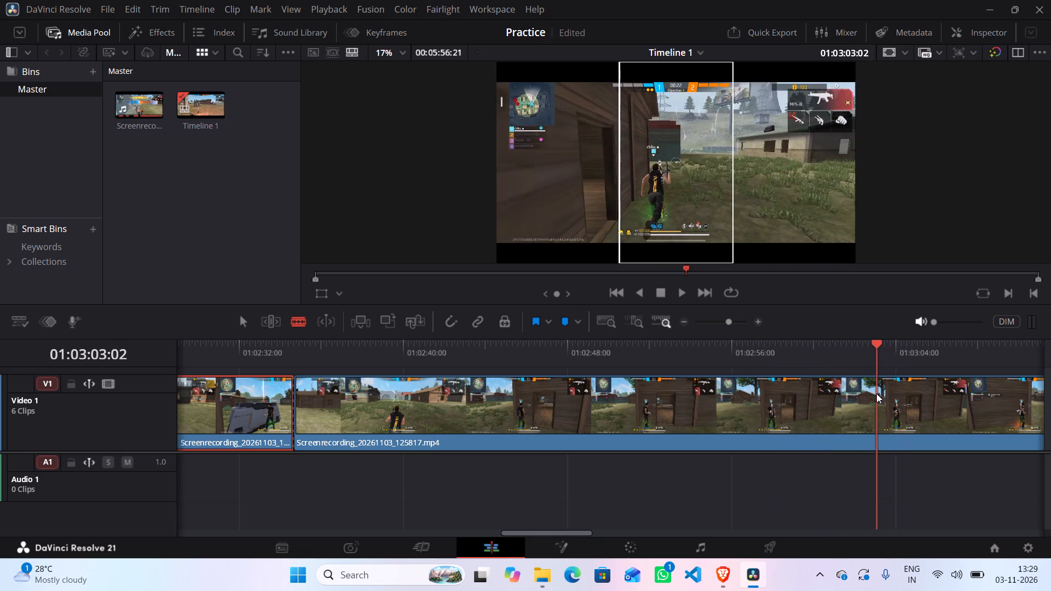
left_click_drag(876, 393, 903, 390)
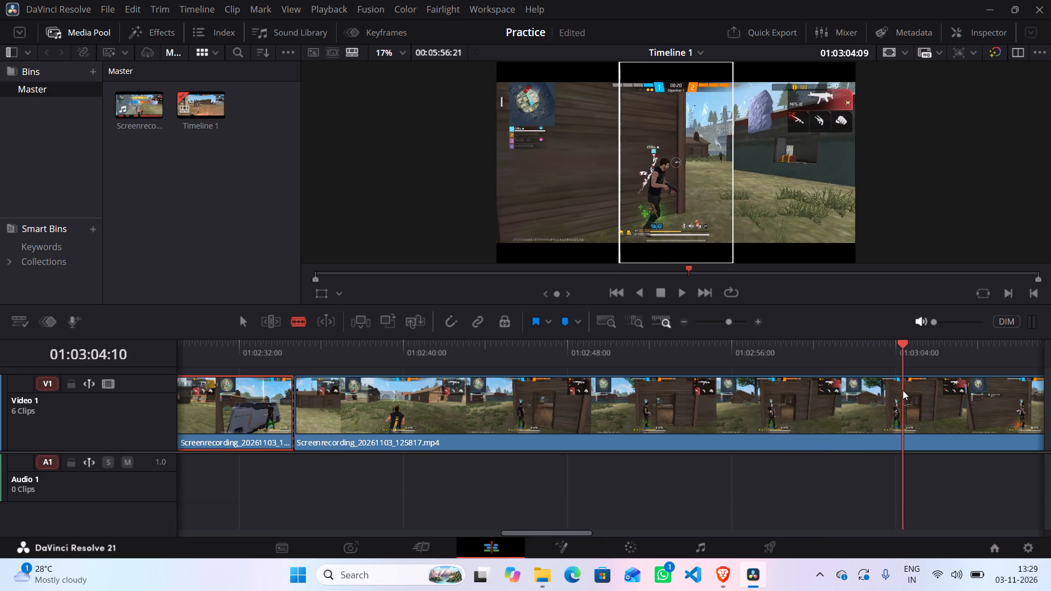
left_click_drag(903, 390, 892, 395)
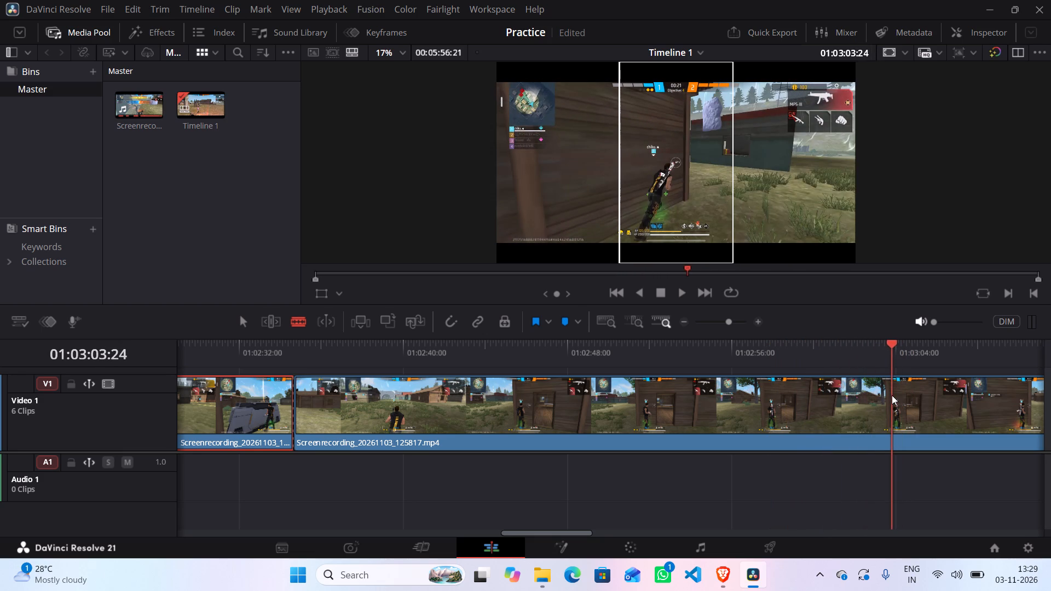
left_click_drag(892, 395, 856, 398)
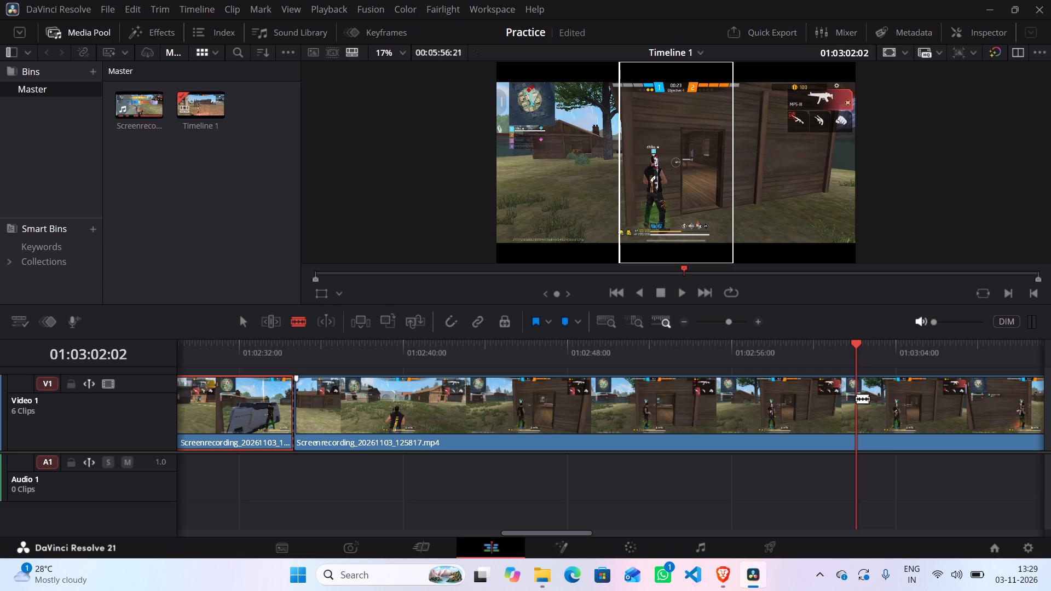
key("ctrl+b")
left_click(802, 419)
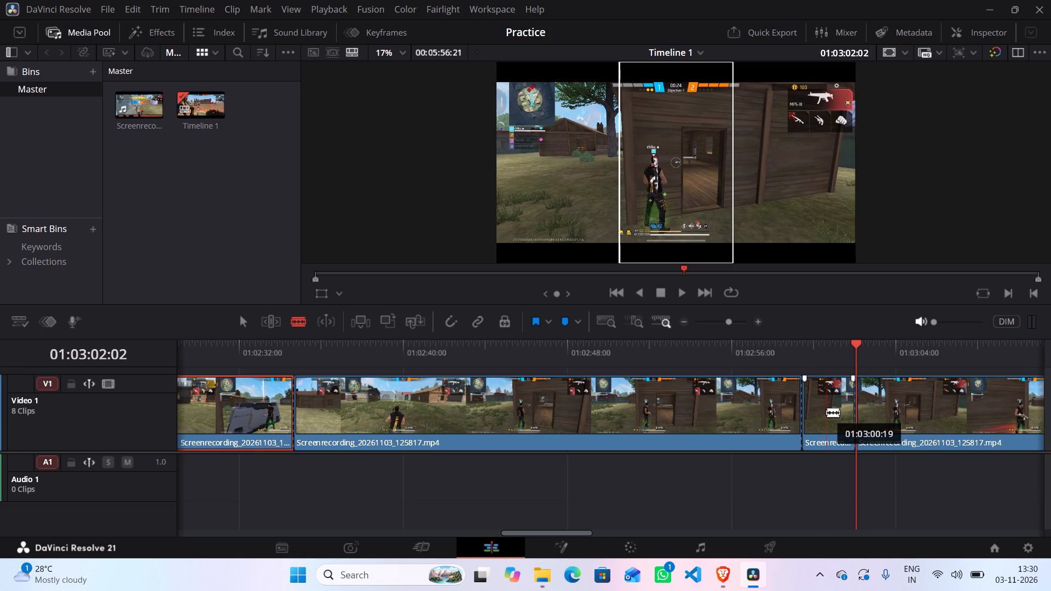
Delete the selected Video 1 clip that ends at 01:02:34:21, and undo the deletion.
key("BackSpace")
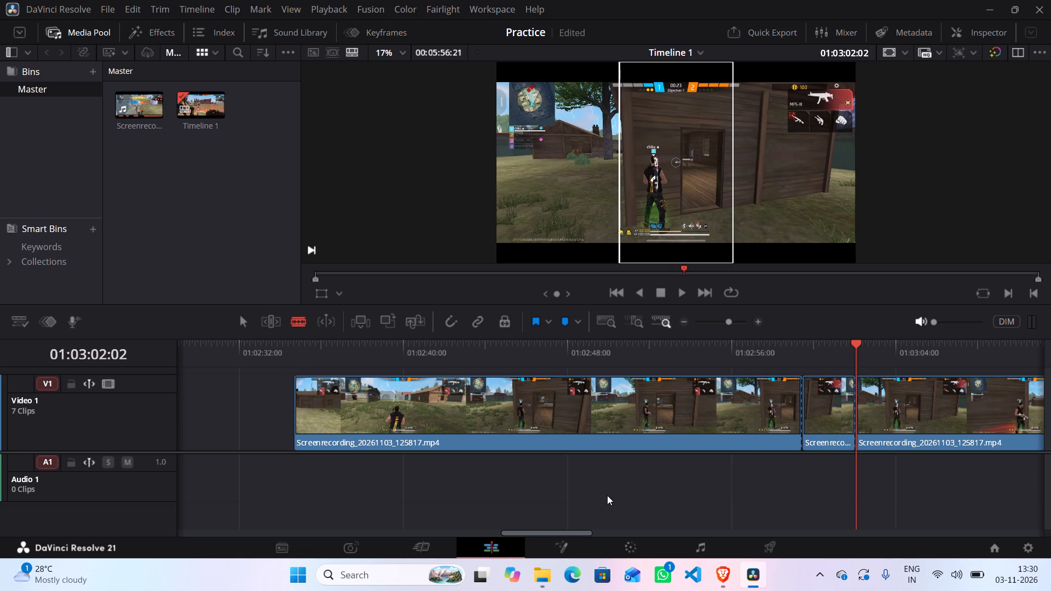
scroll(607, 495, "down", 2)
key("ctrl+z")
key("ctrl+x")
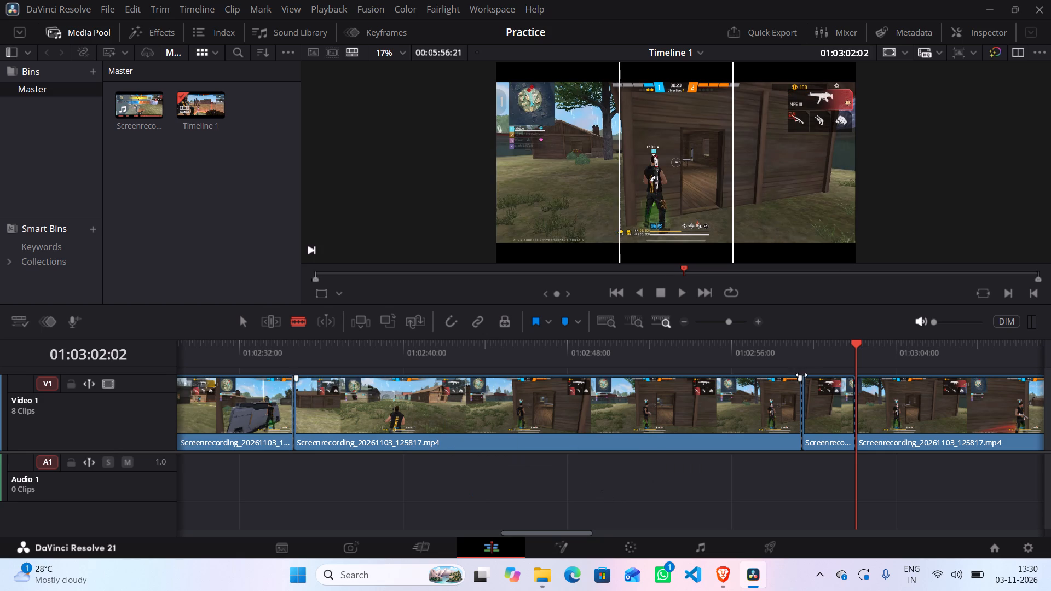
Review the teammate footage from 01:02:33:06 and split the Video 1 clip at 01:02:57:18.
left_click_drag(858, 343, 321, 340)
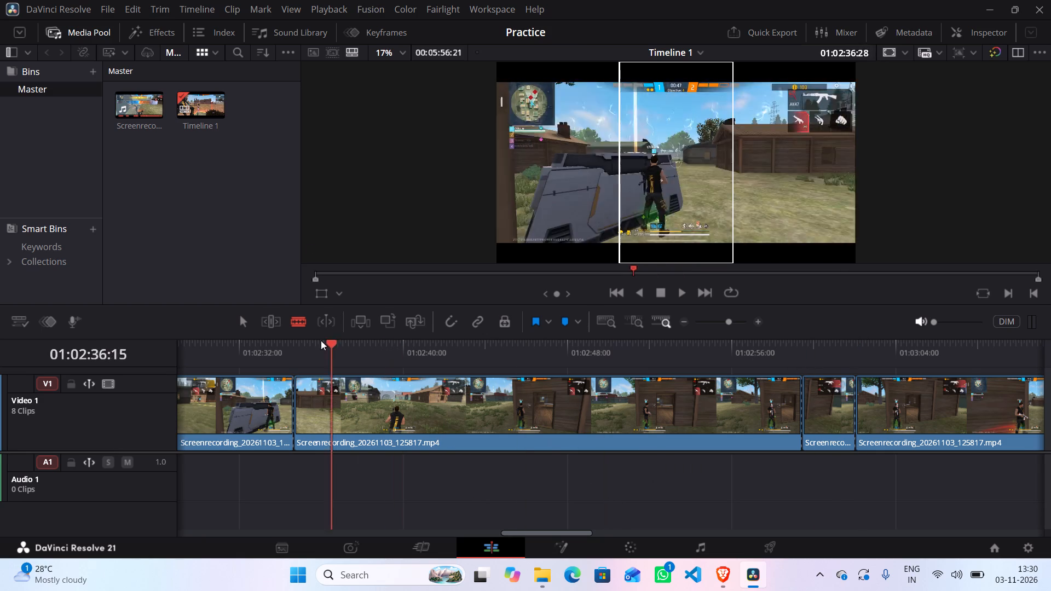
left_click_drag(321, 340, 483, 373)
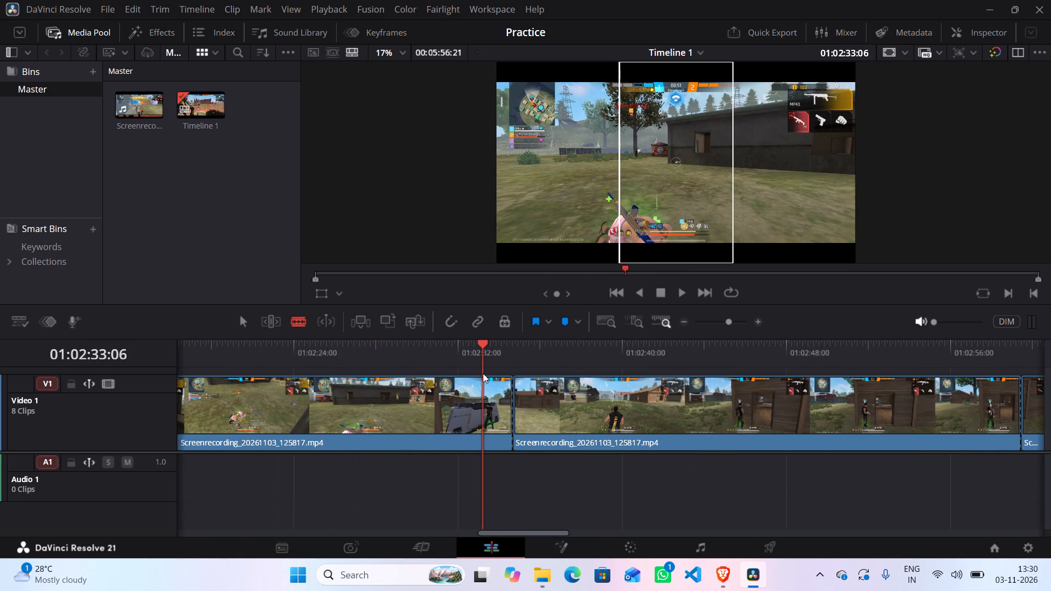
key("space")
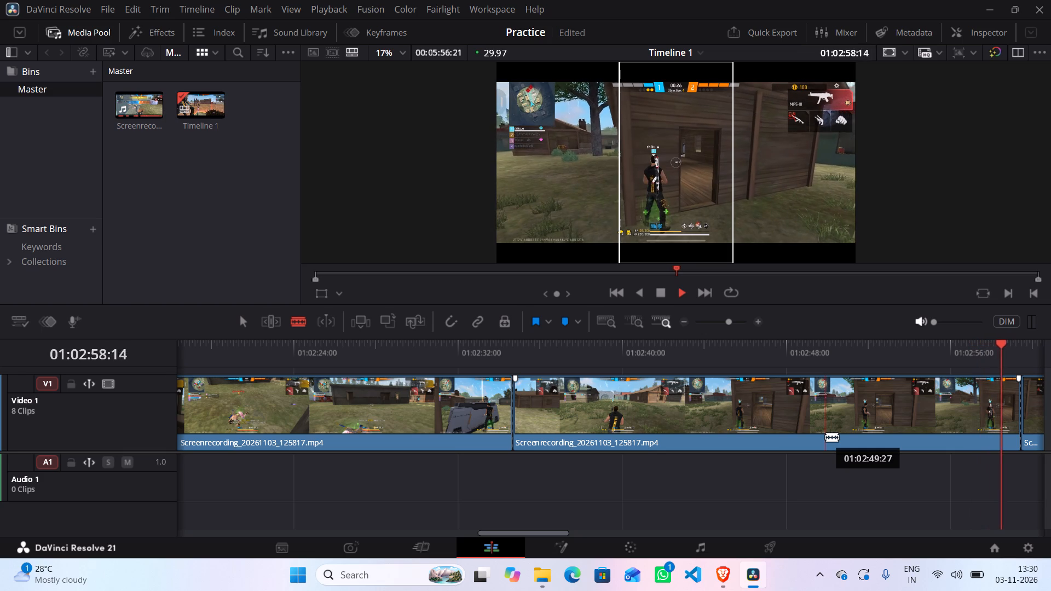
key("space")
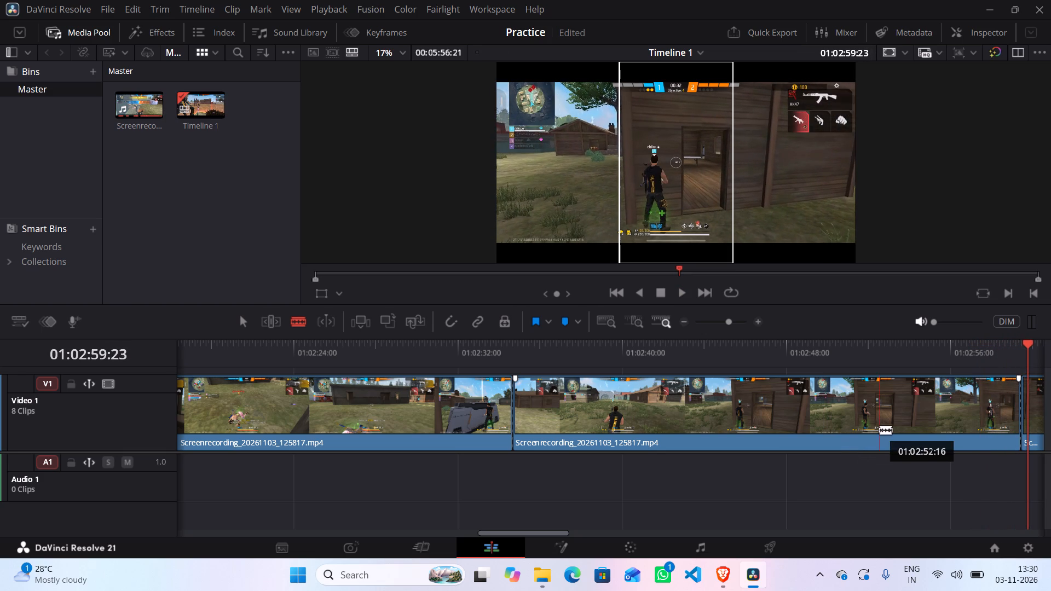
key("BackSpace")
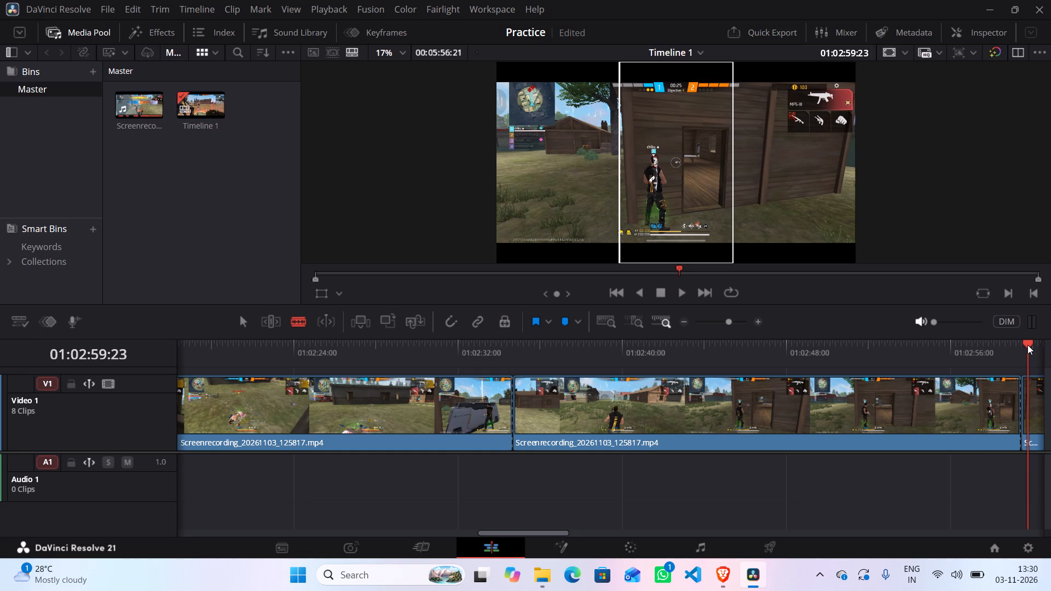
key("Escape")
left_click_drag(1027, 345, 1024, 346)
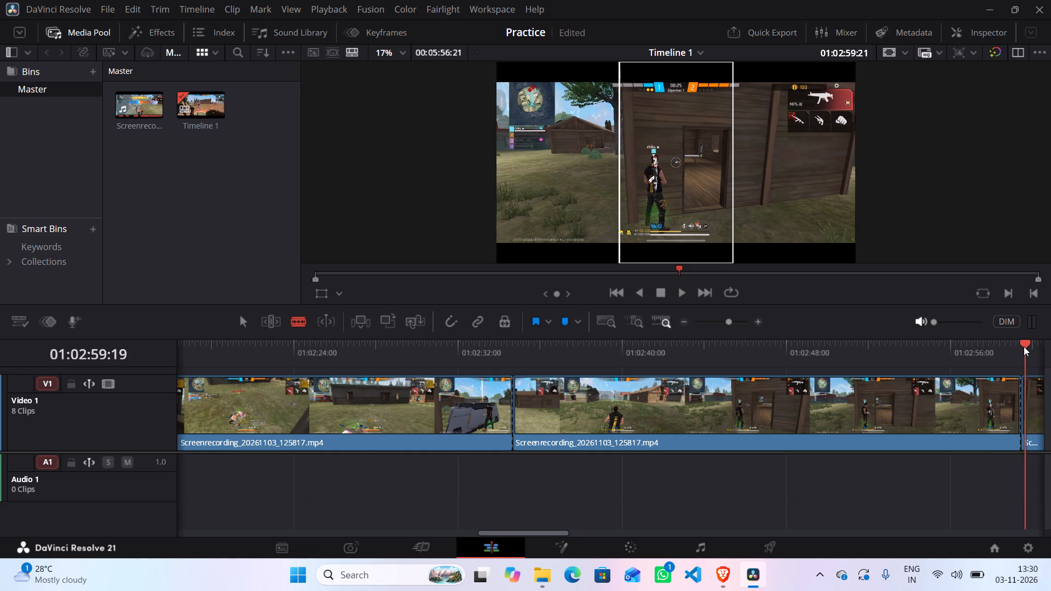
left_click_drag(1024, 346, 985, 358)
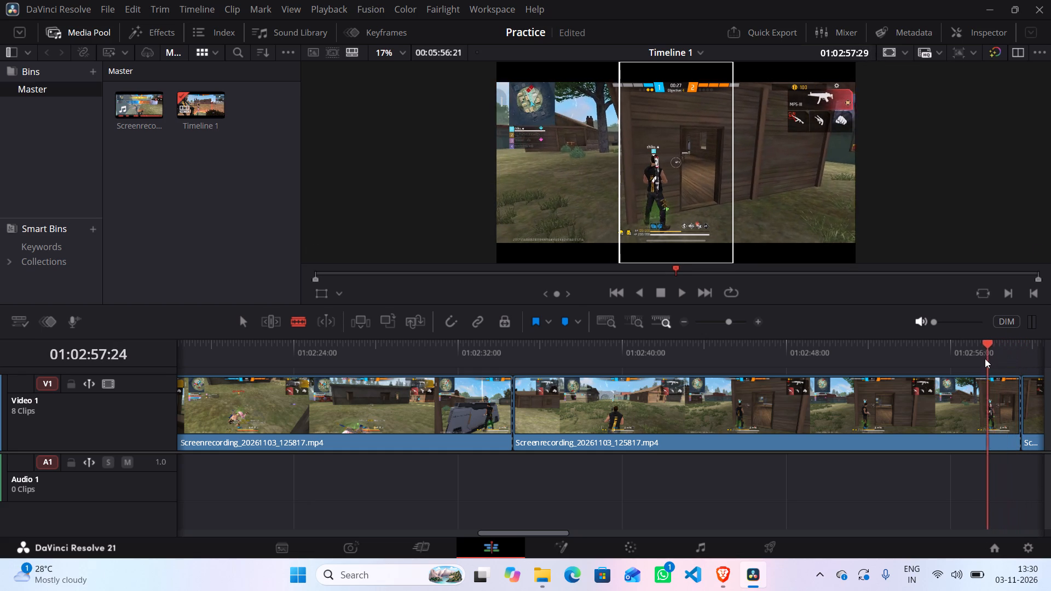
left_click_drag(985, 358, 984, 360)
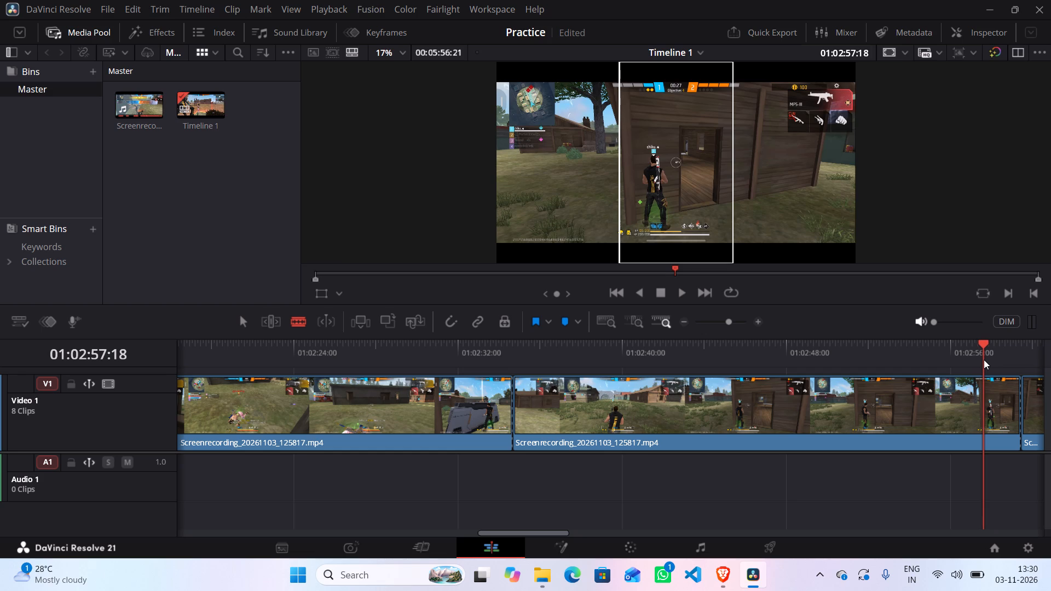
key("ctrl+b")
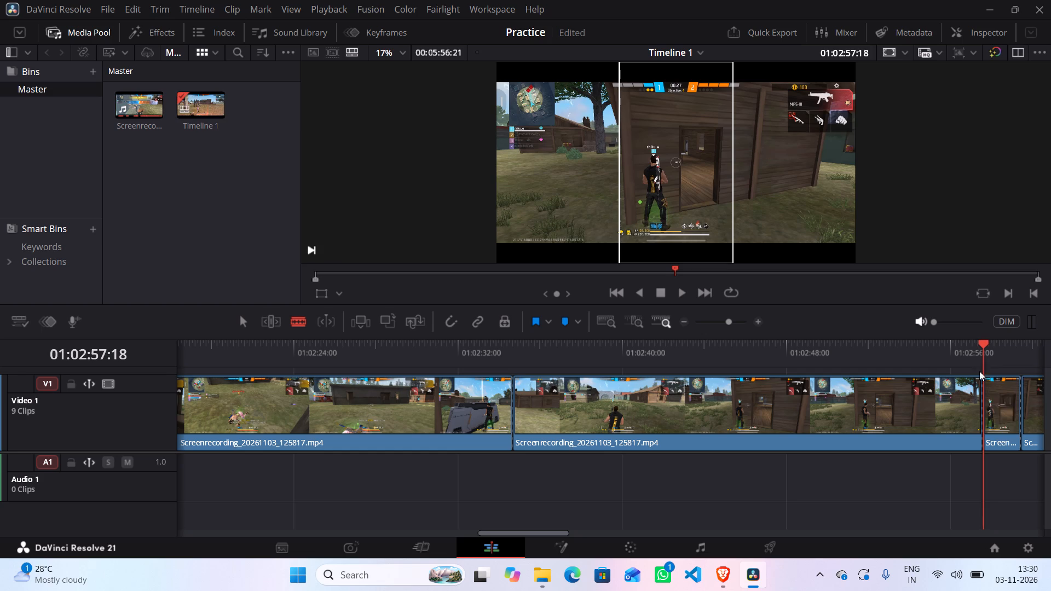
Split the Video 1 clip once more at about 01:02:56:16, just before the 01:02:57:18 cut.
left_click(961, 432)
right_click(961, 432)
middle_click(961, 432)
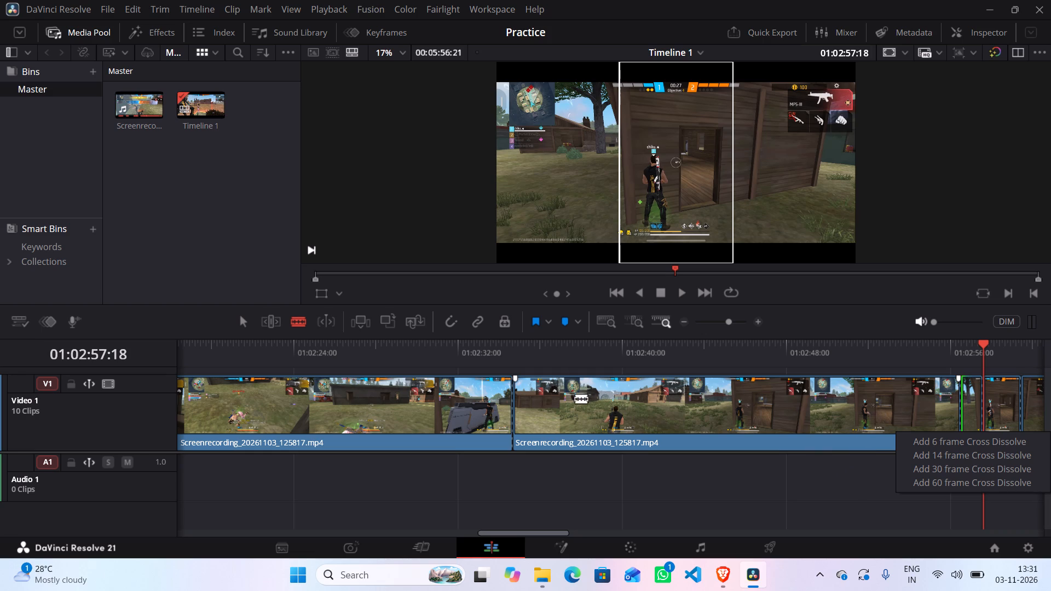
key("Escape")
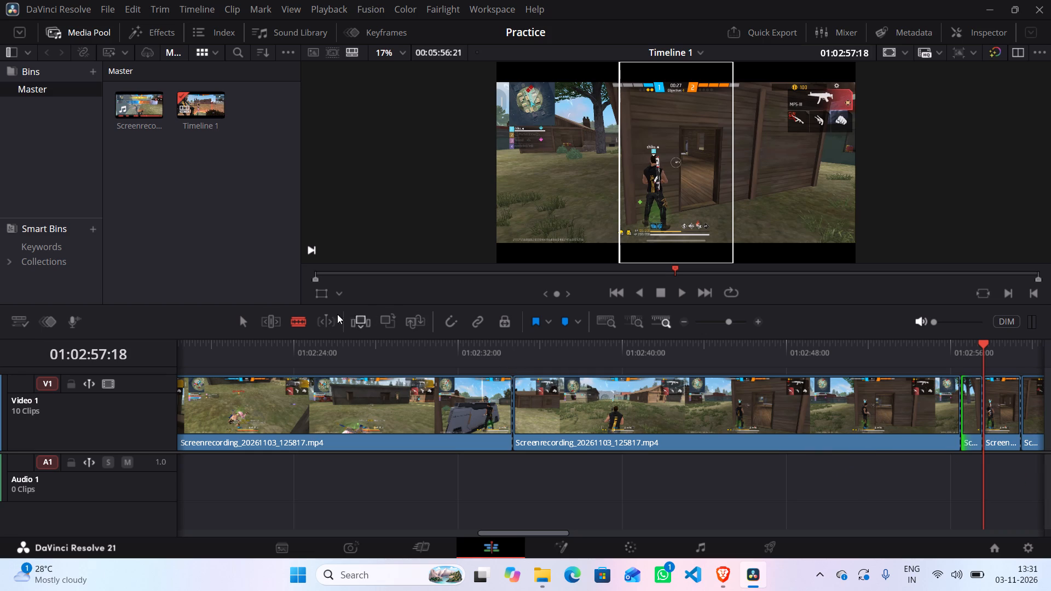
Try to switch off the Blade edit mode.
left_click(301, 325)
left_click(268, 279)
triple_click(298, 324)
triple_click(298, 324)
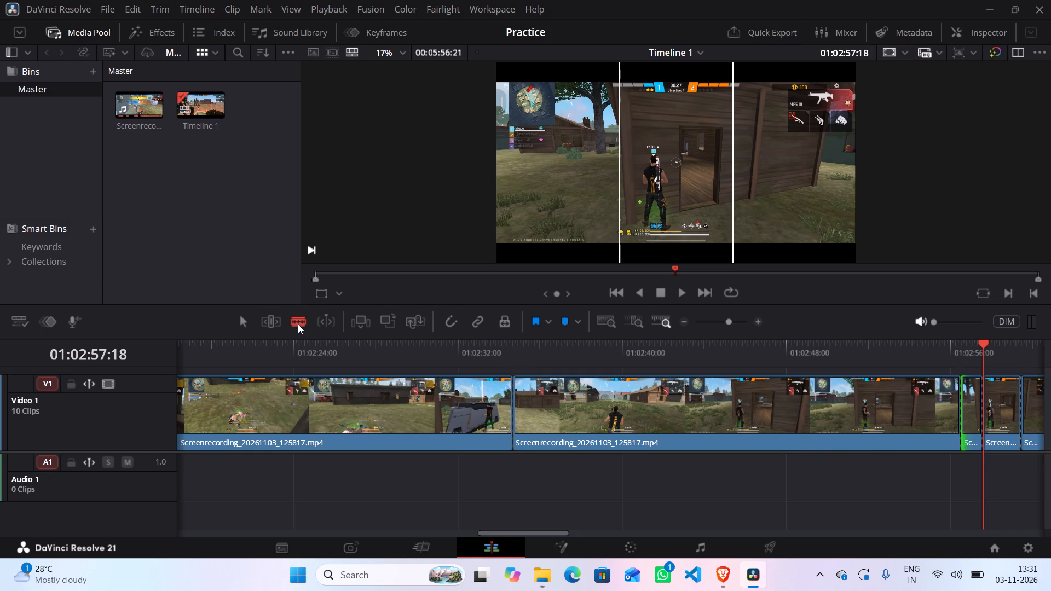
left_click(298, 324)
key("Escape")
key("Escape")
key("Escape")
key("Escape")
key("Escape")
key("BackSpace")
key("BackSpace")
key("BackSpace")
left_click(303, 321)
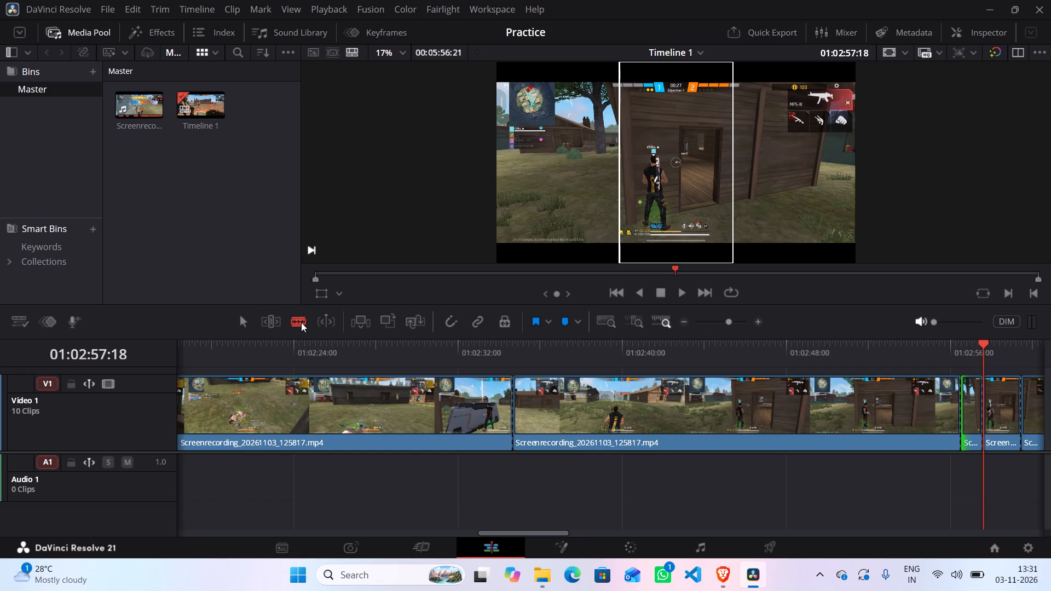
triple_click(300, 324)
Undo the recent splits and the last clip's moves, back to restoring the deleted Video 1 clip that starts at about 01:01:54:16.
key("ctrl+z")
key("ctrl+z")
key("ctrl+z")
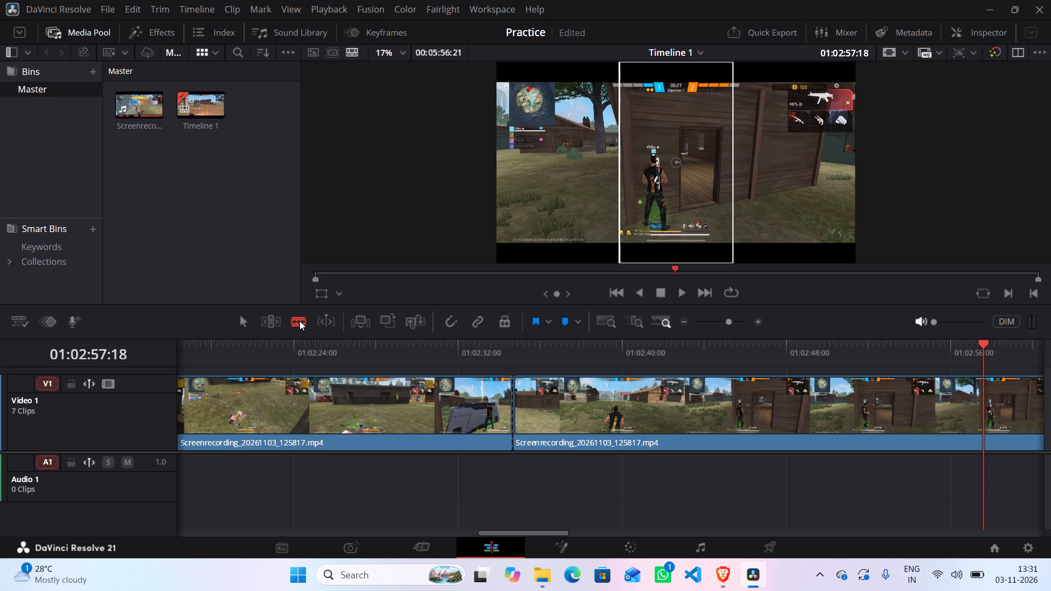
key("ctrl+z")
key("ctrl+z")
key("ctrl+z")
key("ctrl+z")
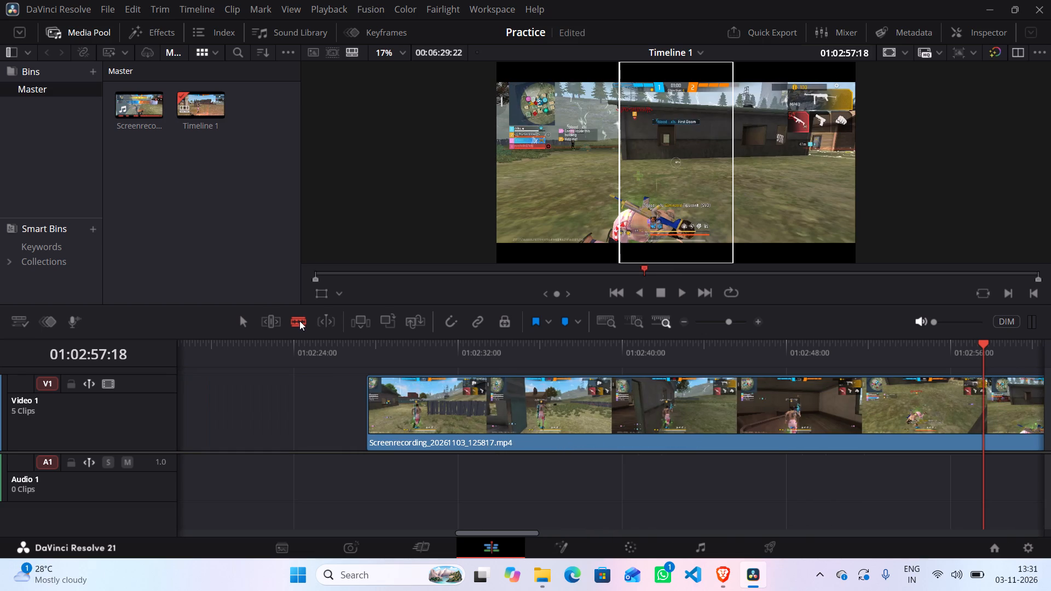
key("ctrl+z")
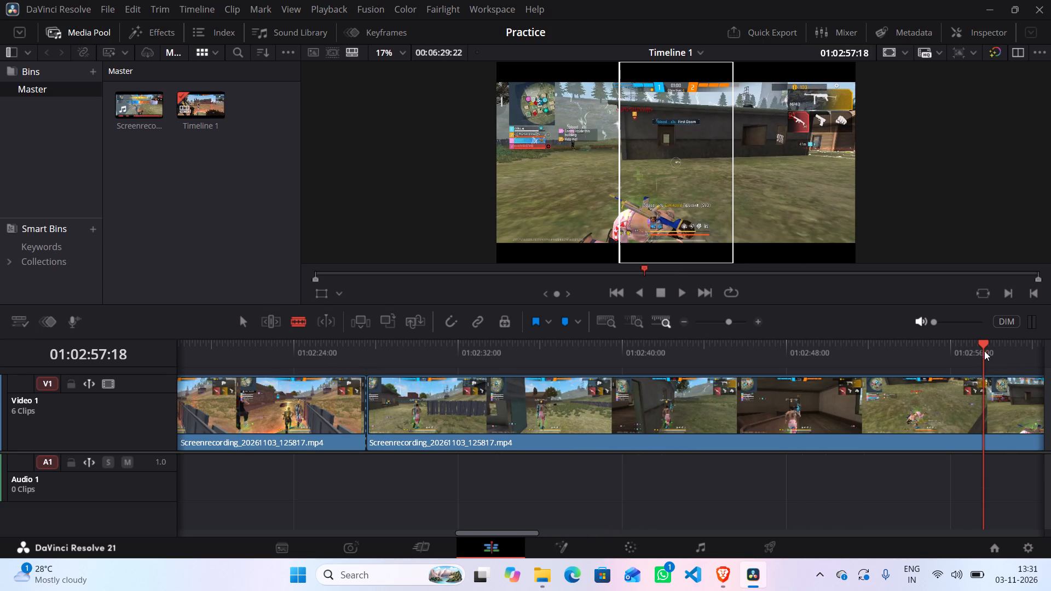
Review the edited timeline from its start at 01:00:00:00, skipping ahead through the cuts and stopping at 01:02:00:24.
left_click_drag(981, 343, 167, 378)
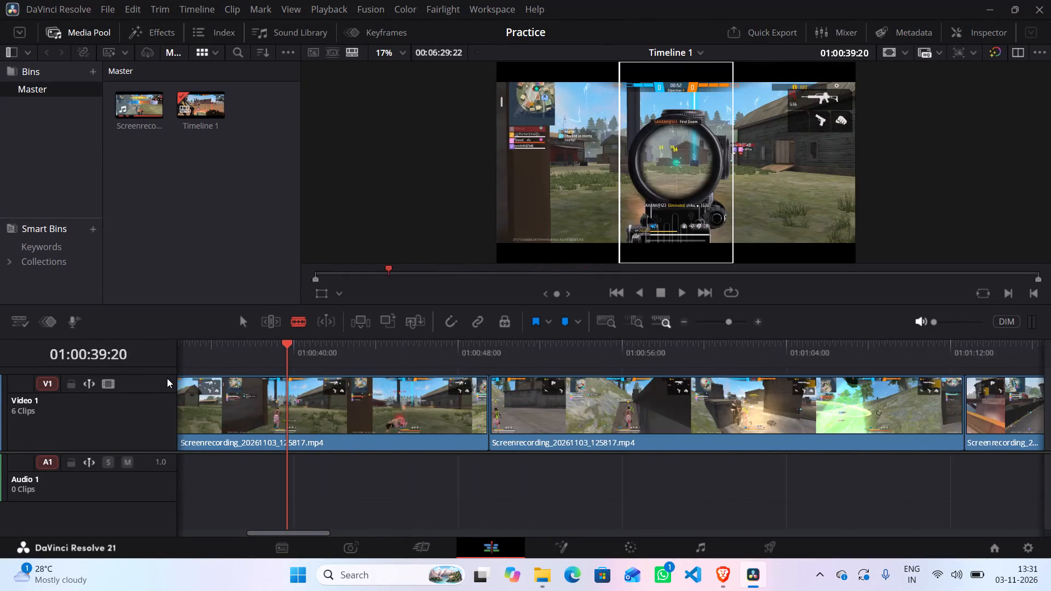
left_click_drag(167, 378, 142, 379)
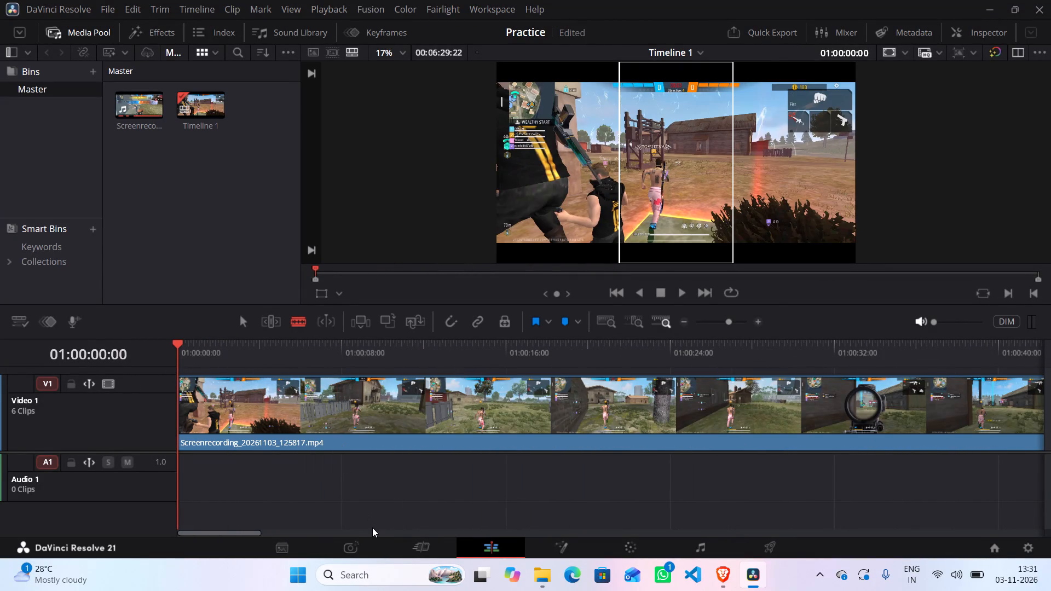
key("space")
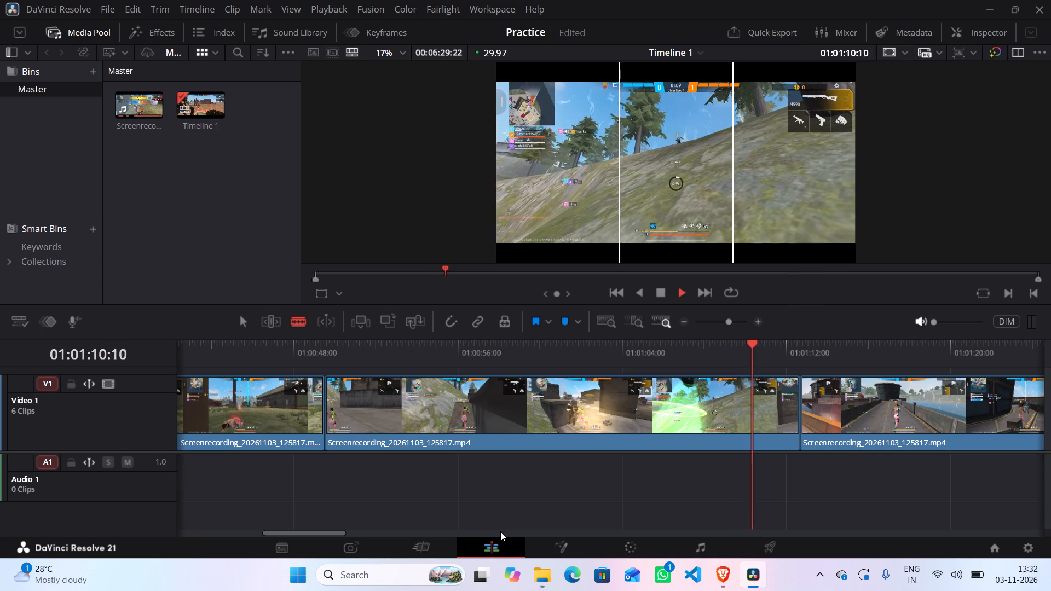
key("Right")
key("Right")
key("Right")
key("Right")
key("Right")
key("Right")
key("Right")
key("Right")
key("Right")
key("Right")
key("Right")
key("Right")
key("Right")
key("Right")
key("Right")
key("Right")
key("Right")
key("Right")
key("Right")
key("Right")
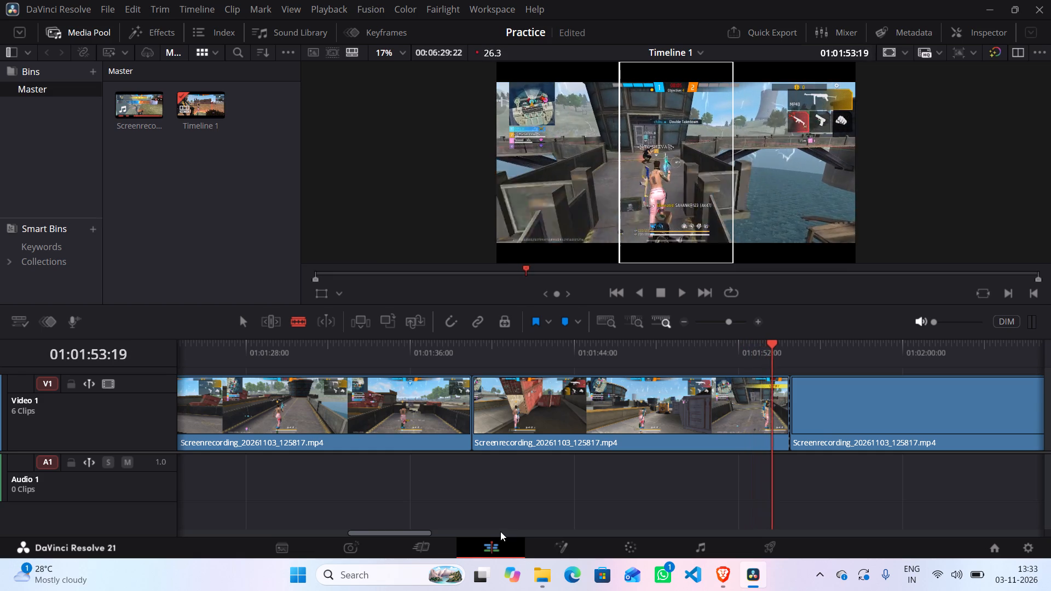
key("Right")
key("Right")
key("Right")
key("Right")
key("Right")
key("Right")
key("Right")
key("Right")
key("Right")
key("Right")
key("Right")
key("Right")
key("Right")
key("Right")
key("Right")
key("Right")
key("Right")
key("Right")
key("Right")
key("Right")
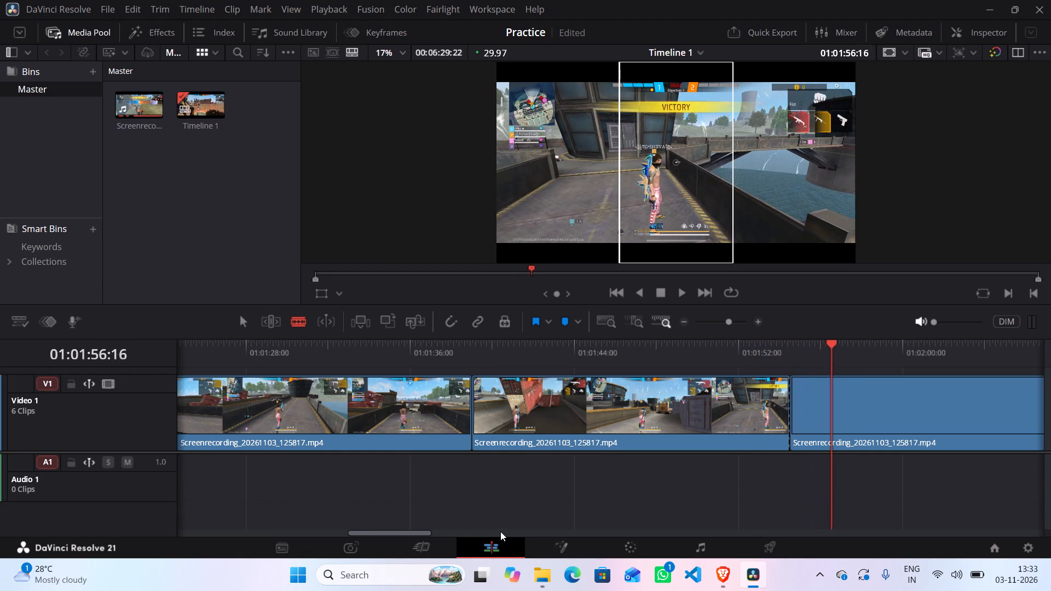
key("Left")
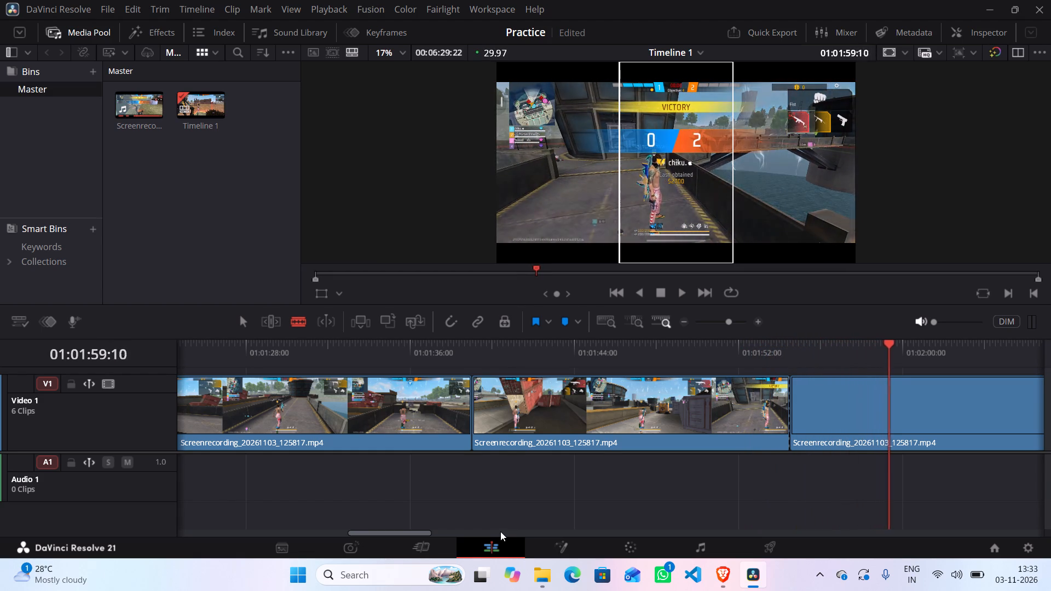
key("space")
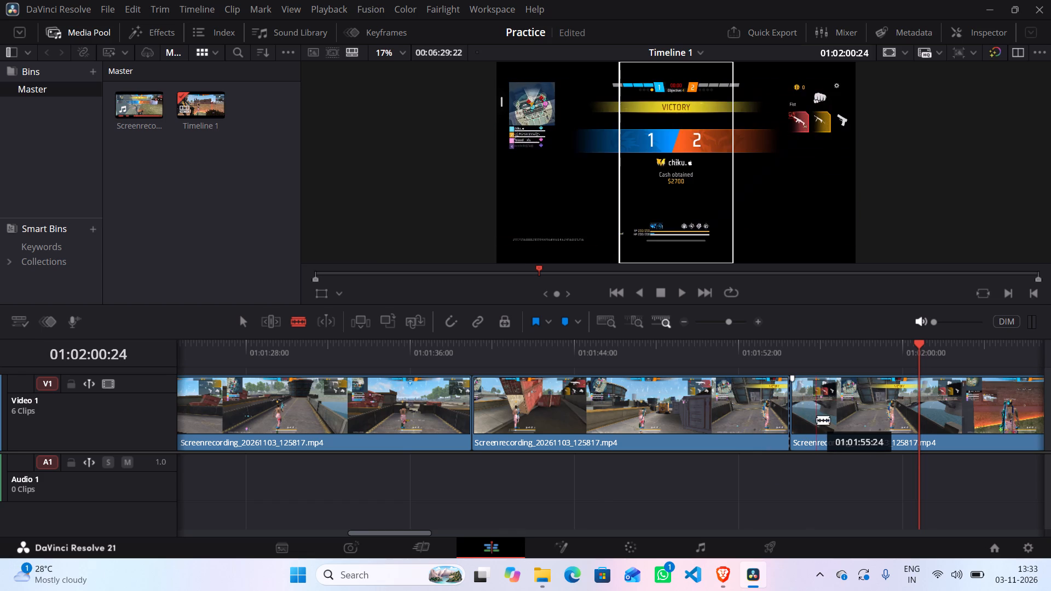
Split the Video 1 clip within the victory-screen footage at about 01:01:58.
left_click(860, 415)
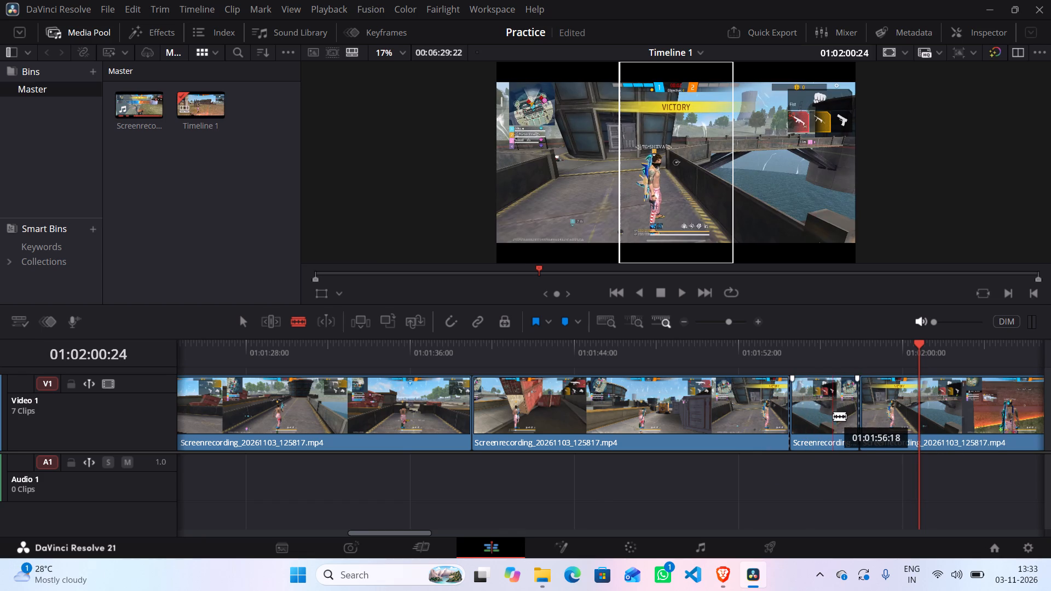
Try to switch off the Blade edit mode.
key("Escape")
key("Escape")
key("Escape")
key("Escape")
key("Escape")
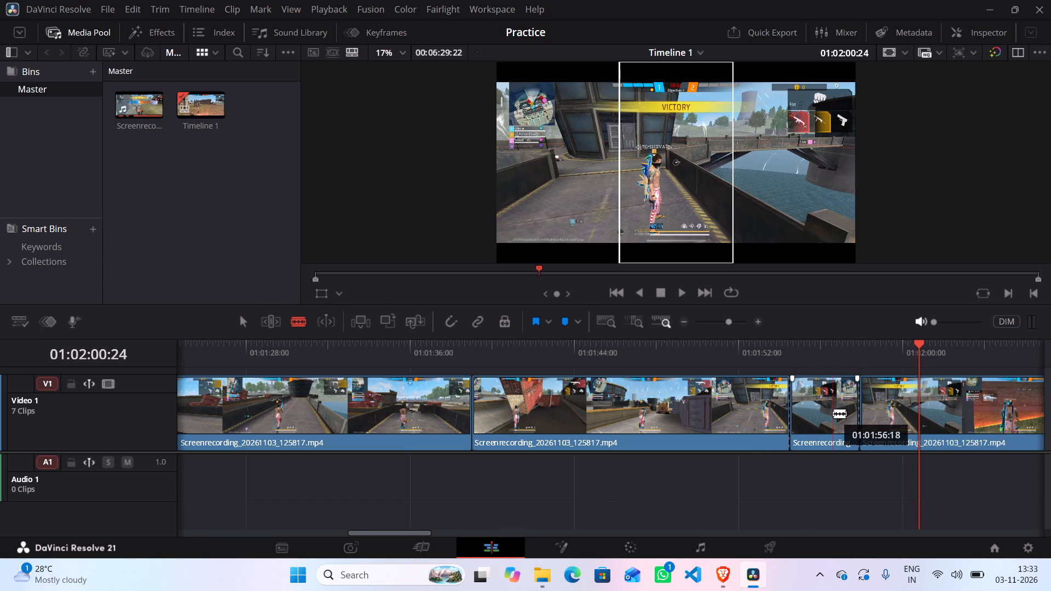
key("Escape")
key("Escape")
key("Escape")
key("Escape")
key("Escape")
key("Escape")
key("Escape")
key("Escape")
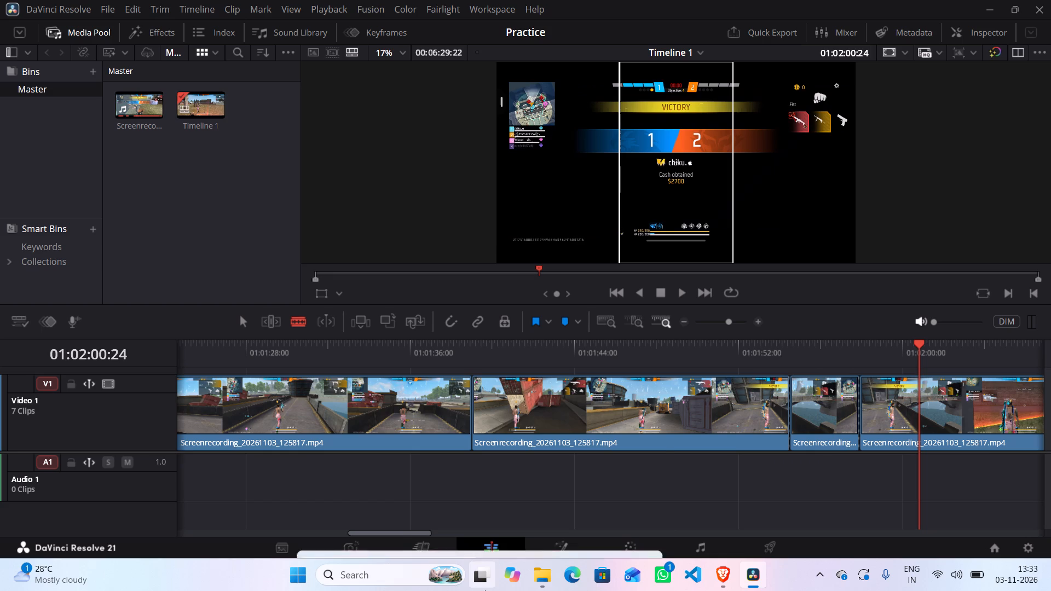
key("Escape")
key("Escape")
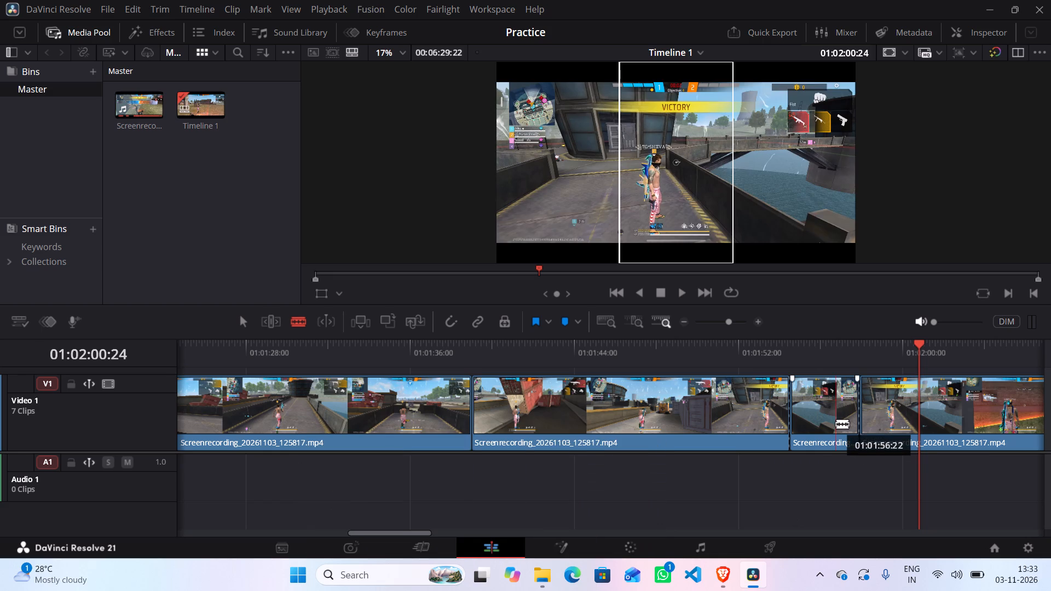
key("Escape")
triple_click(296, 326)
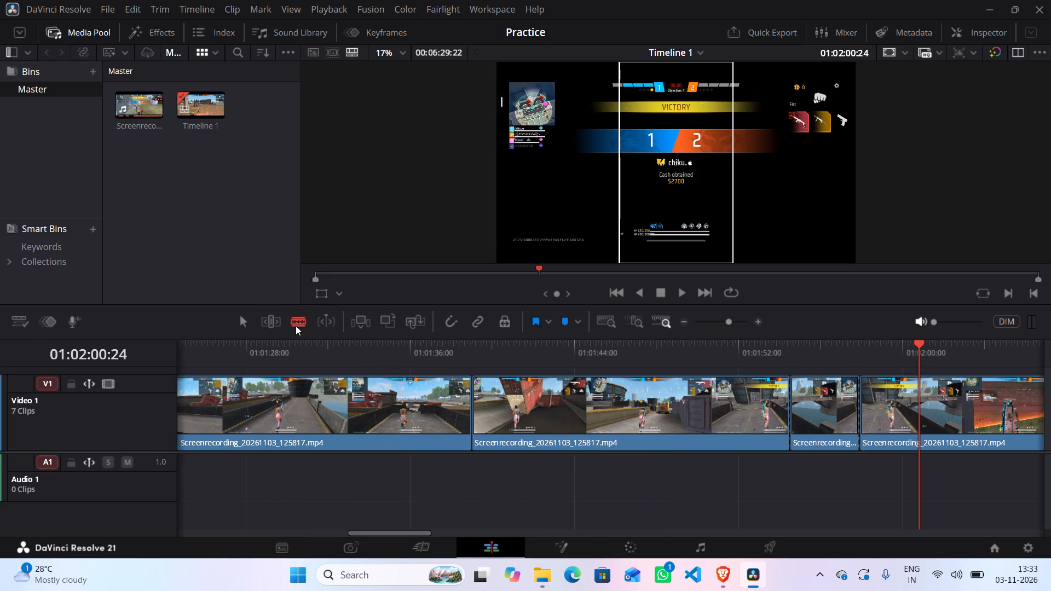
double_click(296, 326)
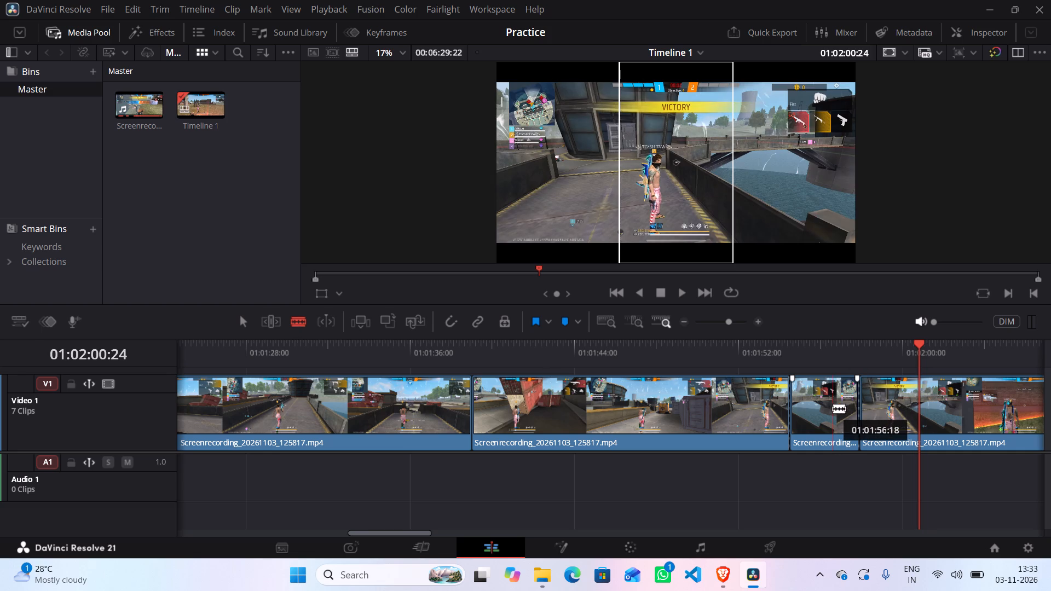
Try to delete the short Video 1 clip before the new cut, splitting it at about 01:01:56:14 along the way.
key("BackSpace")
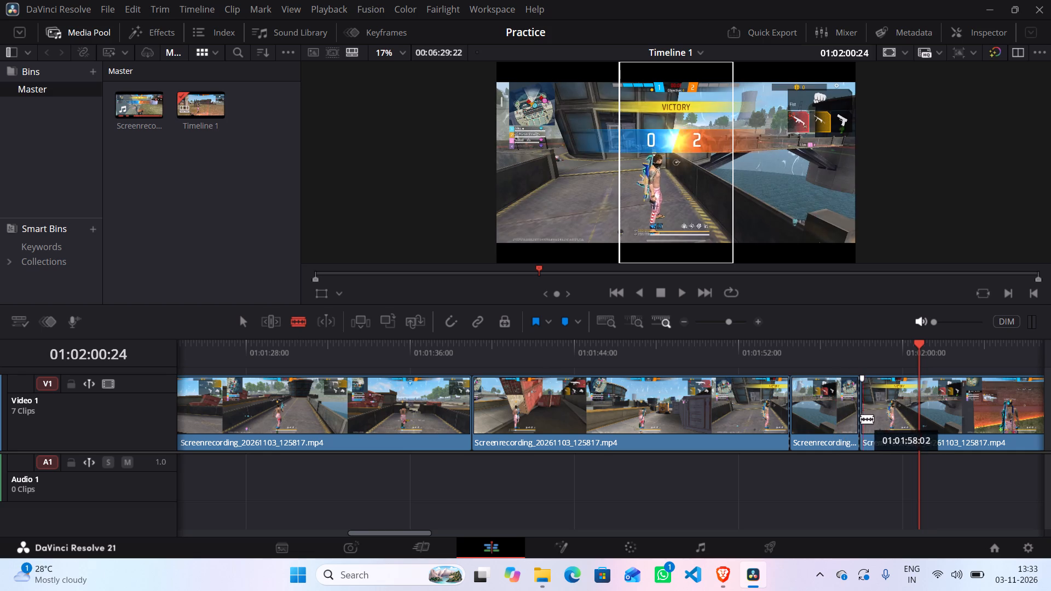
key("BackSpace")
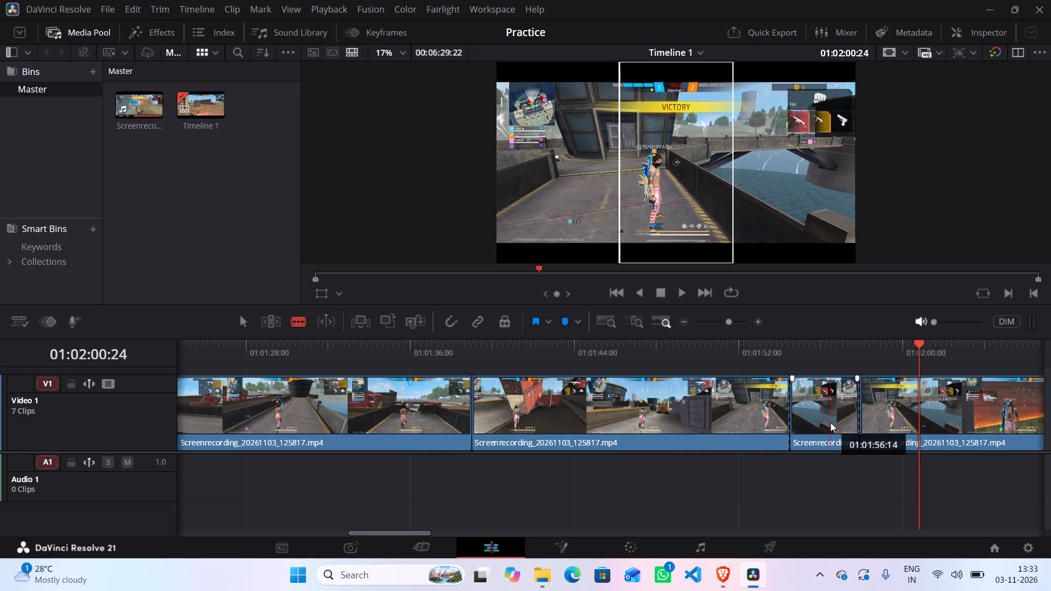
left_click(830, 422)
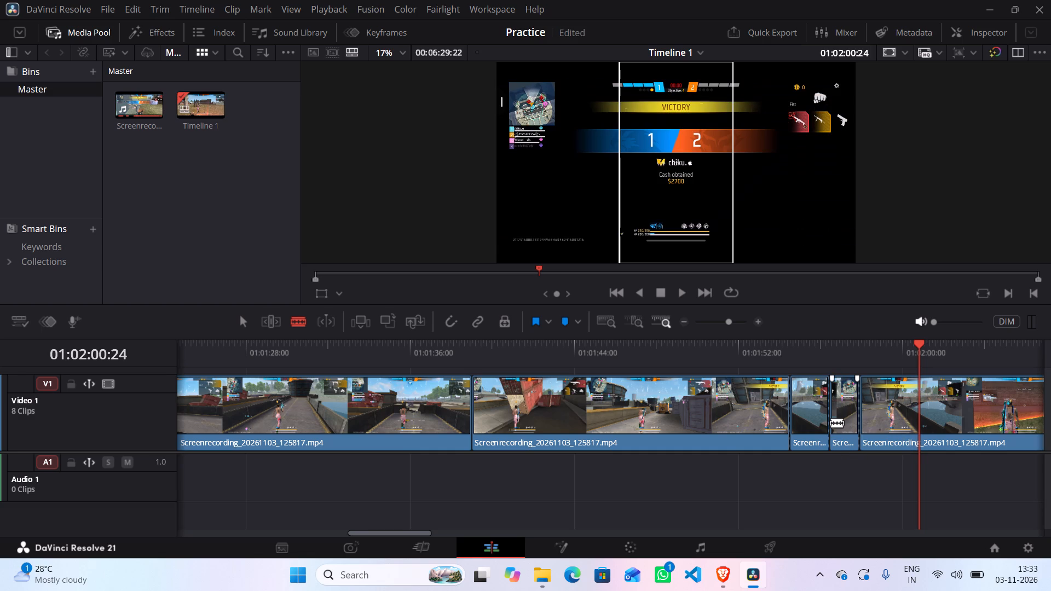
key("Delete")
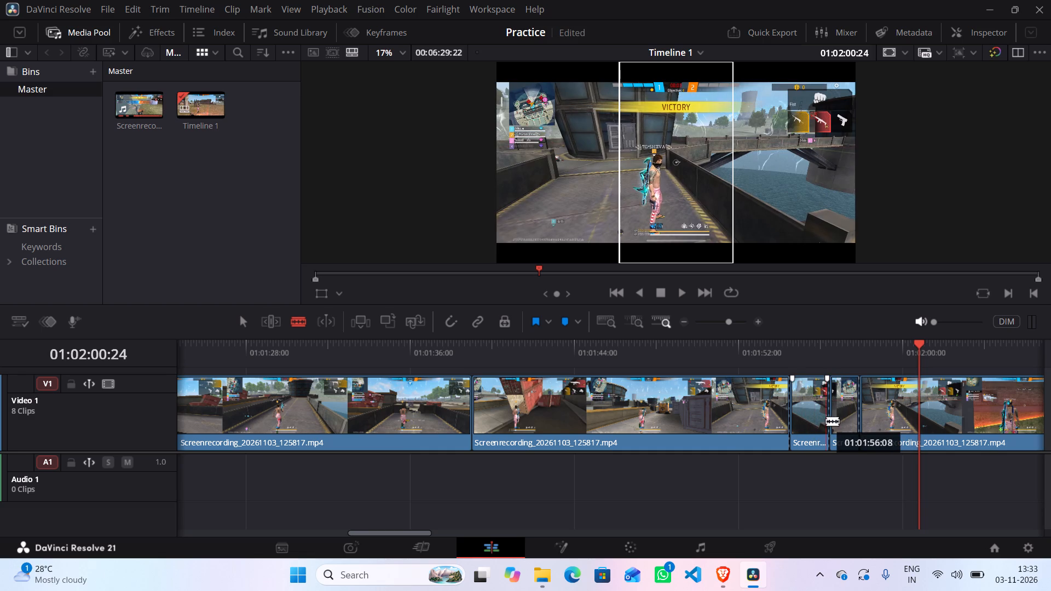
key("Delete")
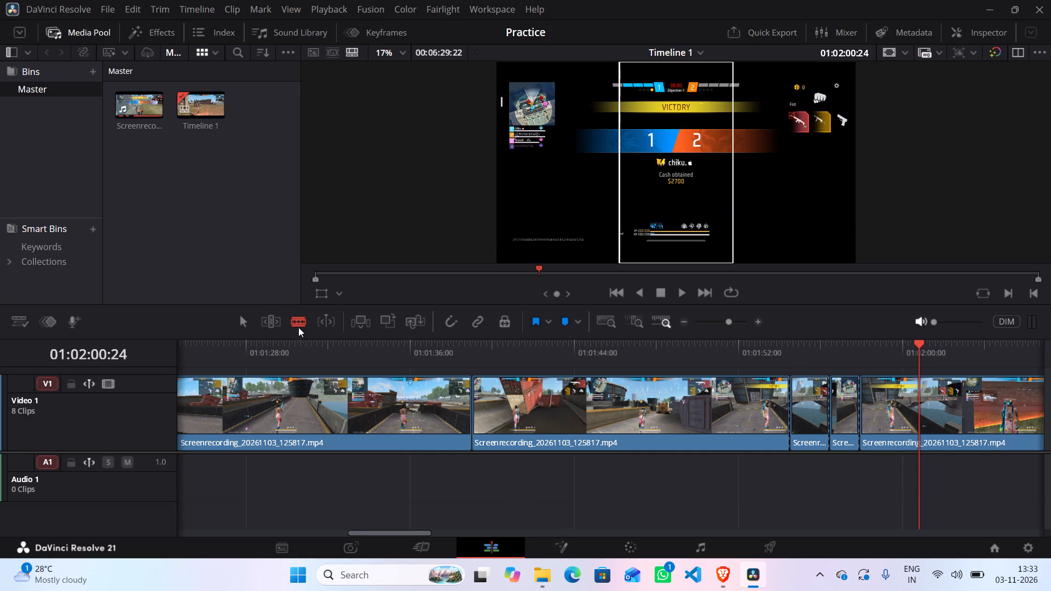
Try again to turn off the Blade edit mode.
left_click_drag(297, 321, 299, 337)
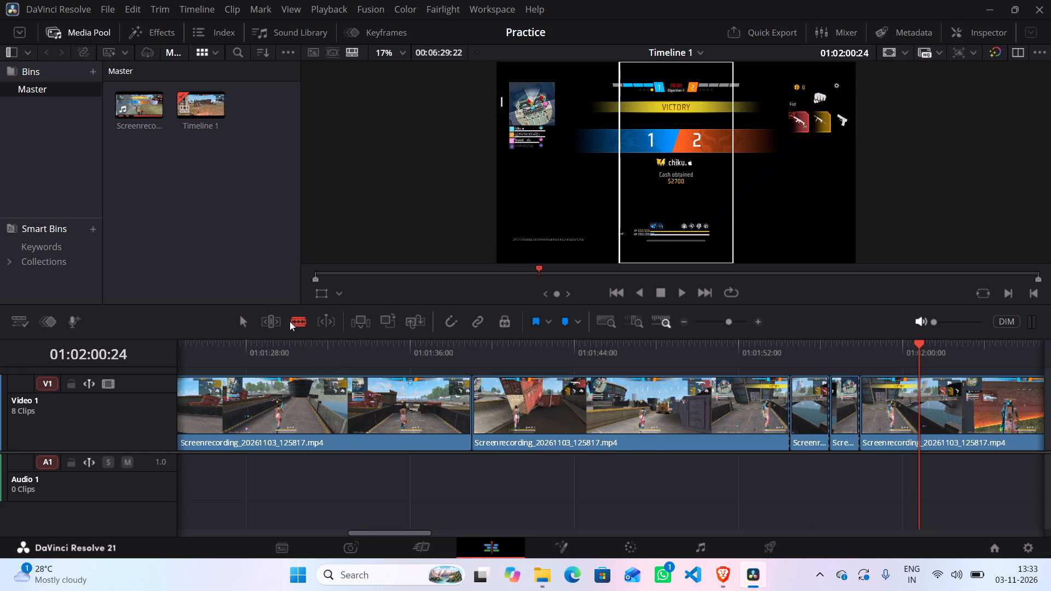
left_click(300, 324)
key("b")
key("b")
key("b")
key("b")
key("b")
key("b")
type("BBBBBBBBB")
left_click(725, 573)
scroll(621, 352, "up", 2)
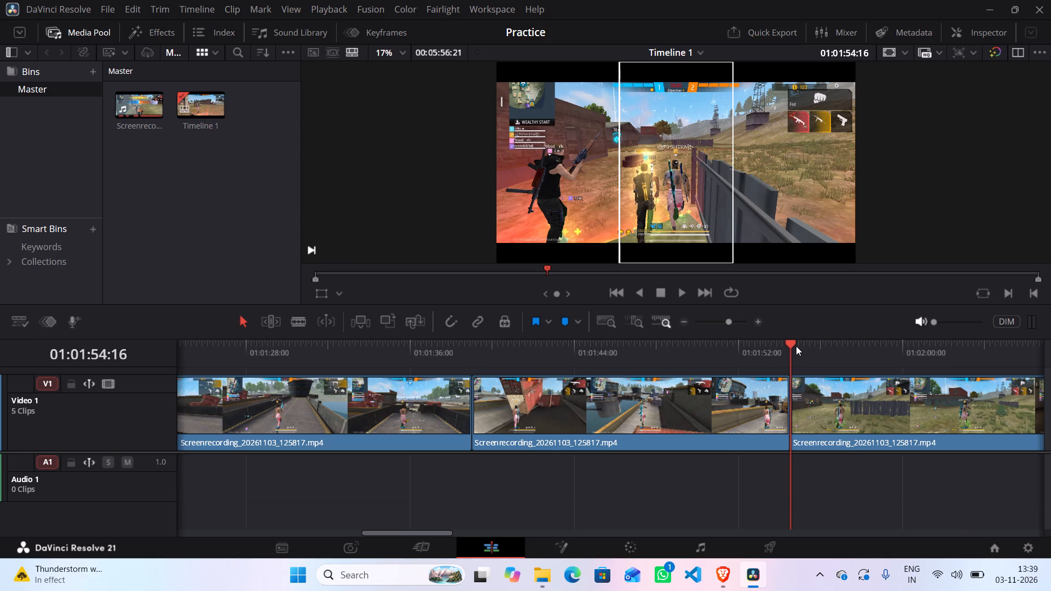
Play Timeline 1 from just before the clip joint near 01:01:38 and review the gameplay through about 01:02:37.
left_click_drag(790, 341, 505, 381)
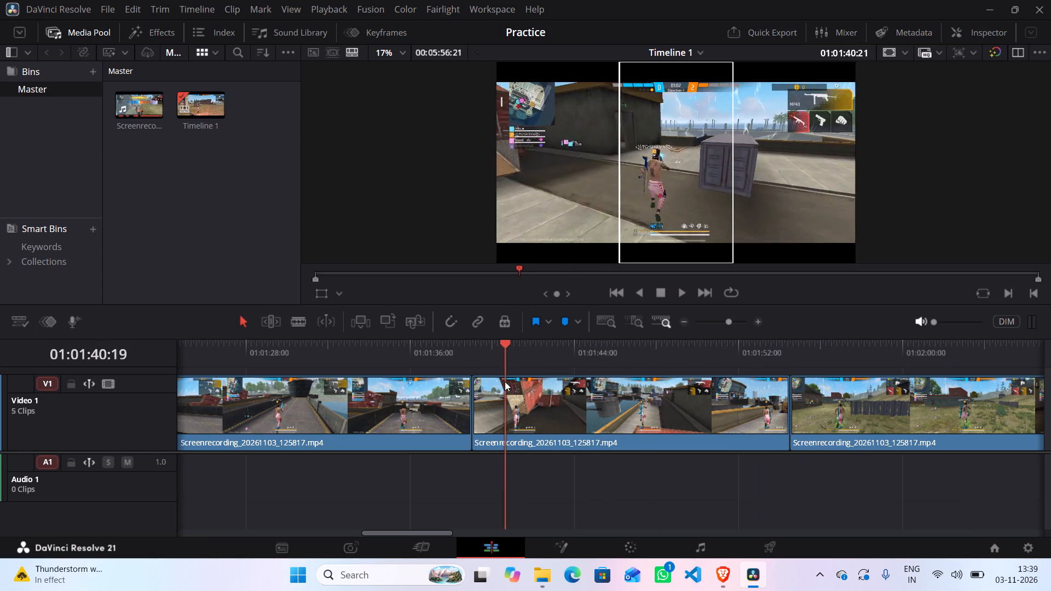
left_click_drag(505, 381, 446, 377)
key("space")
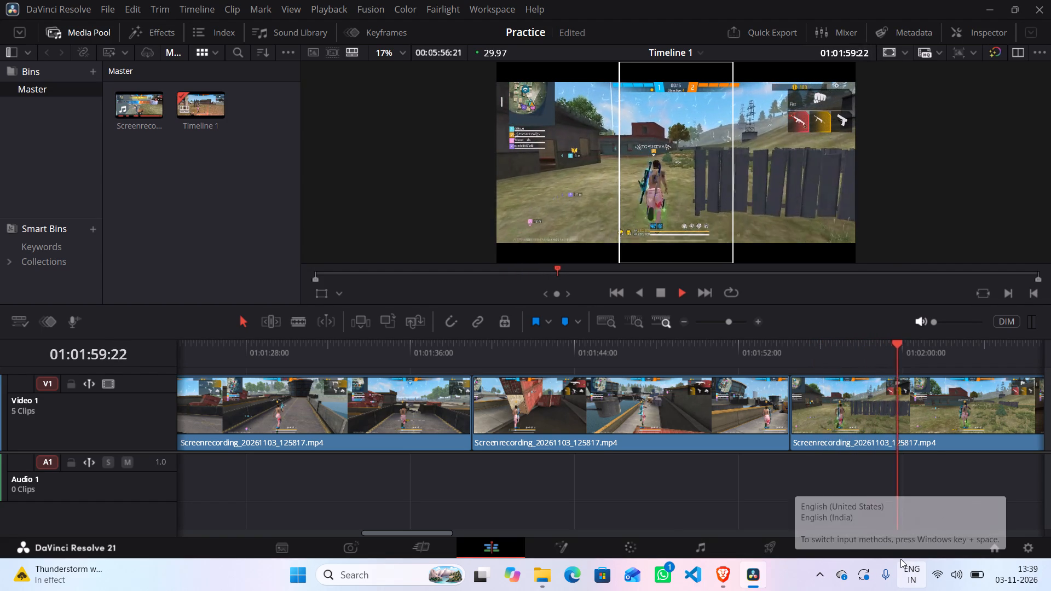
key("Right")
key("Right")
key("Right")
key("Right")
key("Right")
key("Right")
key("Right")
key("Right")
key("Right")
key("Right")
key("Right")
key("Right")
key("Right")
key("Right")
key("Right")
key("Right")
key("Right")
key("Right")
key("Right")
key("Right")
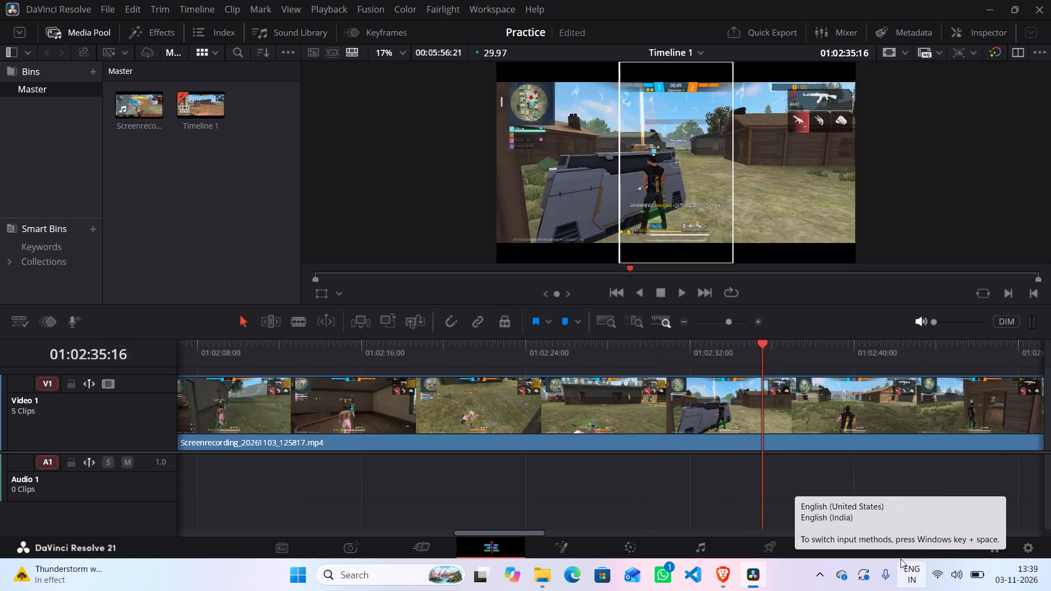
key("Left")
key("space")
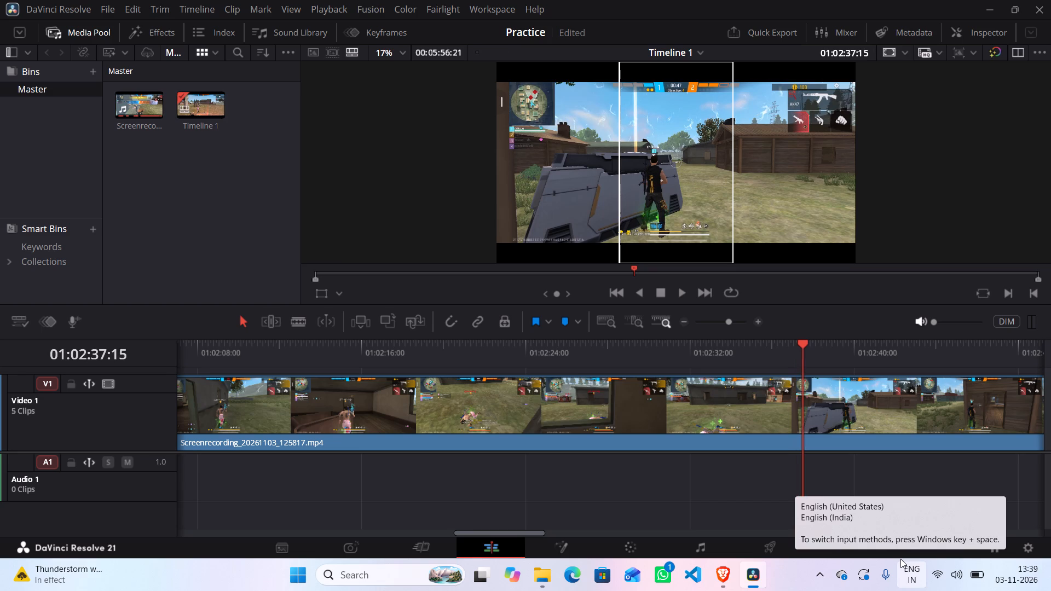
Split the gameplay clip on Video 1 at 01:02:34:24, just after the double takedown.
key("Left")
key("Left")
key("Left")
key("Left")
key("Left")
key("Left")
key("Left")
key("Left")
key("Left")
key("Left")
key("Left")
key("Left")
key("Left")
key("Left")
key("Left")
key("Left")
key("Left")
key("Left")
key("Left")
key("Left")
key("Left")
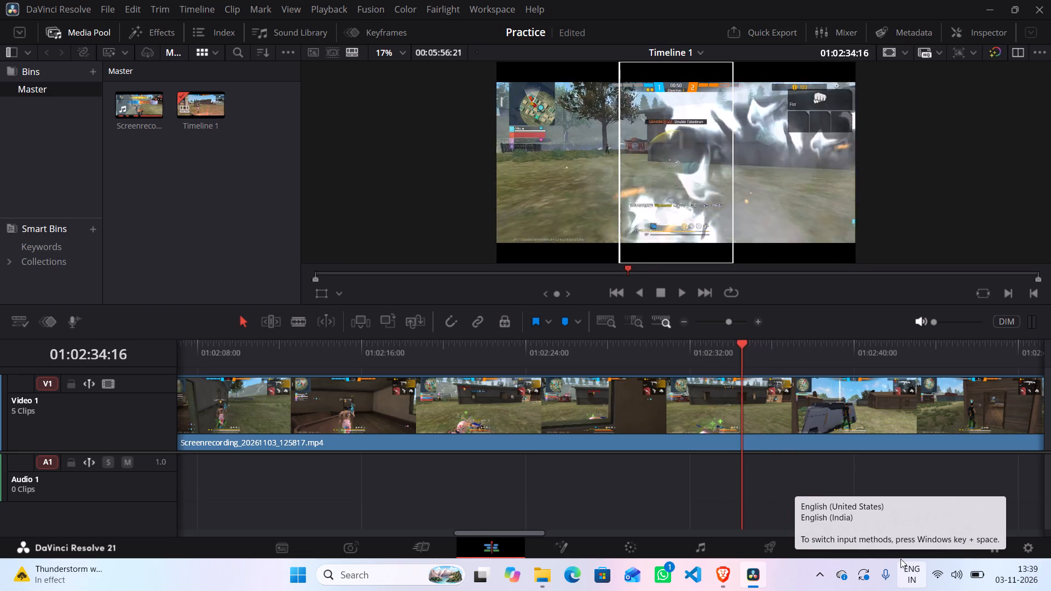
key("Right")
key("Right")
key("Right")
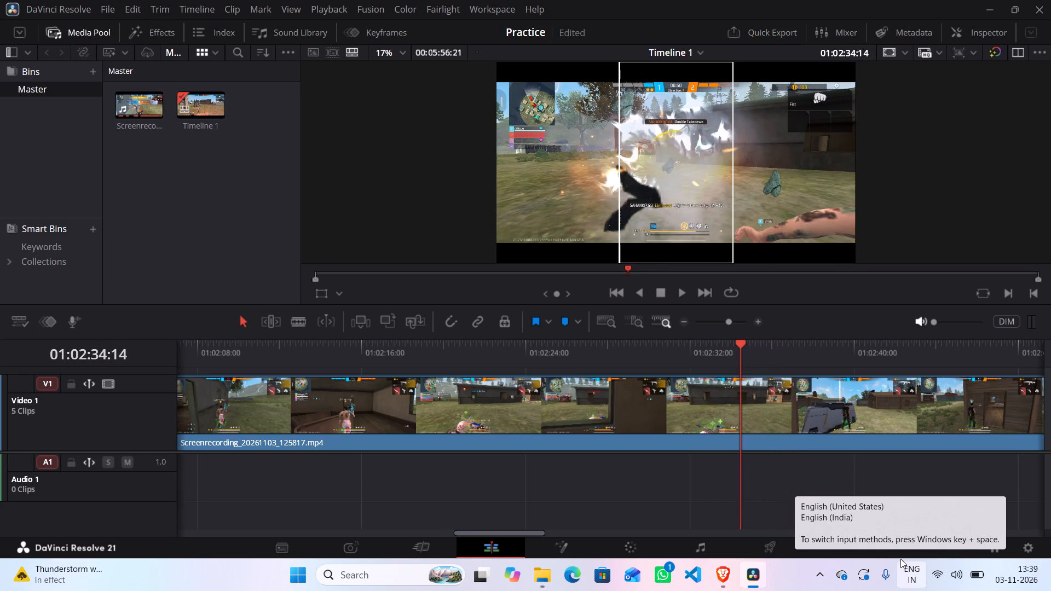
key("Right")
key("Left")
key("Right")
key("Right")
key("Right")
key("Right")
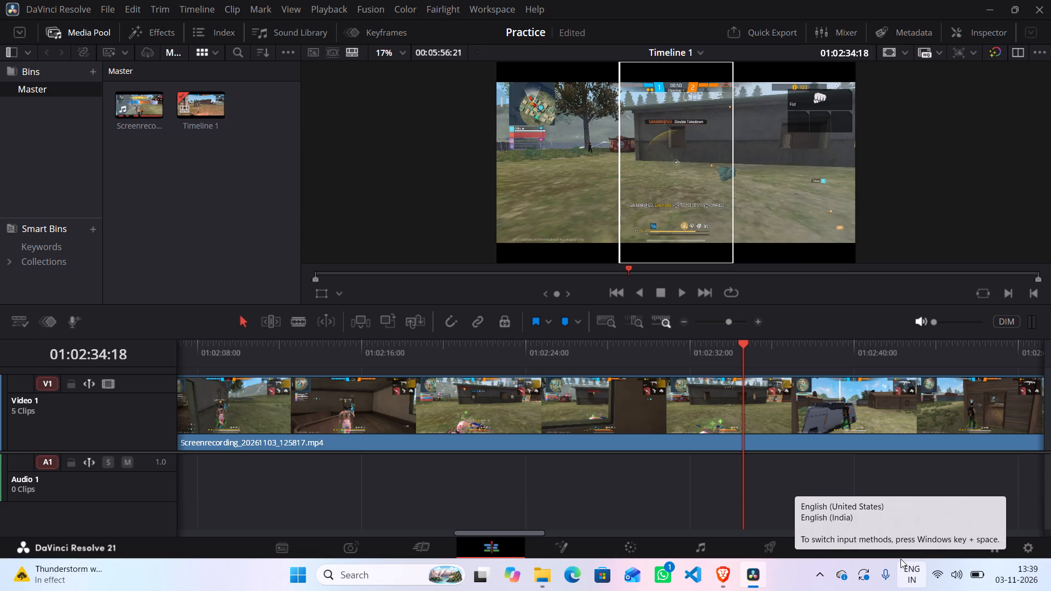
key("Right")
key("Right")
key("Right")
key("Right")
key("Right")
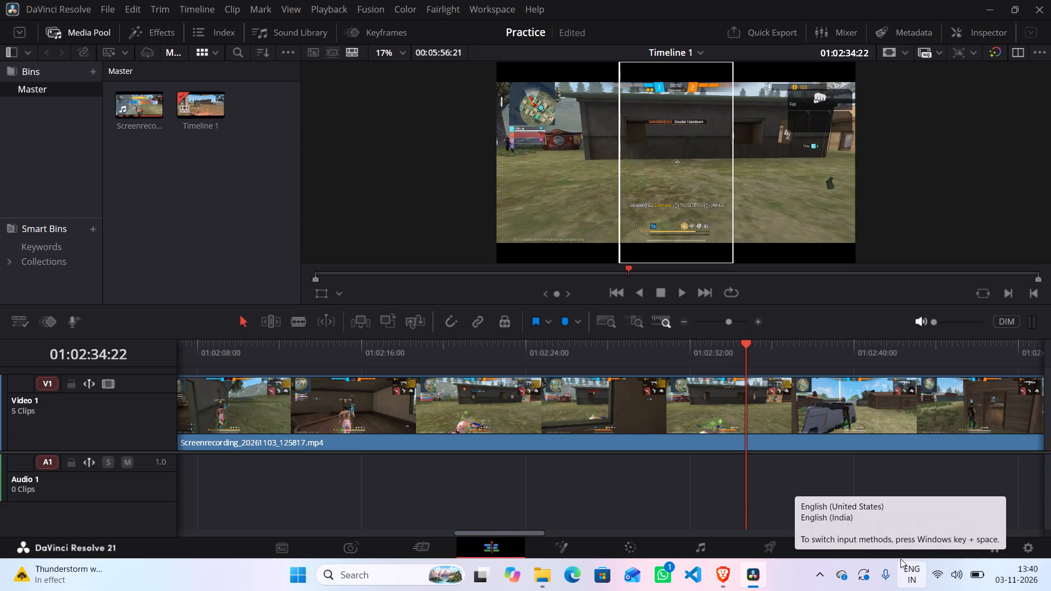
key("Right")
key("Right")
key("Left")
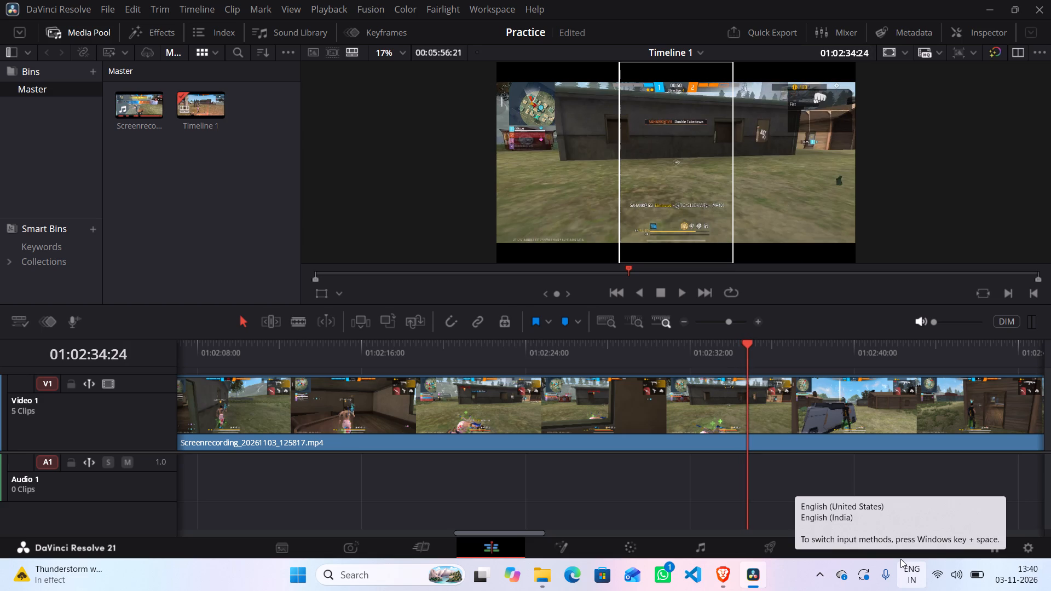
key("ctrl+b")
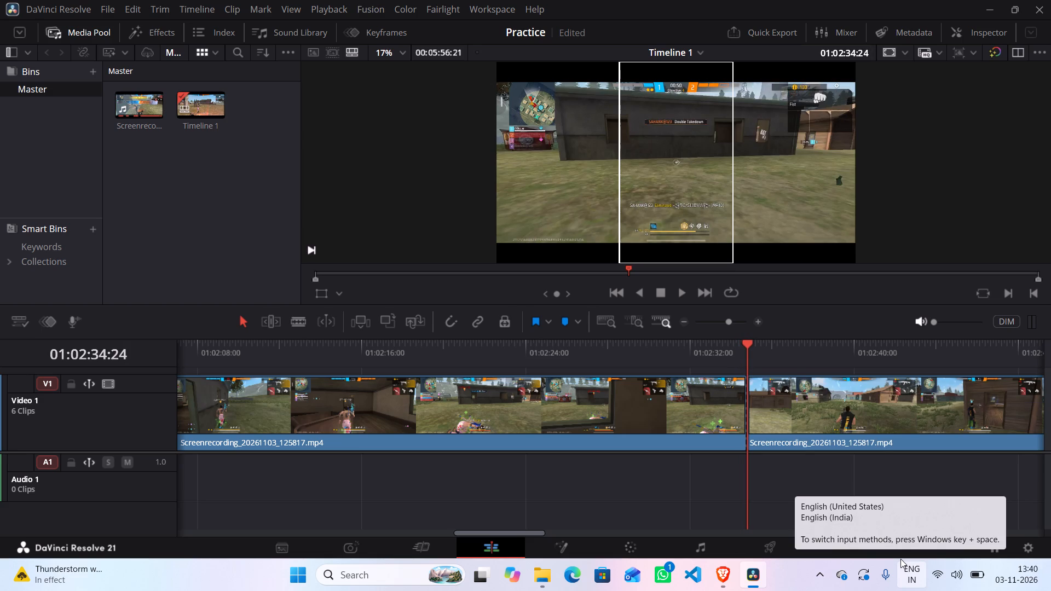
Split the gameplay clip again at 01:03:03:13 to mark the end of the unwanted stretch.
key("Right")
key("Right")
key("Right")
key("Right")
key("Right")
key("Right")
key("Right")
key("Right")
key("Right")
key("Right")
key("Right")
key("Right")
key("Right")
key("Right")
key("Right")
key("Right")
key("Right")
key("Right")
key("Right")
key("Right")
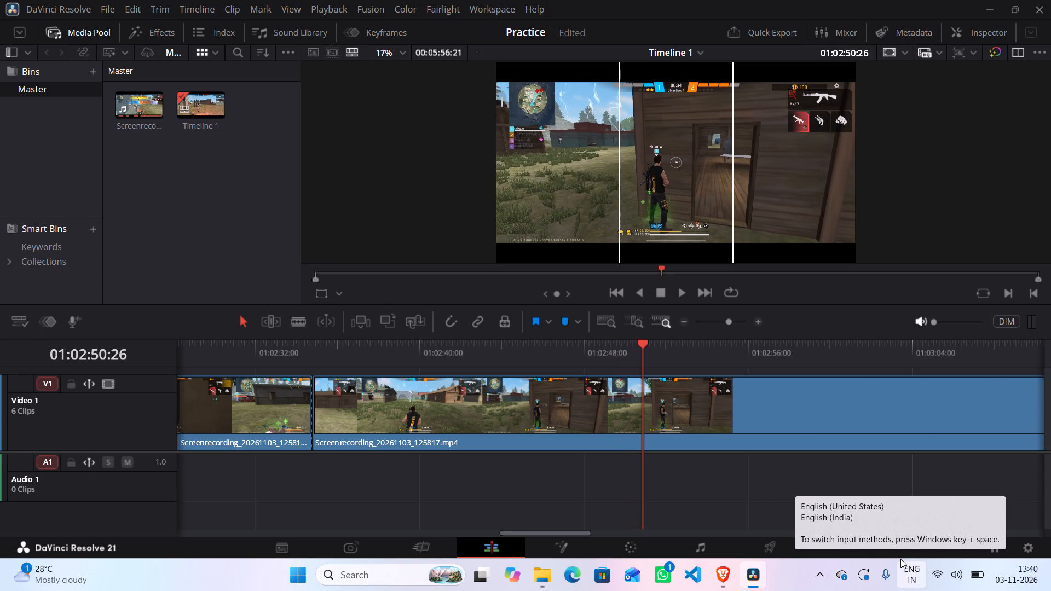
key("Right")
key("Right")
key("Right")
key("Right")
key("Right")
key("Right")
key("Right")
key("Right")
key("Right")
key("Right")
key("Right")
key("Right")
key("Right")
key("Right")
key("Right")
key("Right")
key("Right")
key("Right")
key("Right")
key("Right")
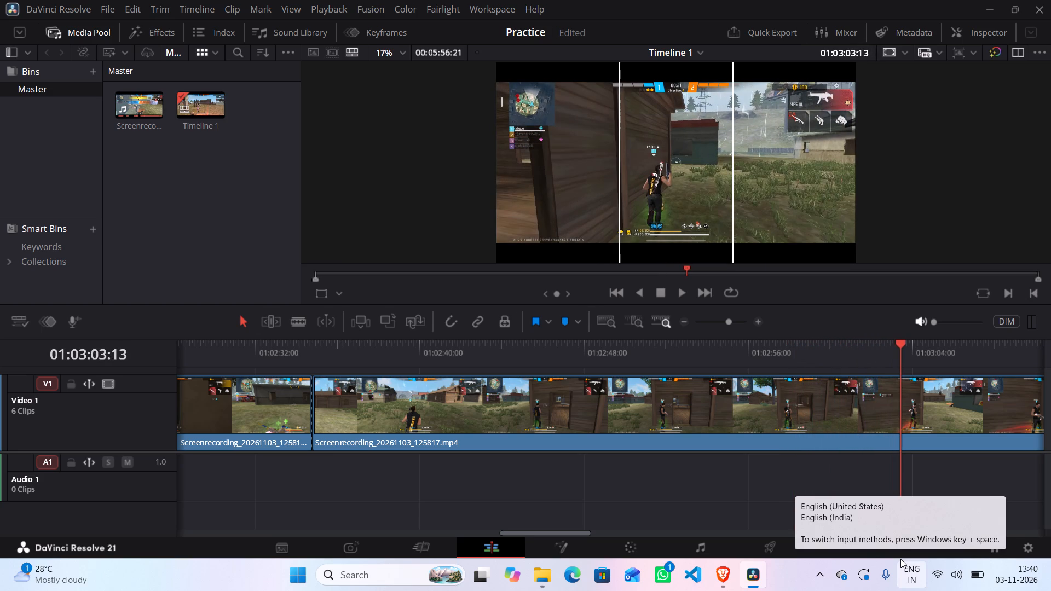
key("ctrl+b")
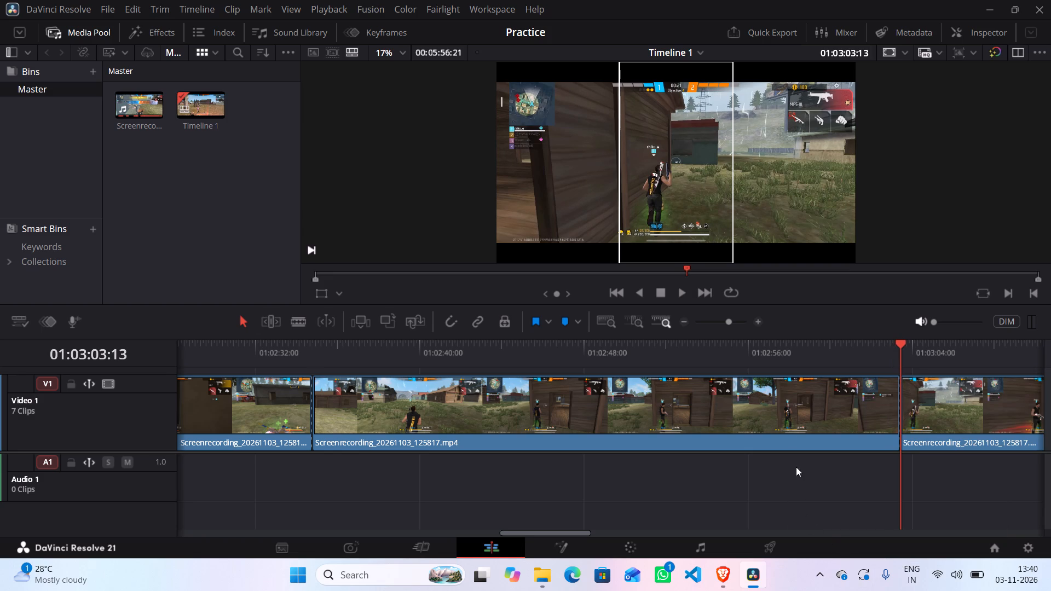
Delete the section between 01:02:34:24 and 01:03:03:13 and close the gap it leaves on Video 1.
left_click(786, 407)
key("BackSpace")
left_click(786, 407)
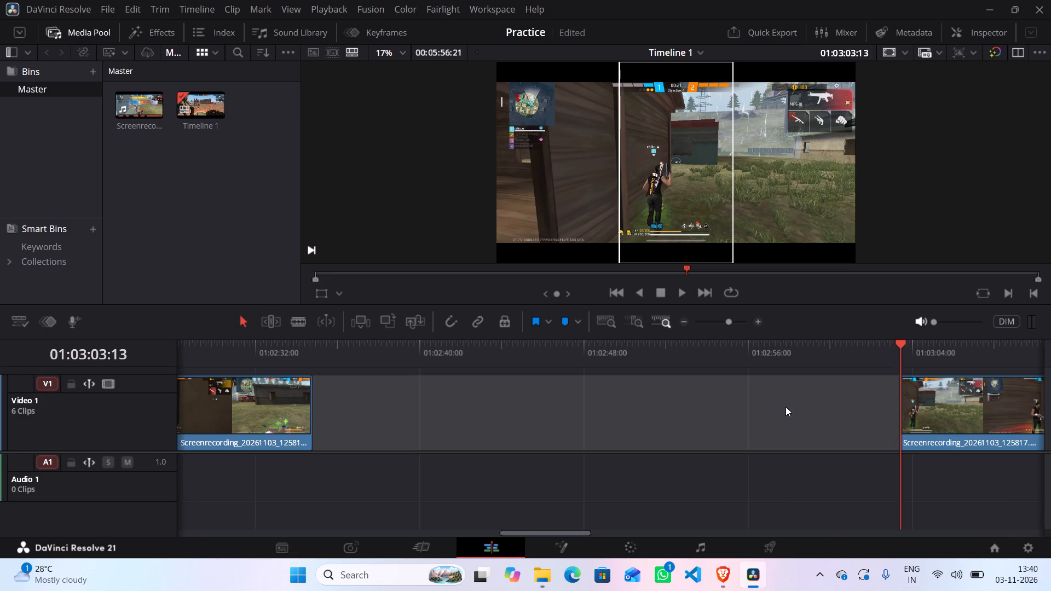
key("BackSpace")
Review the gameplay after the clip joint at 01:02:34:24 through the Victory banner at about 01:02:57.
key("space")
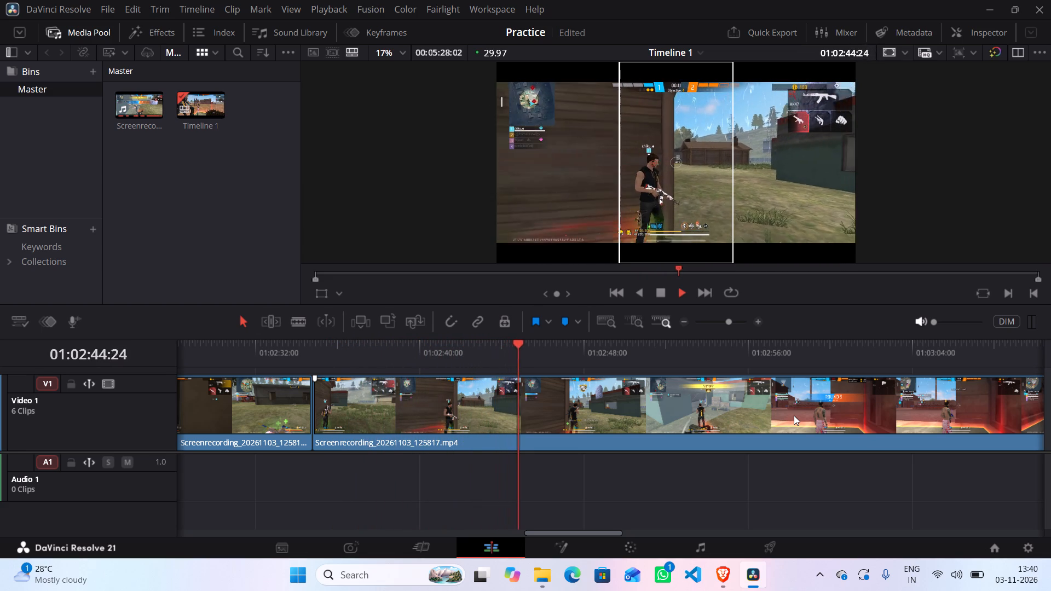
key("Right")
key("Right")
key("Right")
key("Right")
key("Right")
key("Right")
key("Right")
key("Right")
key("Right")
key("Right")
key("Right")
key("Right")
key("Right")
key("Right")
key("Right")
key("Right")
key("Right")
key("Right")
key("Right")
key("Right")
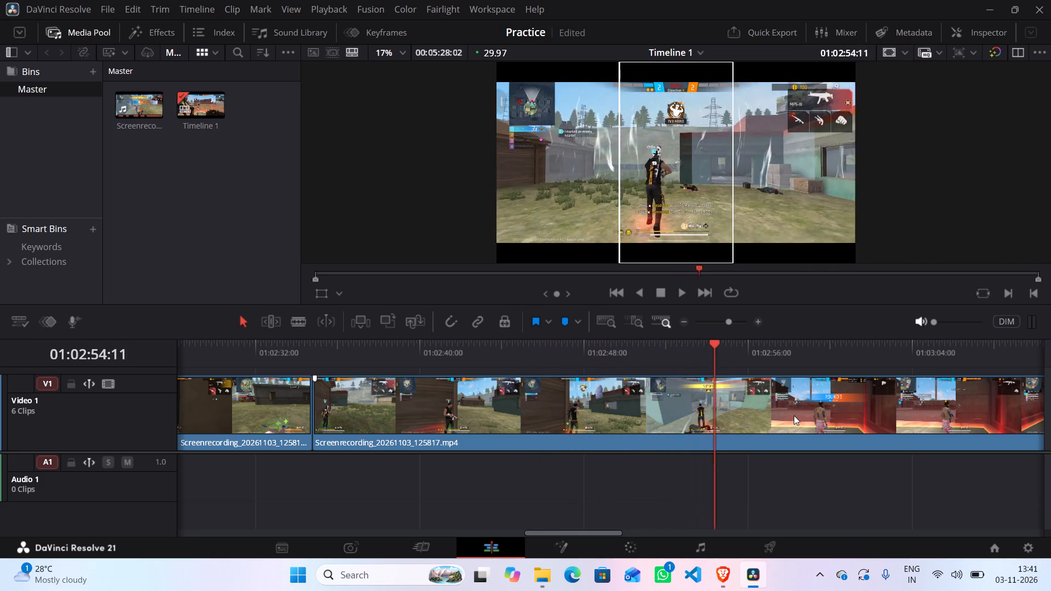
key("space")
key("space")
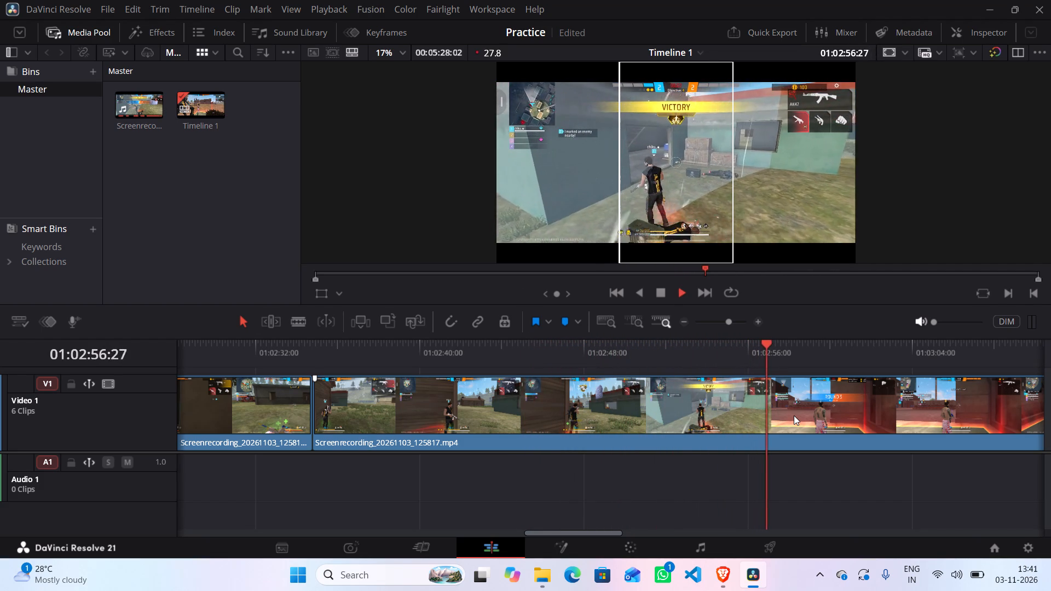
key("space")
Split the gameplay clip on Video 1 at 01:02:54:09, just before the Victory banner.
key("Left")
key("Left")
key("Left")
key("Left")
key("Left")
key("Left")
key("Left")
key("Left")
key("Left")
key("Left")
key("Left")
key("Left")
key("Left")
key("Left")
key("Left")
key("Left")
key("Left")
key("Left")
key("Left")
key("Left")
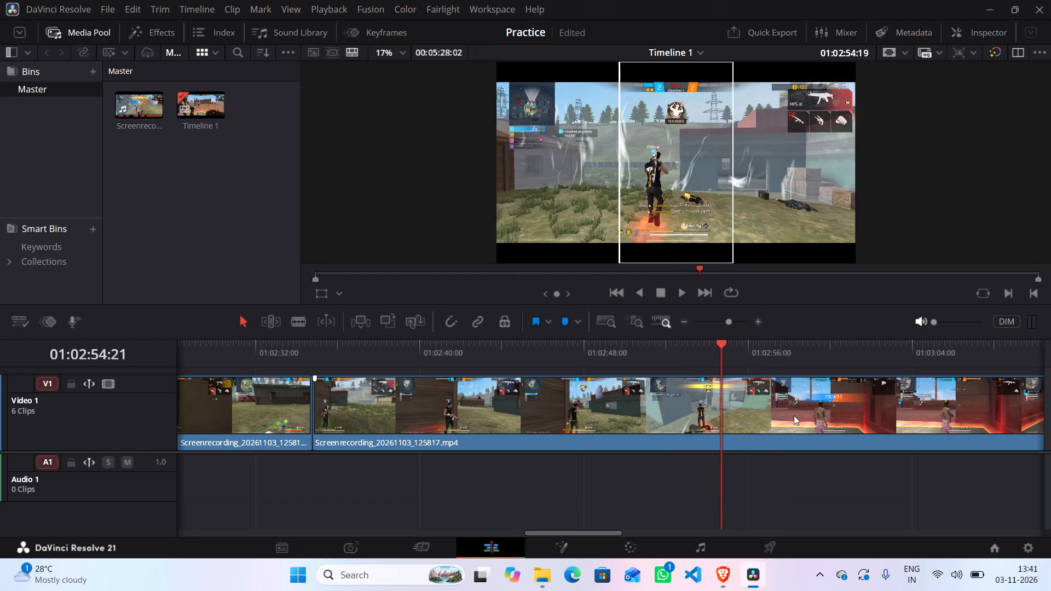
key("Left")
key("Left")
key("Left")
key("Left")
key("Left")
key("Left")
key("Left")
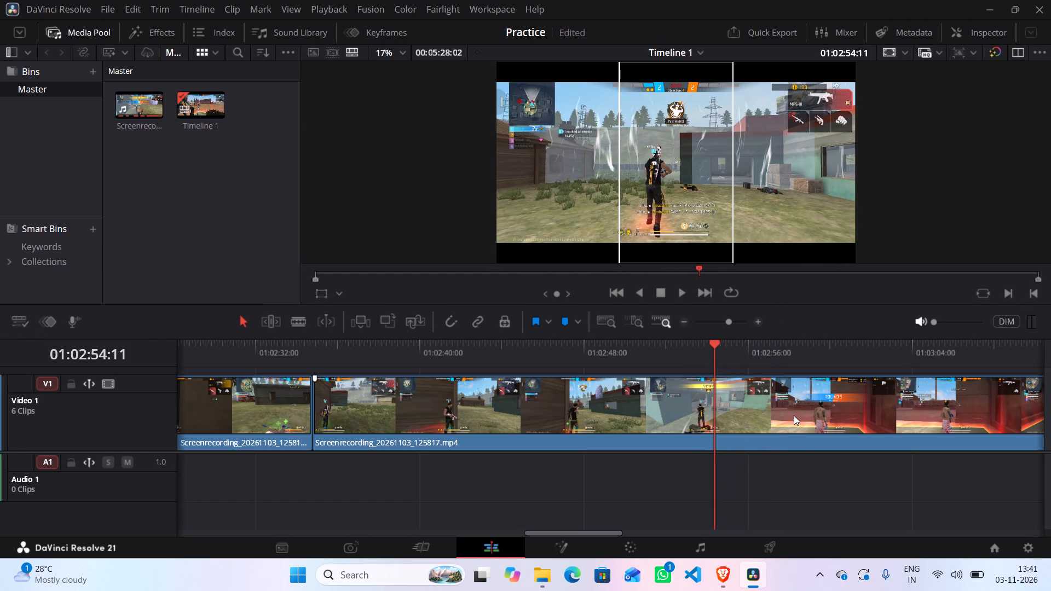
key("Left")
key("Left")
key("Left")
key("Left")
key("Left")
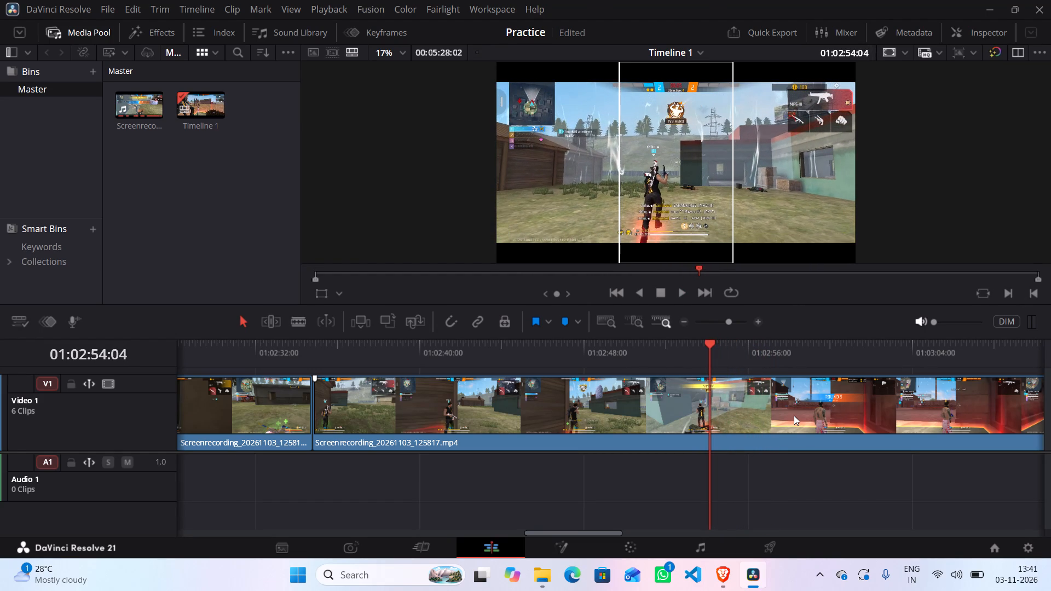
key("Left")
key("Left")
key("Left")
key("Left")
key("Left")
key("Left")
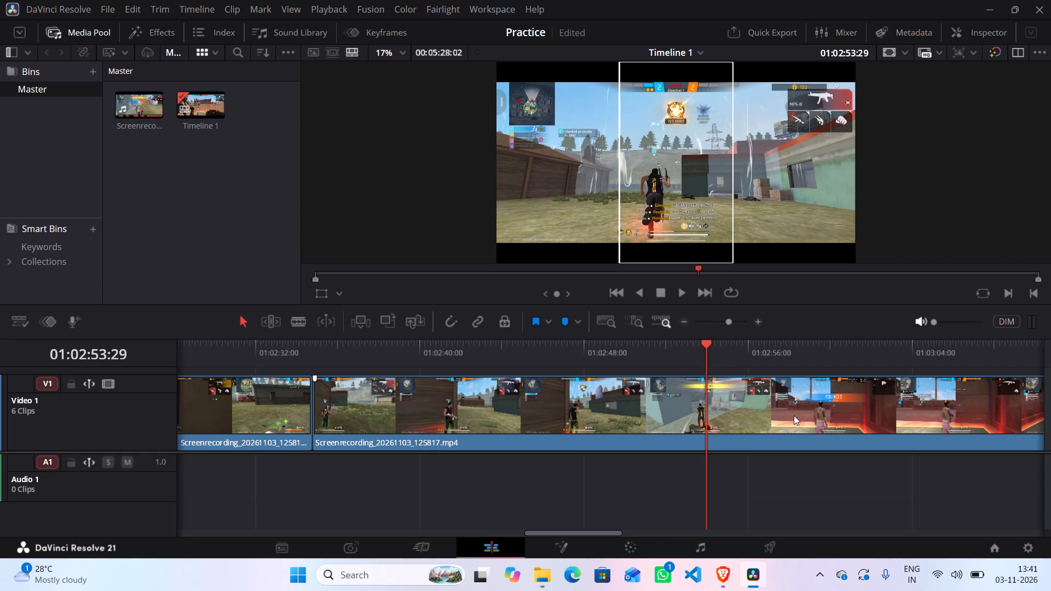
key("Left")
key("Left")
key("Left")
key("Left")
key("Left")
key("Left")
key("Left")
key("Right")
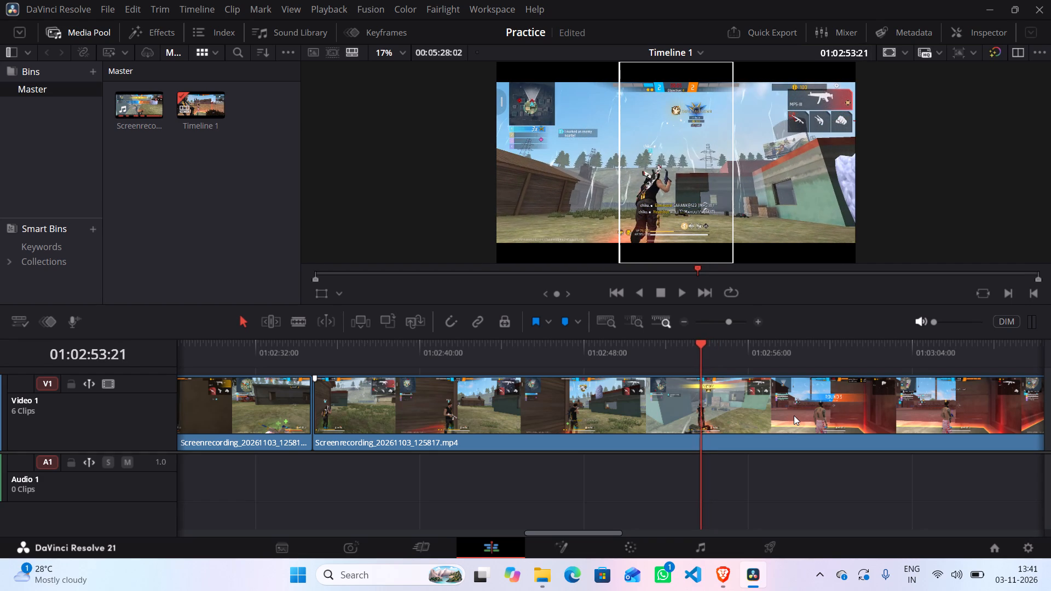
key("Right")
key("Right")
key("Right")
key("Right")
key("Right")
key("Right")
key("Right")
key("Right")
key("Right")
key("Right")
key("Right")
key("Right")
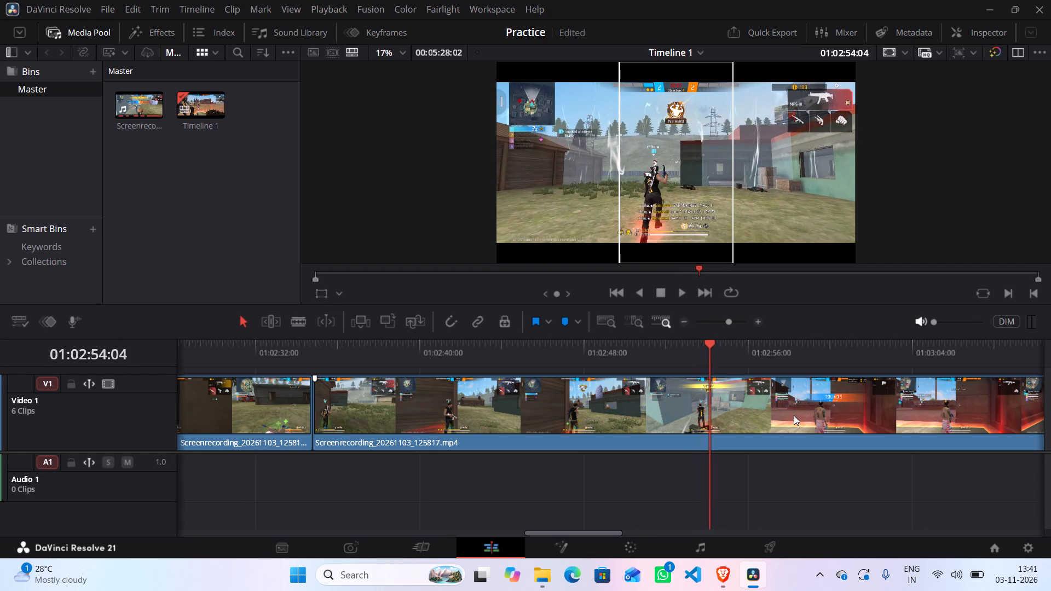
key("Right")
key("Right")
key("Right")
key("Right")
key("Right")
key("Right")
key("Right")
key("Left")
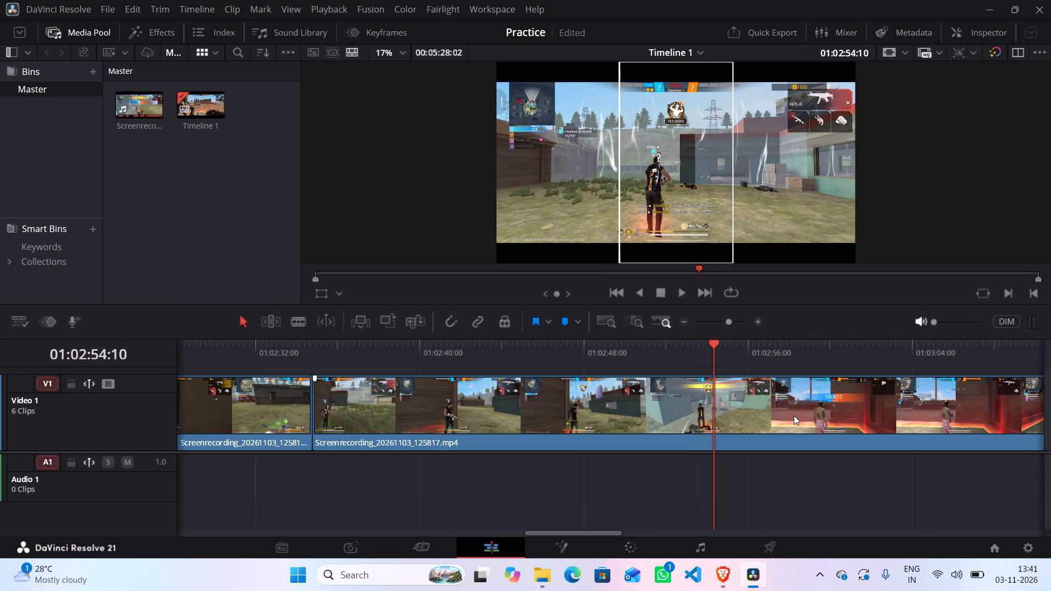
key("Left")
key("Left")
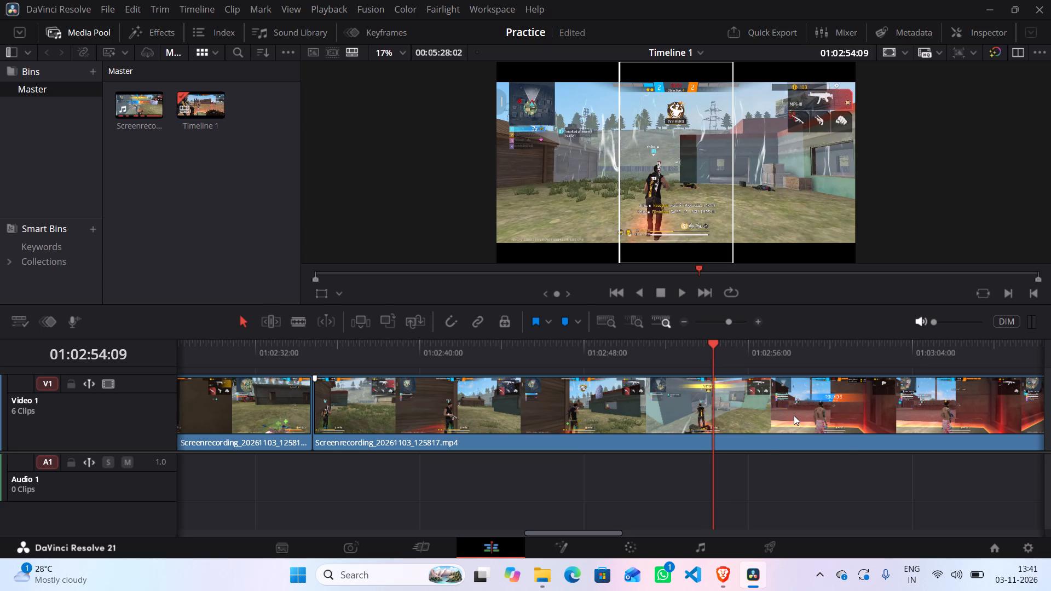
key("ctrl+b")
Review the footage after the 01:02:54:09 cut through the new round's start at about 01:03:28.
key("Right")
key("Right")
key("Right")
key("Right")
key("Right")
key("Right")
key("Right")
key("Right")
key("Right")
key("Right")
key("Right")
key("Right")
key("Right")
key("Right")
key("Right")
key("Right")
key("Right")
key("Right")
key("Right")
key("Right")
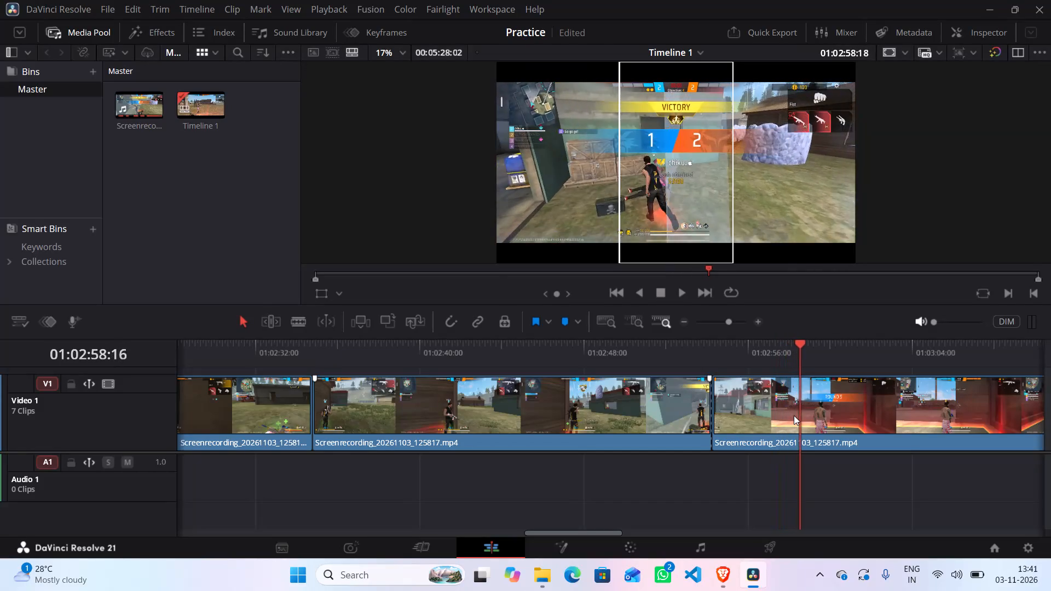
key("space")
key("Right")
key("Right")
key("Right")
key("Right")
key("Right")
key("Right")
key("Right")
key("Right")
key("Right")
key("Right")
key("Right")
key("Right")
key("Right")
key("Right")
key("Right")
key("Right")
key("Right")
key("Right")
key("Right")
key("Right")
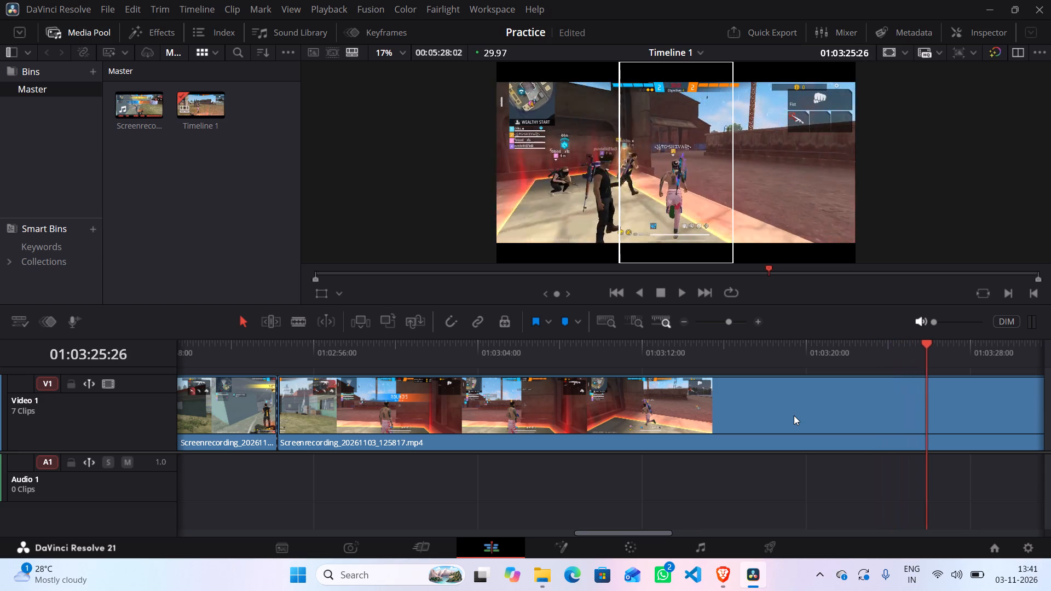
key("space")
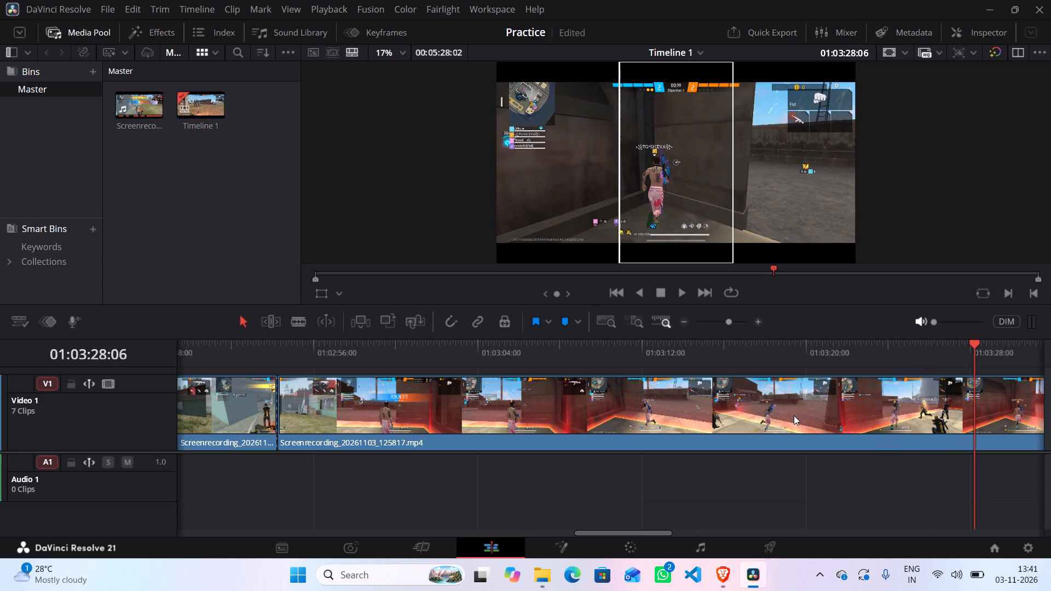
Split the gameplay clip on Video 1 again at 01:03:27:18, as the new round is about to start.
key("Left")
key("Left")
key("Left")
key("Left")
key("Left")
key("Left")
key("Left")
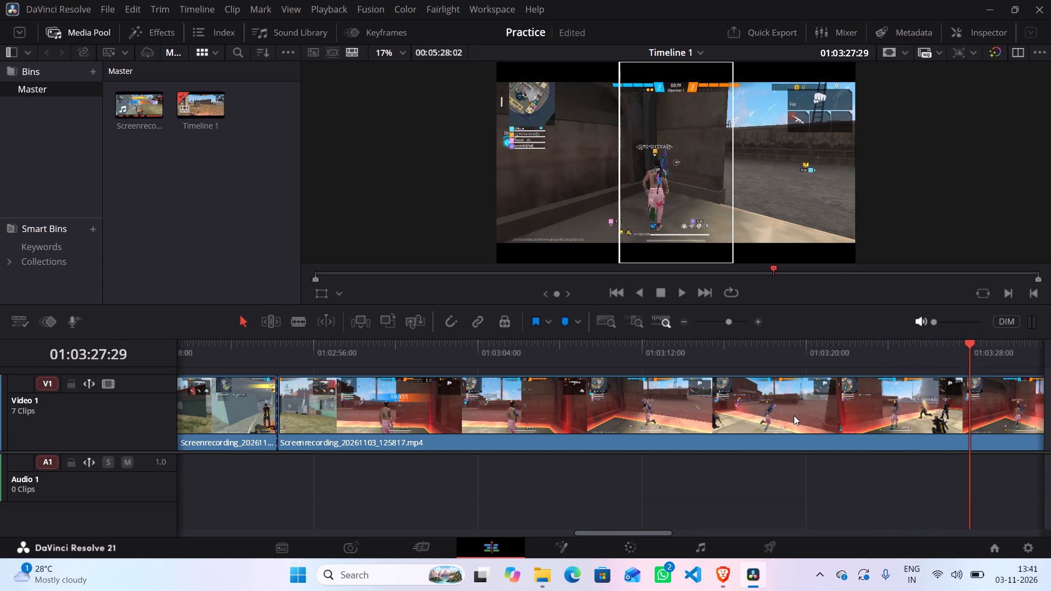
key("Left")
key("Left")
key("Left")
key("Left")
key("Left")
key("Left")
key("Left")
key("Left")
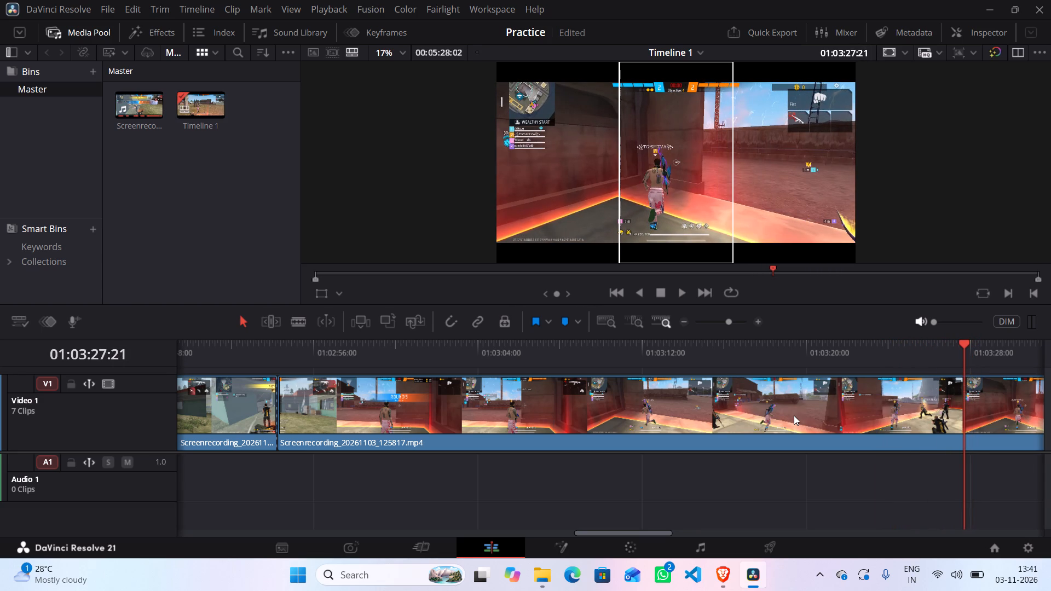
key("Left")
key("Left")
key("Left")
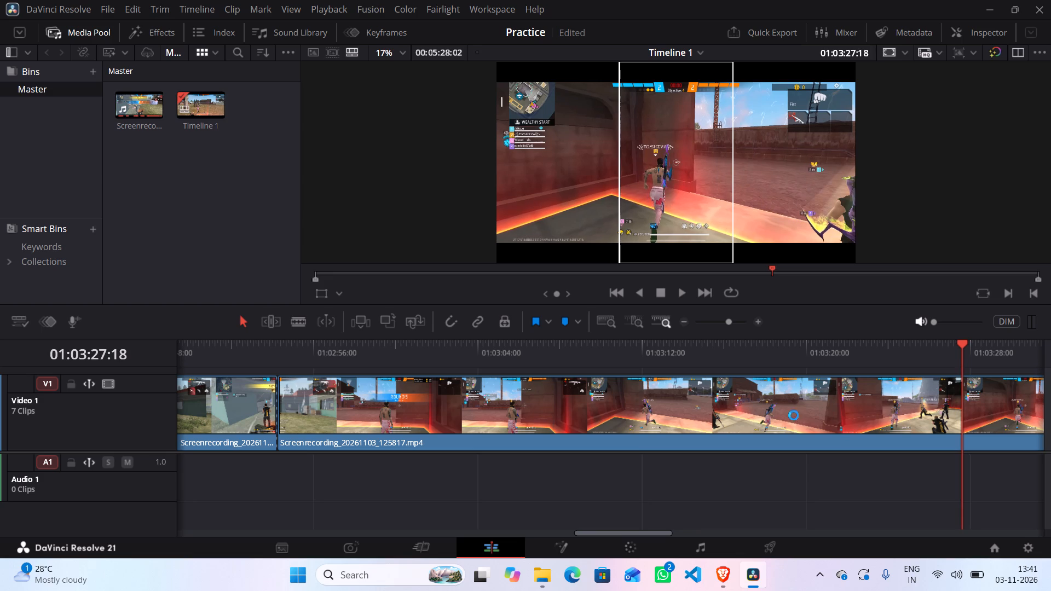
key("ctrl+b")
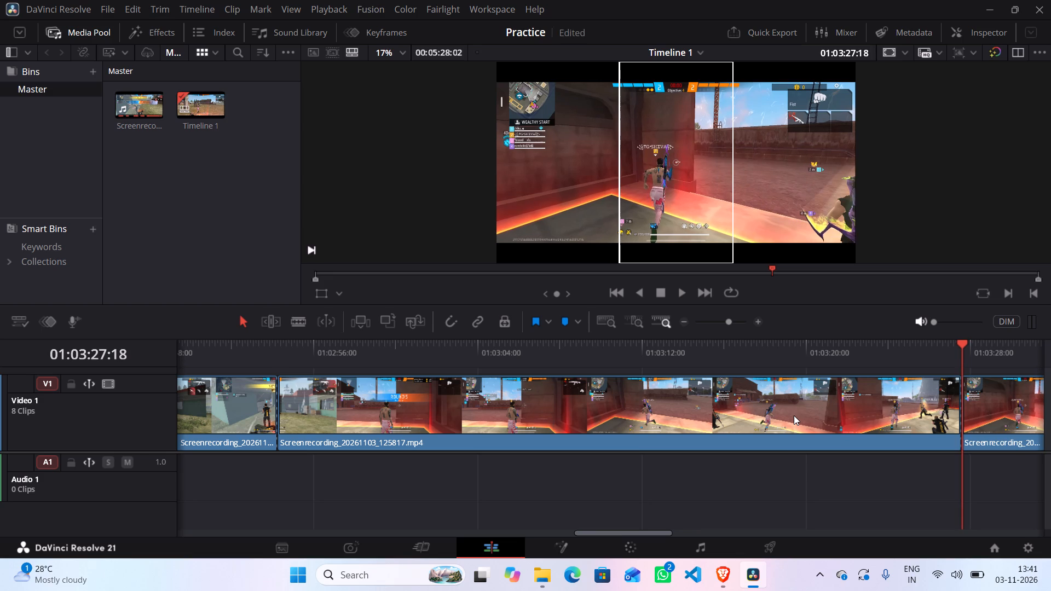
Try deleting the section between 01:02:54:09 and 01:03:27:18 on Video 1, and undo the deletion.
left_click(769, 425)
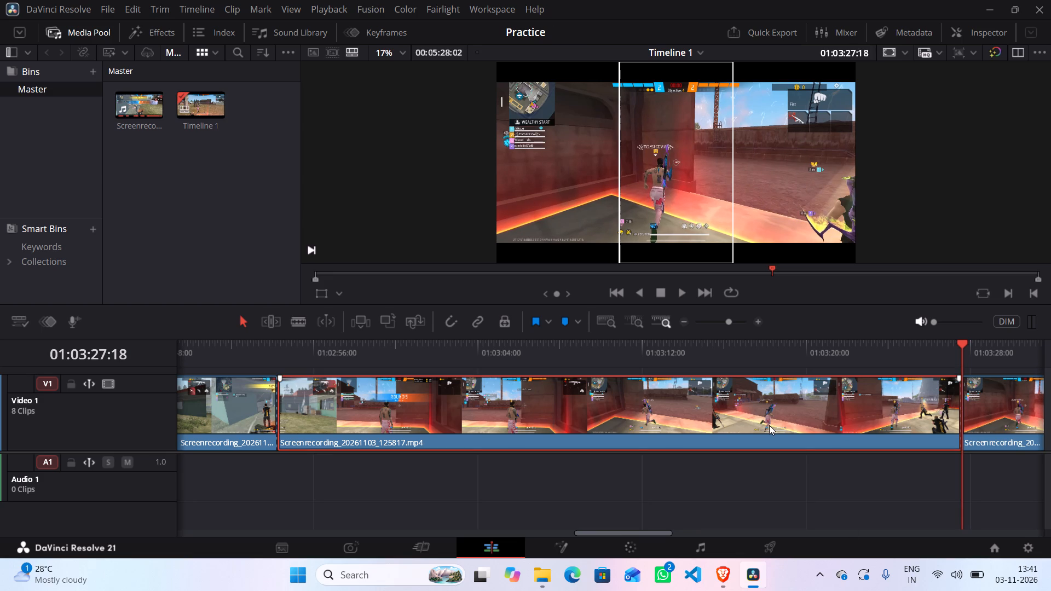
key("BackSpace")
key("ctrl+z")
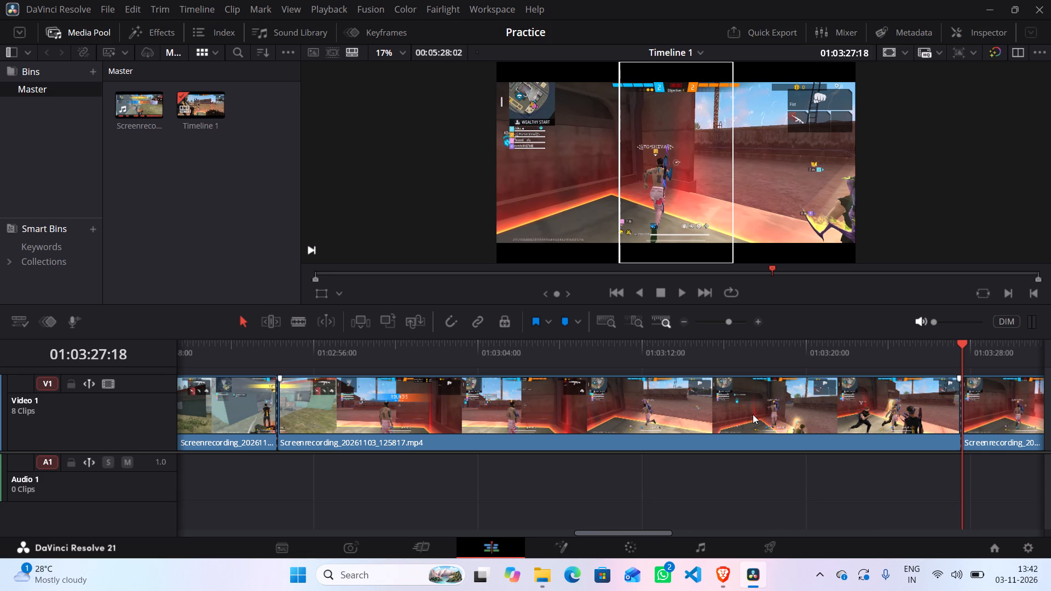
Delete the section between 01:02:54:09 and 01:03:27:18 on Video 1 and close the gap it leaves.
left_click(753, 414)
key("BackSpace")
left_click(753, 414)
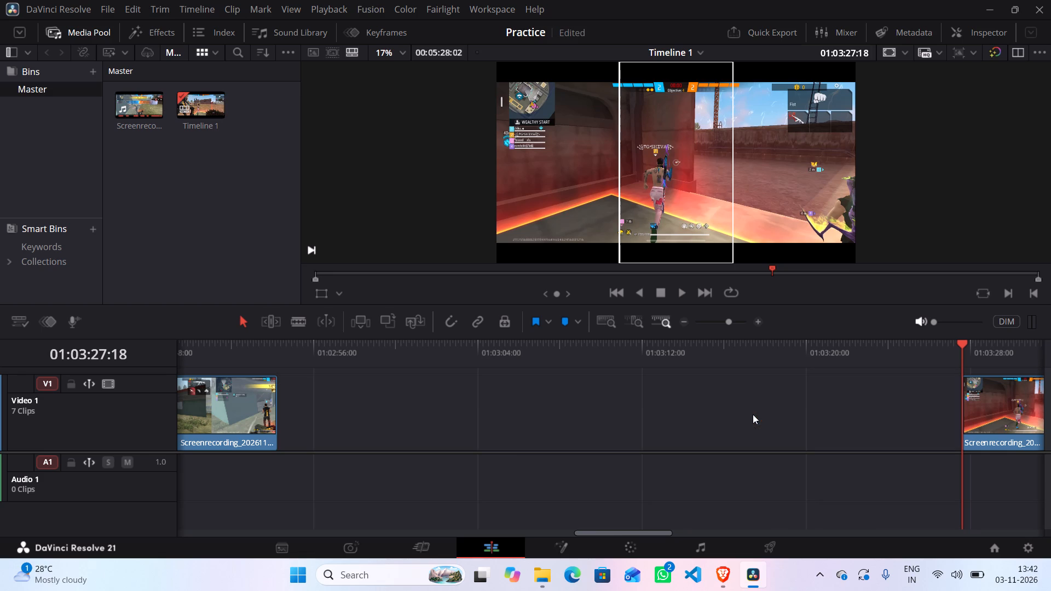
key("BackSpace")
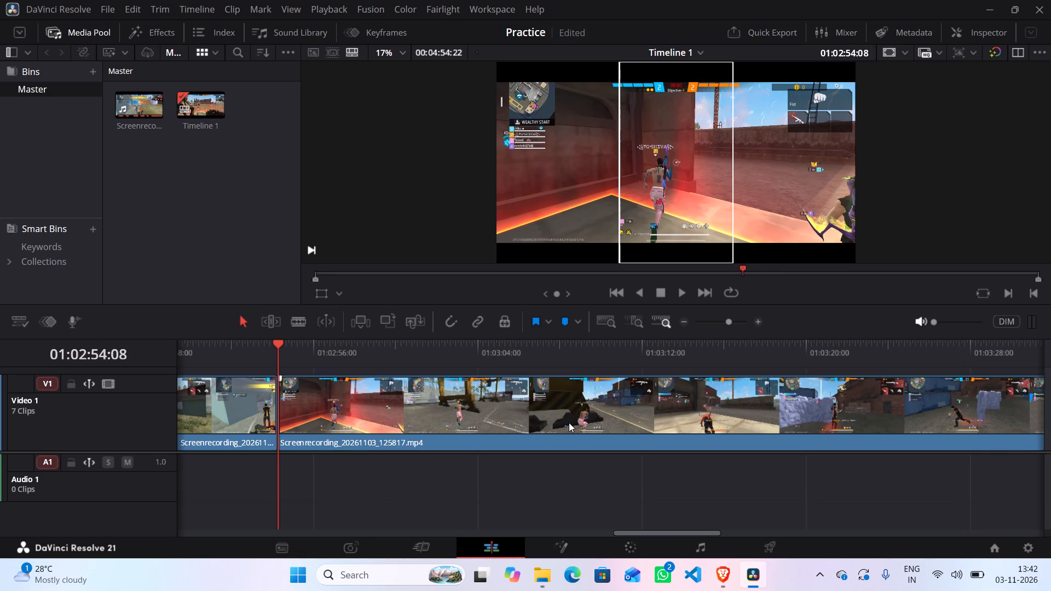
Review the new round's footage from the join at 01:02:54:08 through about 01:03:08, looking for an unwanted stretch.
key("space")
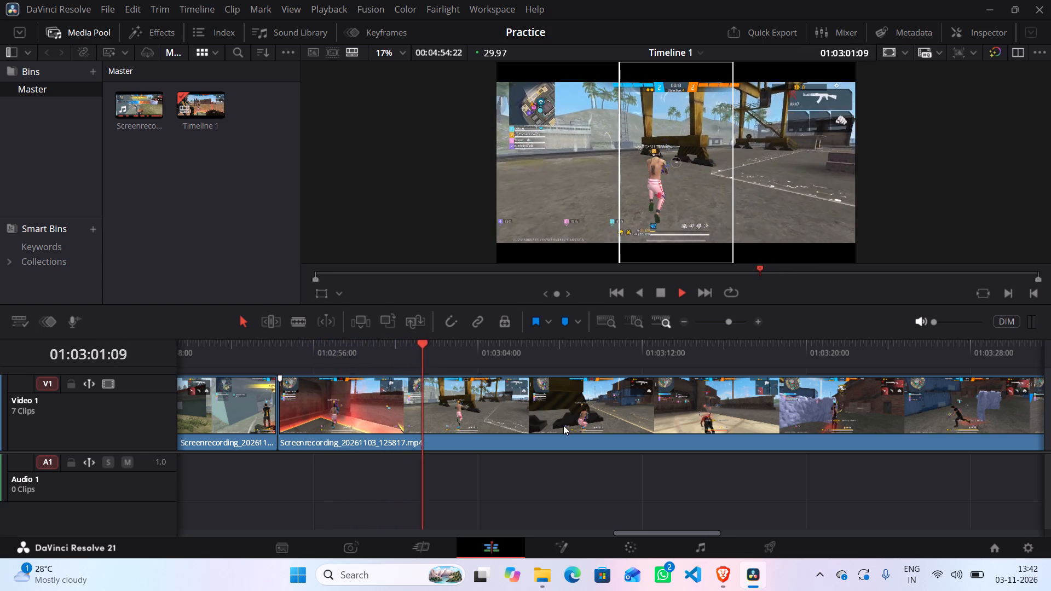
key("Right")
key("Right")
key("Right")
key("Right")
key("Right")
key("Right")
key("Right")
key("Right")
key("Right")
key("Right")
key("Right")
key("Right")
key("Right")
key("Right")
key("Right")
key("Right")
key("Right")
key("Right")
key("Right")
key("Right")
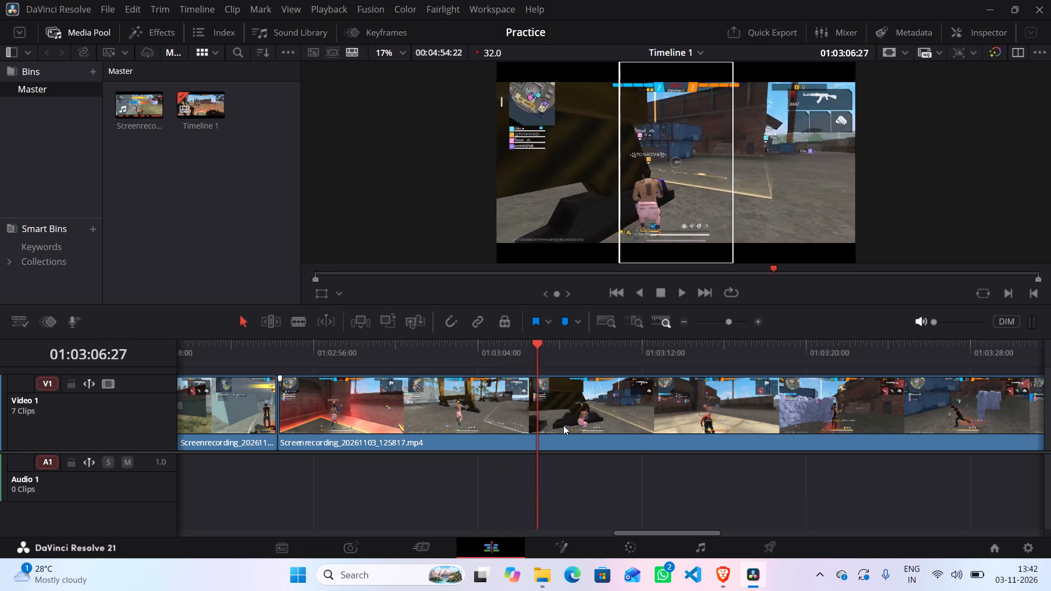
key("Left")
key("Left")
key("Left")
key("Left")
key("Left")
key("Left")
key("Left")
key("Left")
key("Left")
key("Left")
key("Left")
key("Left")
key("Left")
key("space")
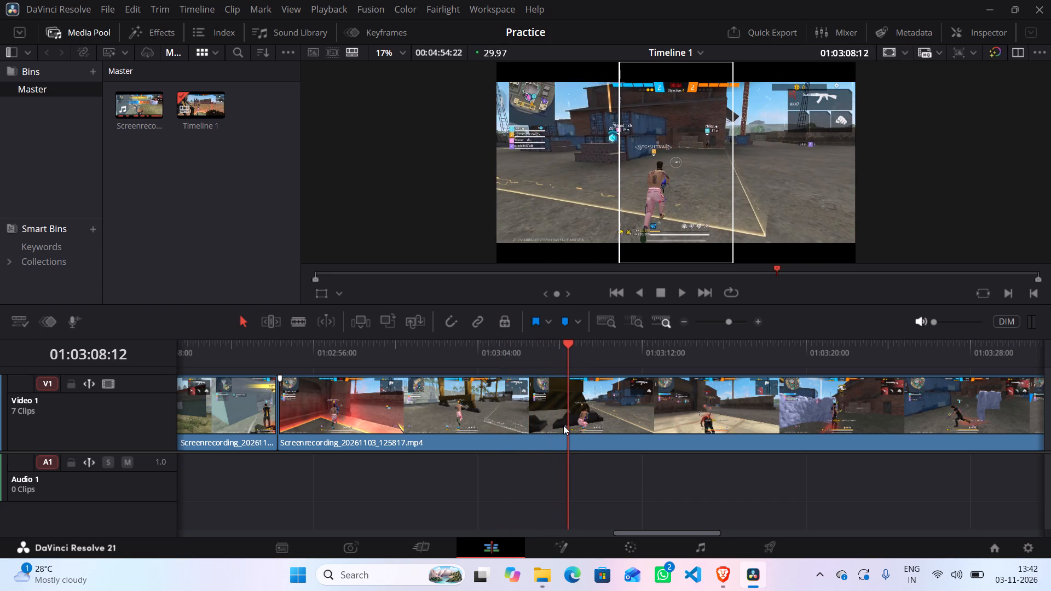
Split the gameplay clip on Video 1 at 01:03:04:20, just before the replay playback controls appear over the footage.
key("Left")
key("Left")
key("Left")
key("Left")
key("Left")
key("Left")
key("Left")
key("Left")
key("Left")
key("Left")
key("Left")
key("Left")
key("Left")
key("Left")
key("Left")
key("Left")
key("Left")
key("Left")
key("Left")
key("Left")
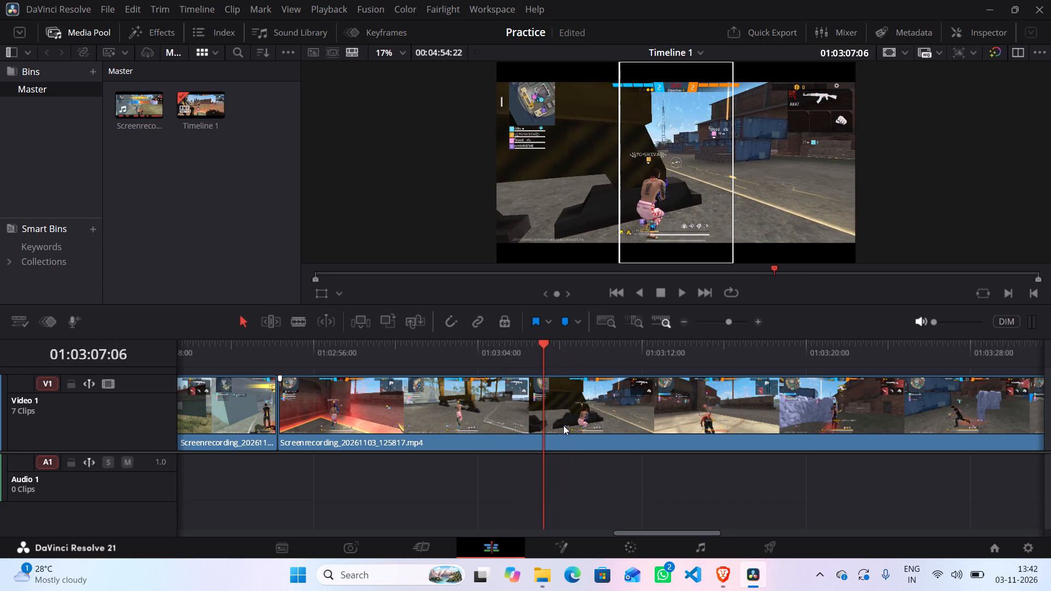
key("Left")
key("Left")
key("Left")
key("Left")
key("Left")
key("Left")
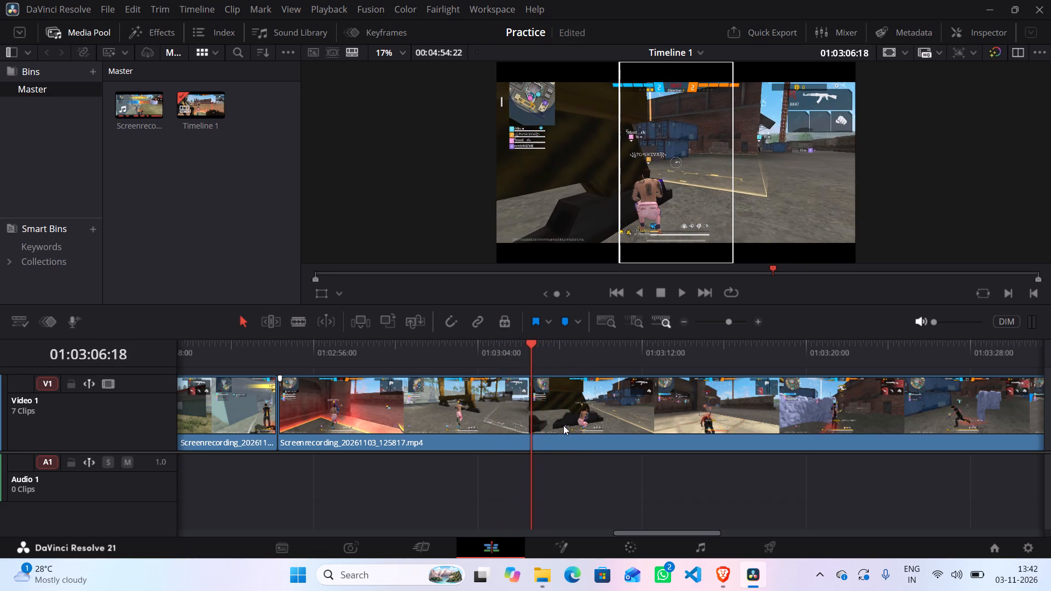
key("Left")
key("Left")
key("Left")
key("Left")
key("Left")
key("Left")
key("Left")
key("Left")
key("Left")
key("Left")
key("Left")
key("Left")
key("Left")
key("Left")
key("Left")
key("Left")
key("Left")
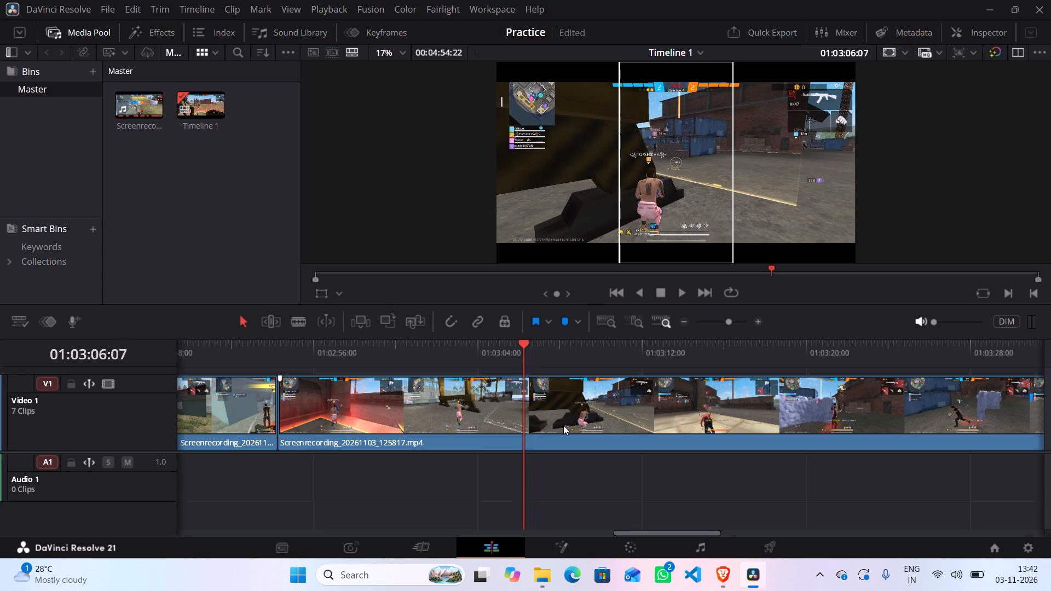
key("Left")
key("Left")
key("Left")
key("Left")
key("Left")
key("Left")
key("Left")
key("Left")
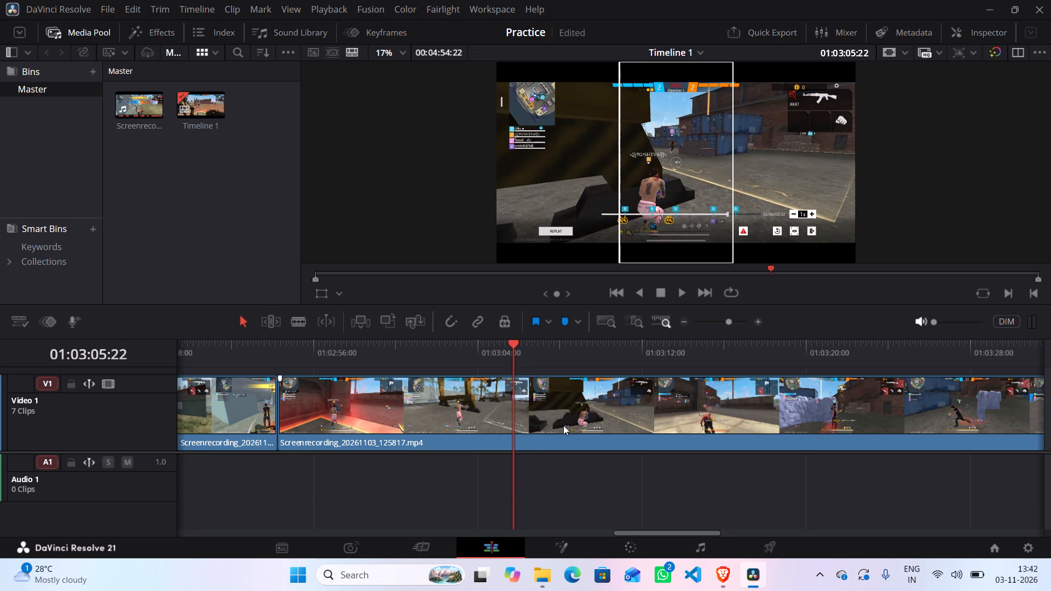
key("Left")
key("Left")
key("Left")
key("Left")
key("Left")
key("Left")
key("Left")
key("Left")
key("Left")
key("Left")
key("Left")
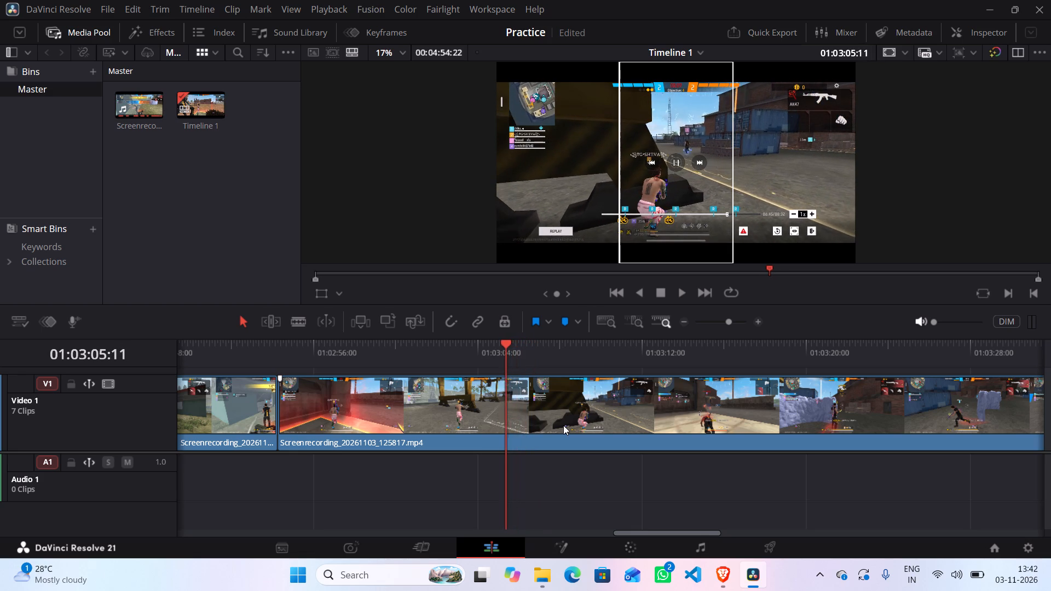
key("Left")
key("Left")
key("Left")
key("Left")
key("Left")
key("Left")
key("Left")
key("Left")
key("Left")
key("Left")
key("Left")
key("Left")
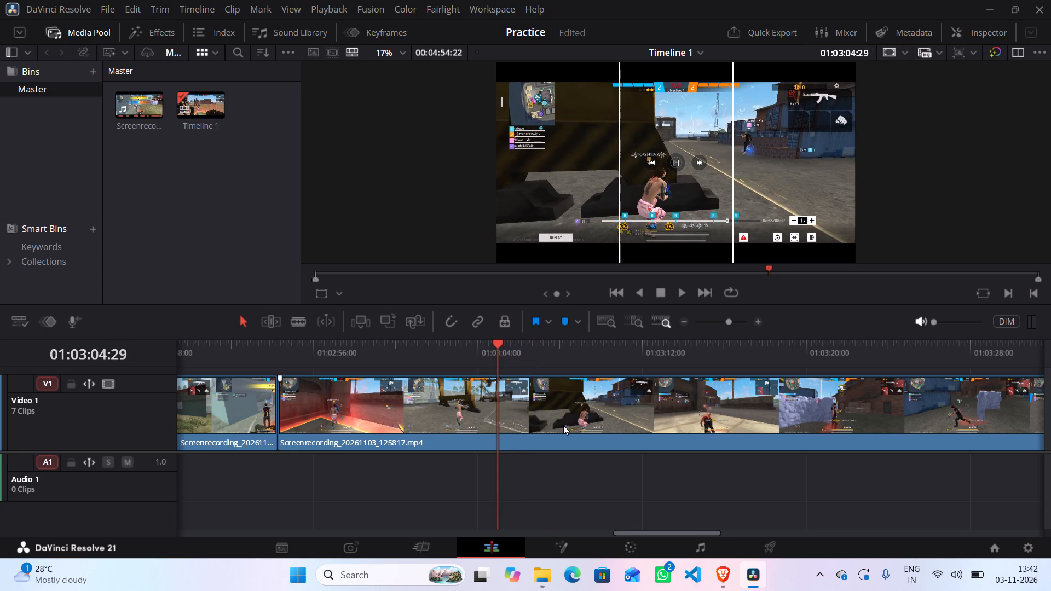
key("Left")
key("Left")
key("Left")
key("Left")
key("Left")
key("Left")
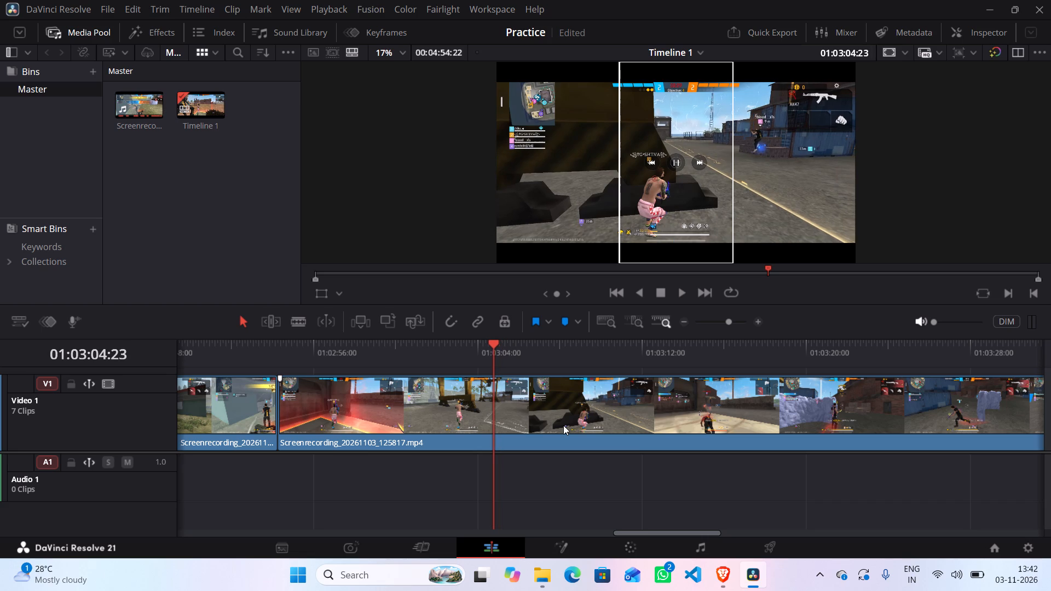
key("Left")
key("Left")
key("Left")
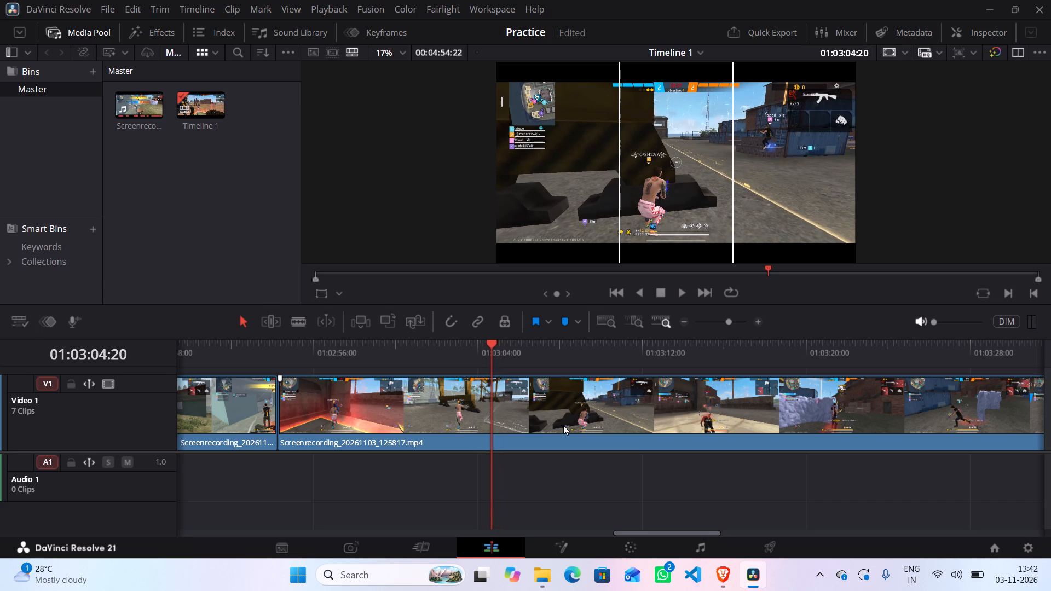
key("ctrl+b")
Split the gameplay clip on Video 1 again at 01:03:06:12, once the replay playback controls are gone.
key("Right")
key("Right")
key("Right")
key("Right")
key("Right")
key("Right")
key("Right")
key("Right")
key("Right")
key("Right")
key("Right")
key("Right")
key("Right")
key("Right")
key("Right")
key("Right")
key("Right")
key("Right")
key("Right")
key("Right")
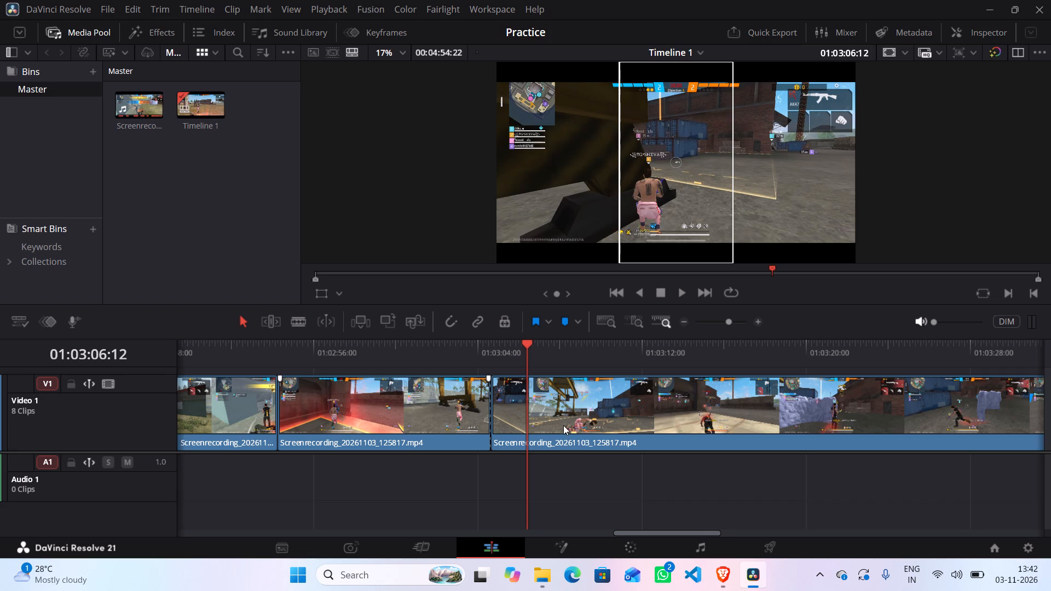
key("ctrl+b")
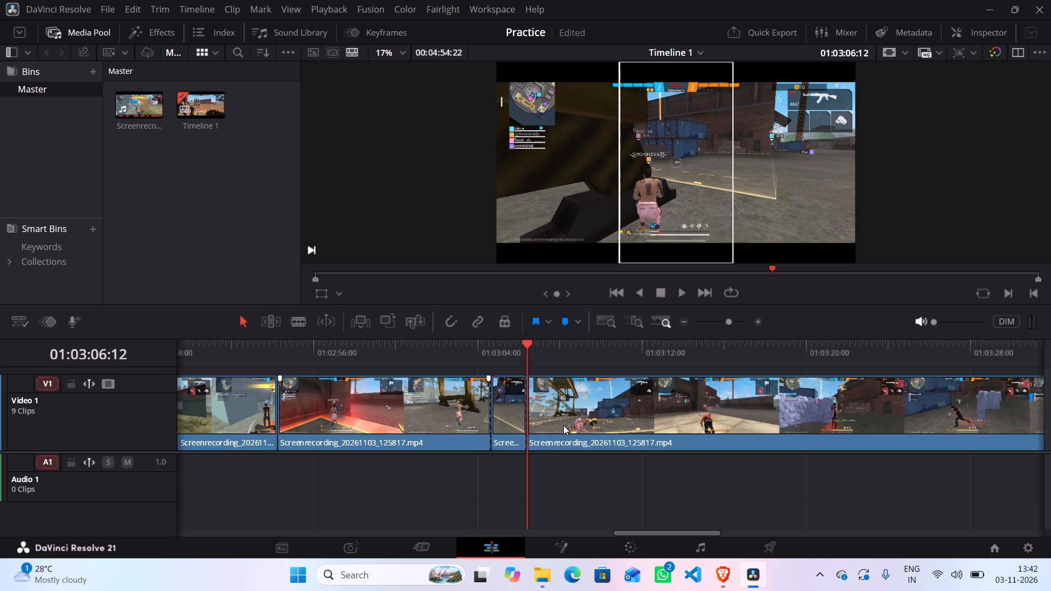
Delete the short section between 01:03:04:20 and 01:03:06:12 on Video 1 and close the gap it leaves.
left_click(510, 421)
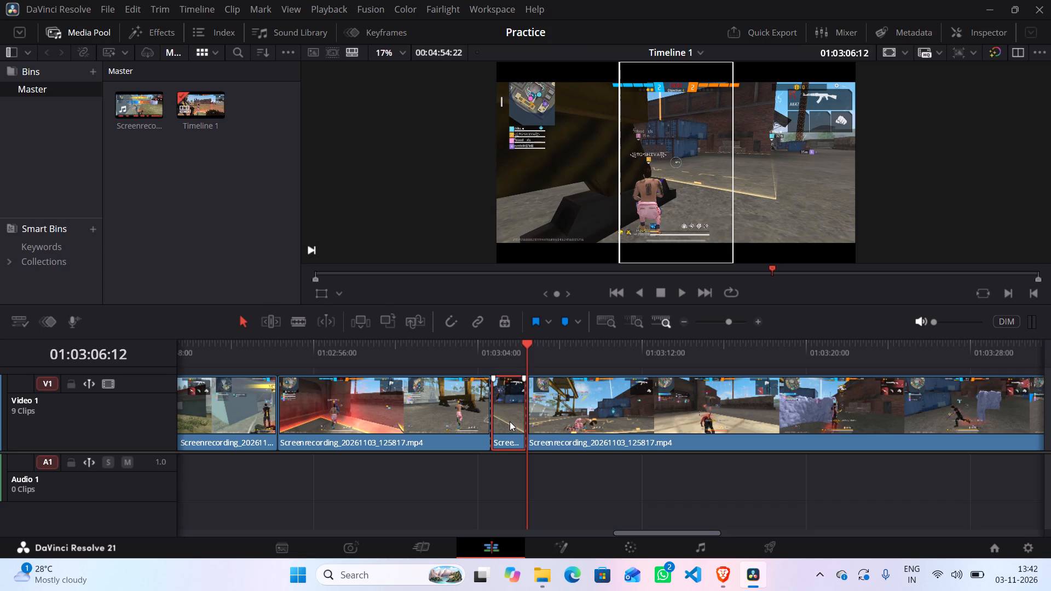
key("BackSpace")
left_click(510, 421)
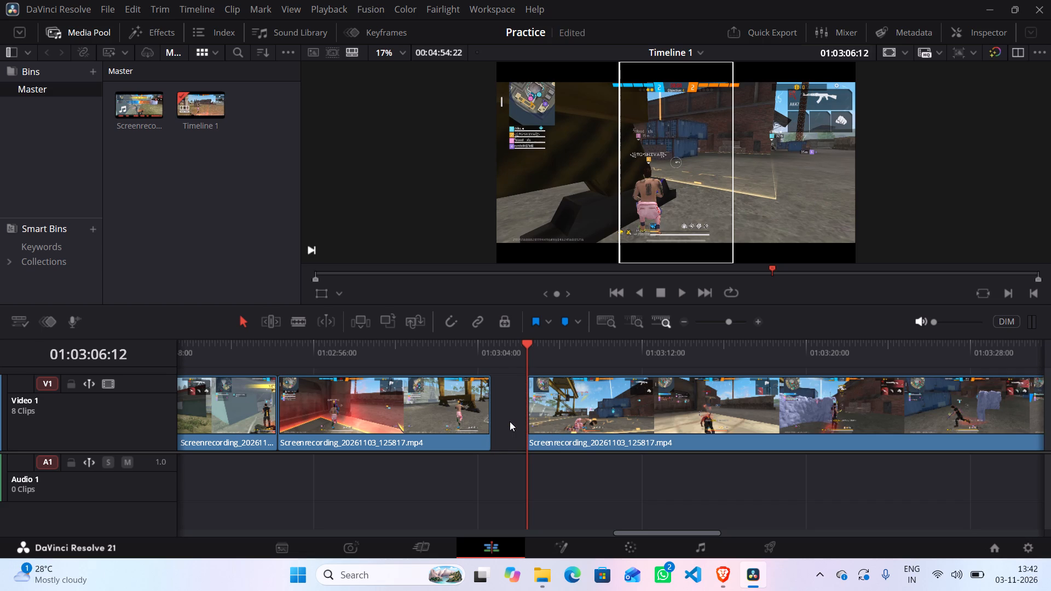
key("BackSpace")
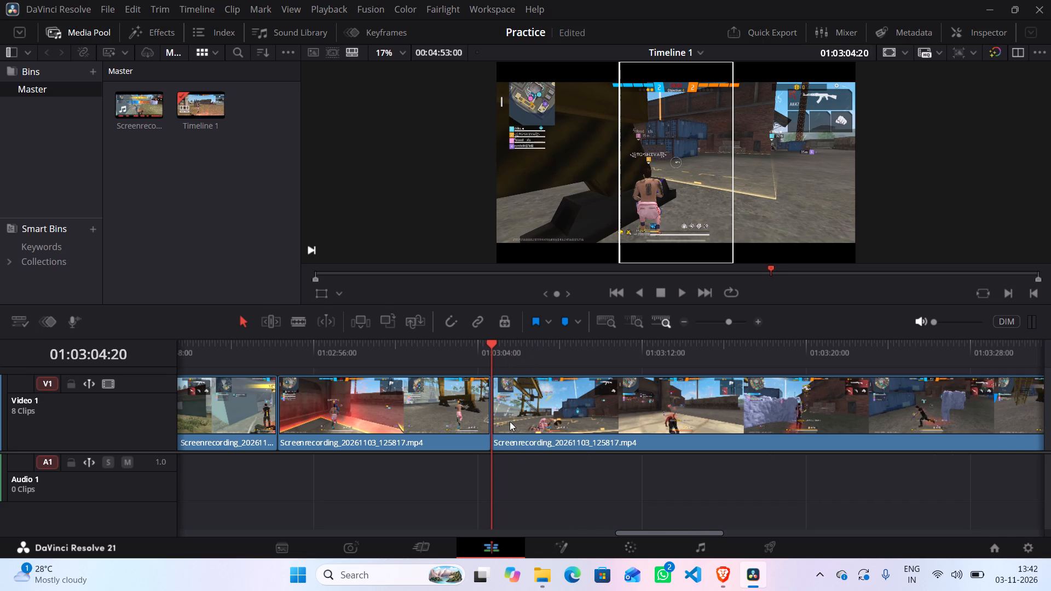
Split the gameplay clip on Video 1 at 01:03:11:16, where the view switches from the downed player to another player.
key("space")
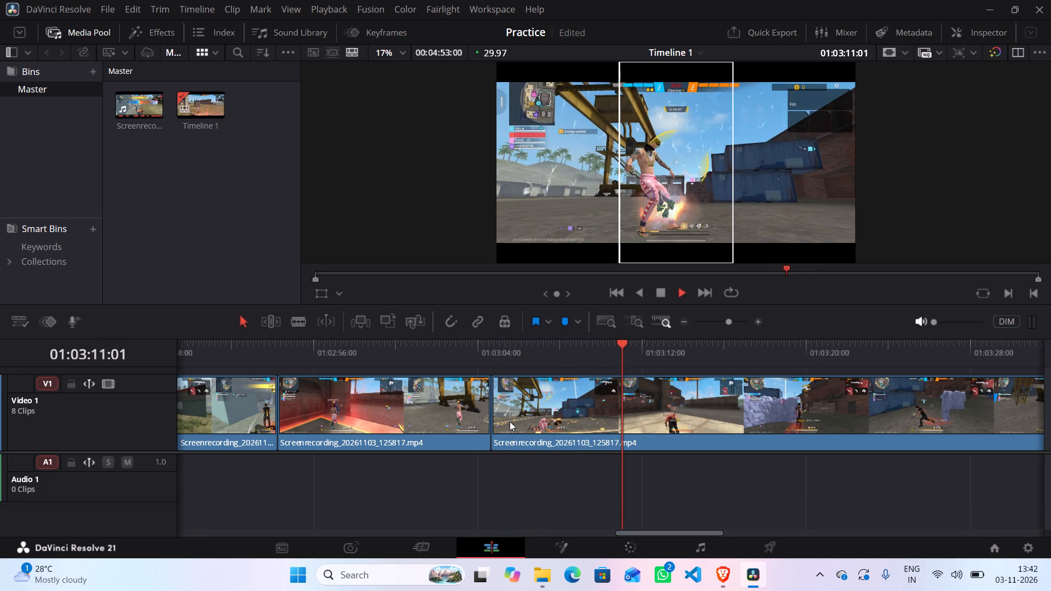
key("space")
key("Left")
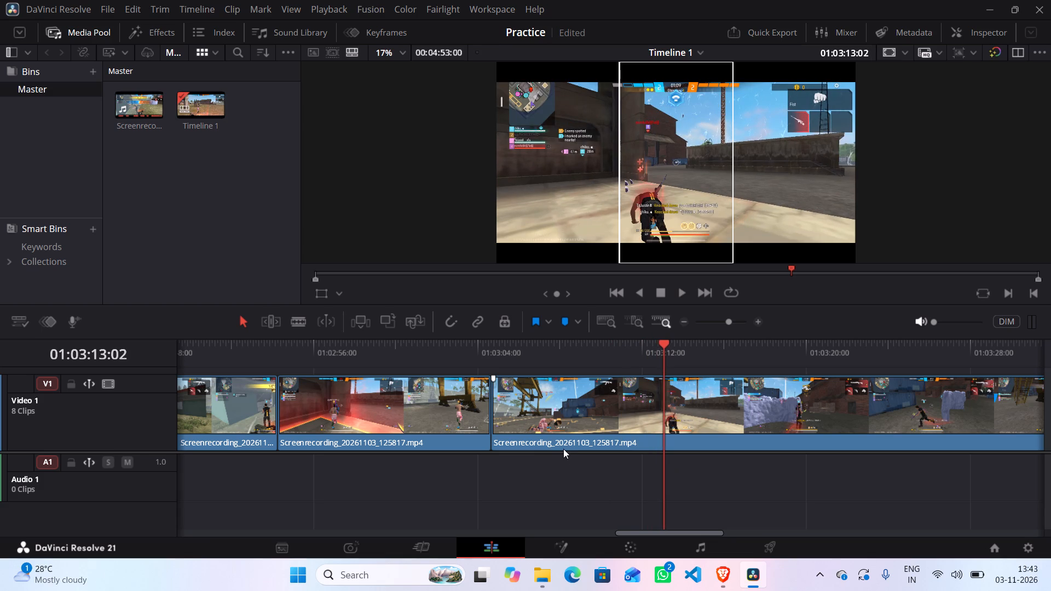
key("Left")
key("Left")
key("Left")
key("Left")
key("Left")
key("Left")
key("Left")
key("Left")
key("Left")
key("Left")
key("Left")
key("Left")
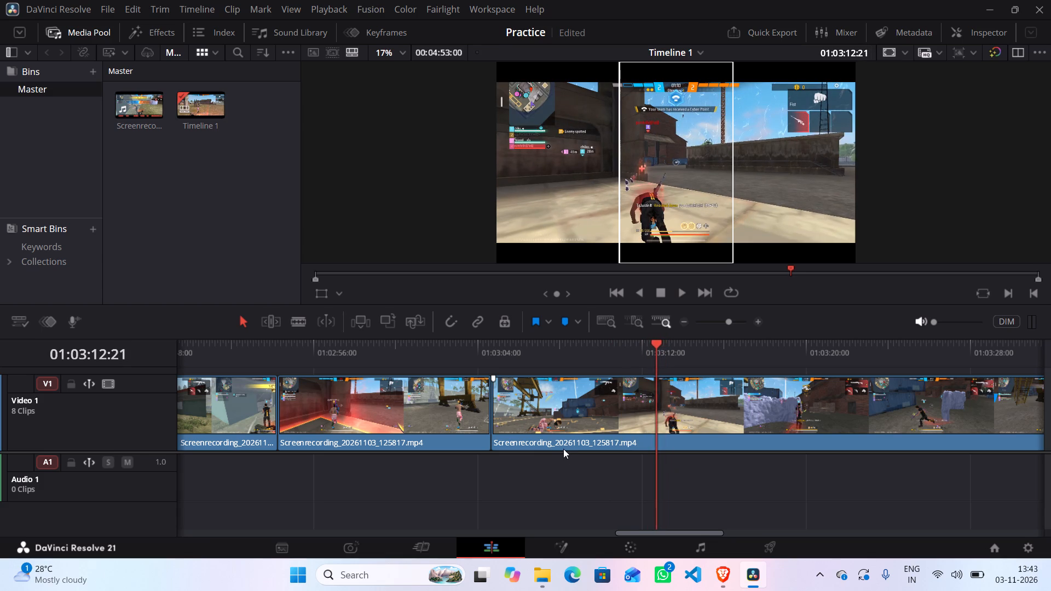
key("Left")
key("Left")
key("Left")
key("Left")
key("Left")
key("Left")
key("Left")
key("Left")
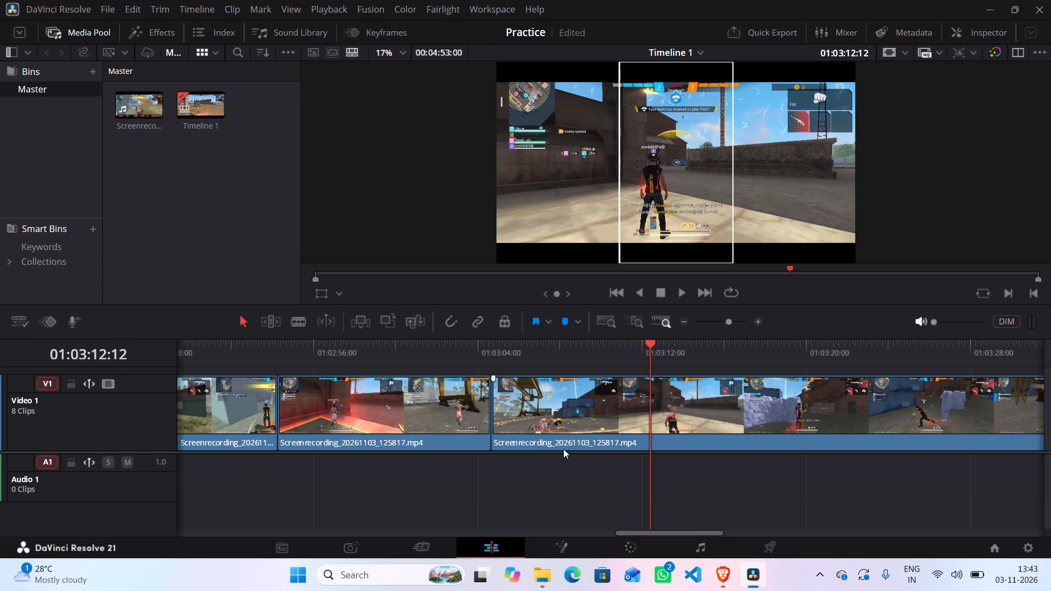
key("Left")
key("Left")
key("Left")
key("Left")
key("Left")
key("Left")
key("Left")
key("Left")
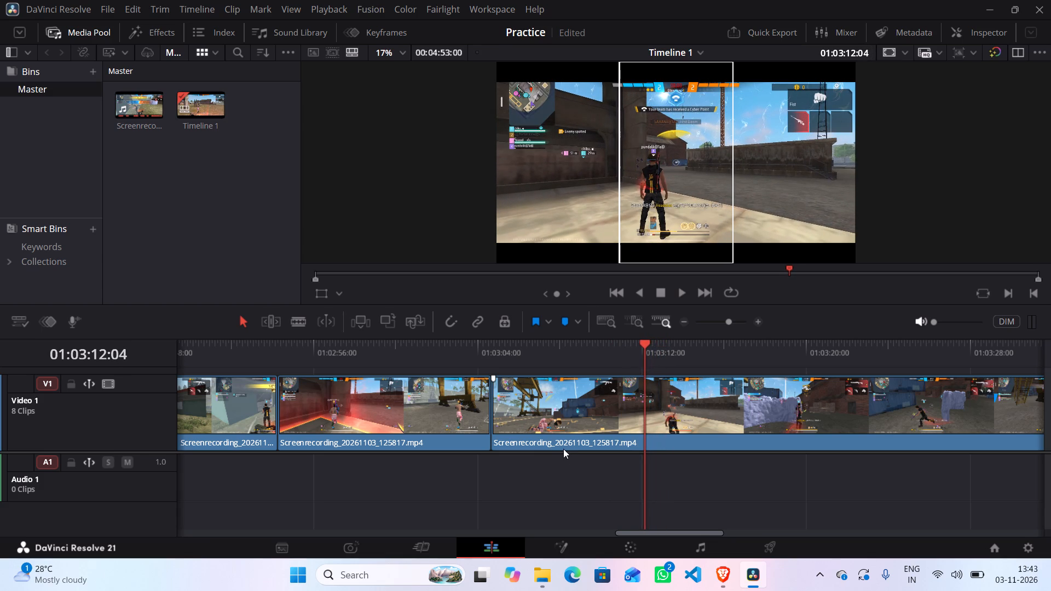
key("Left")
key("Left")
key("Left")
key("Left")
key("Left")
key("Left")
key("Left")
key("Left")
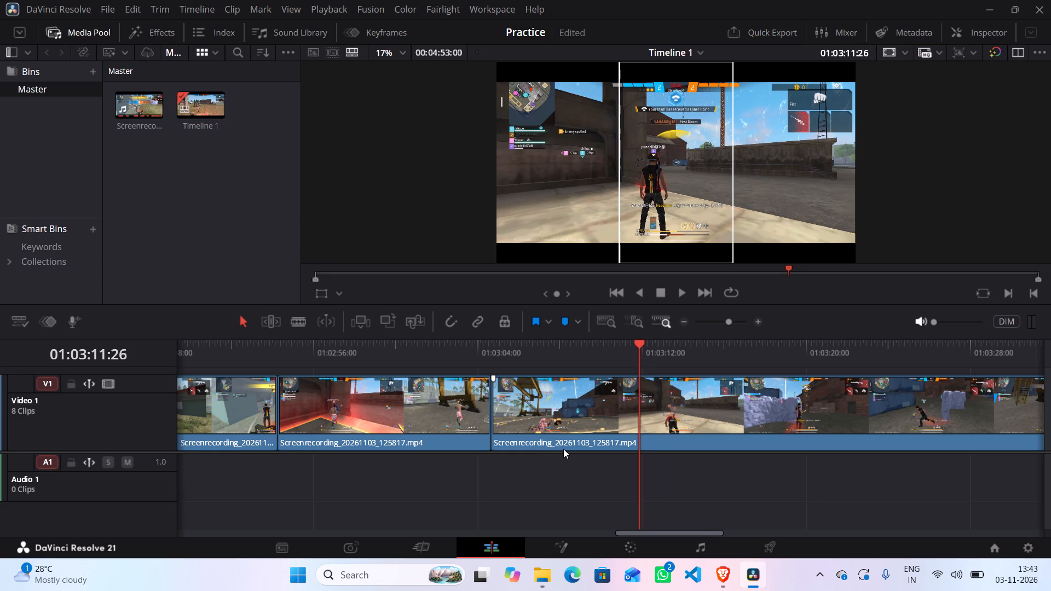
key("Left")
key("Left")
key("Left")
key("Left")
key("Left")
key("Left")
key("Left")
key("Left")
key("Left")
key("Left")
key("Left")
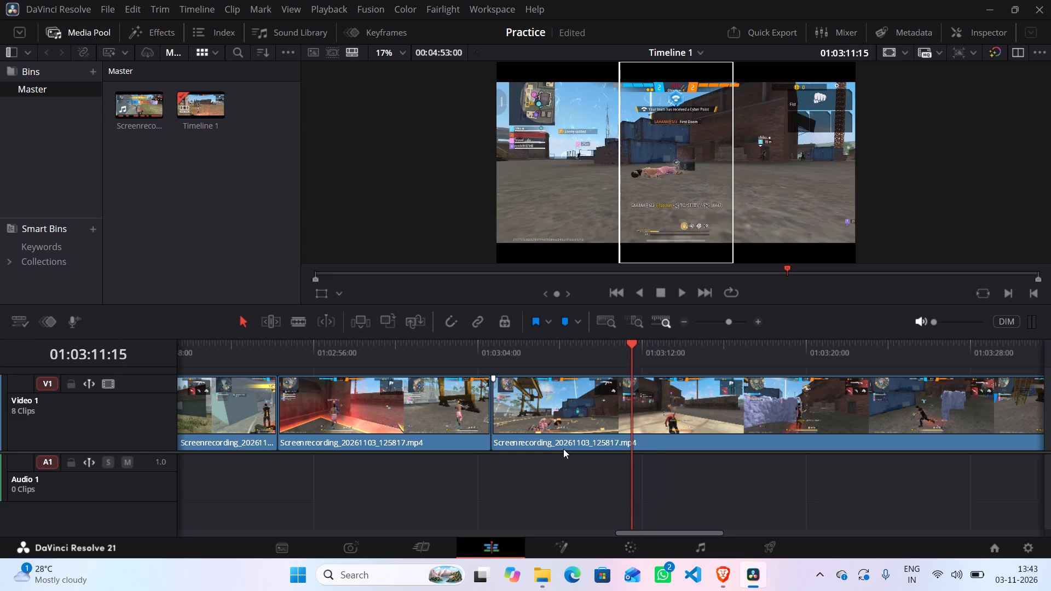
key("Right")
key("Right")
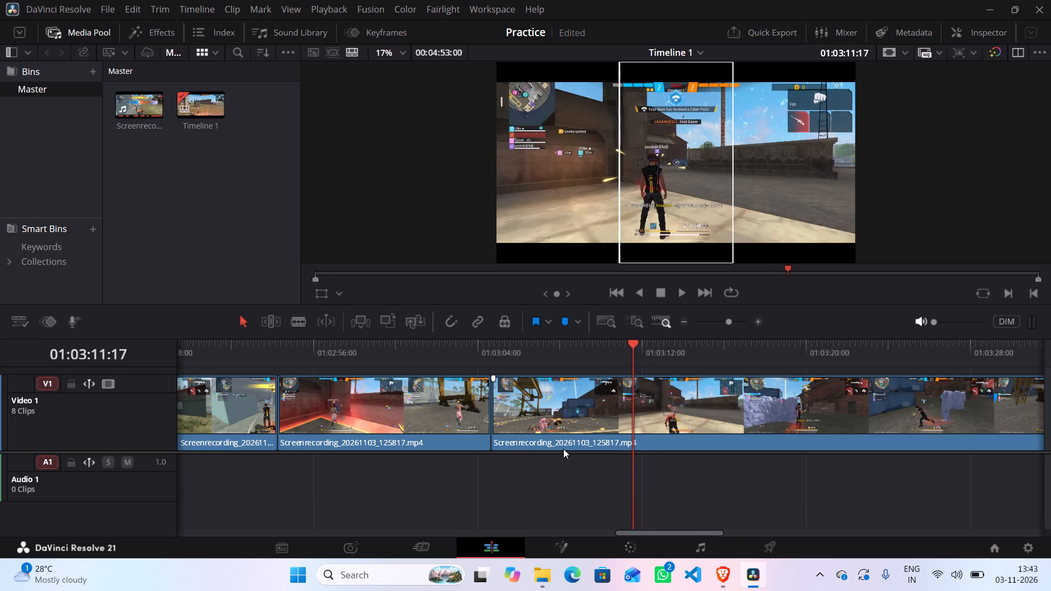
key("Left")
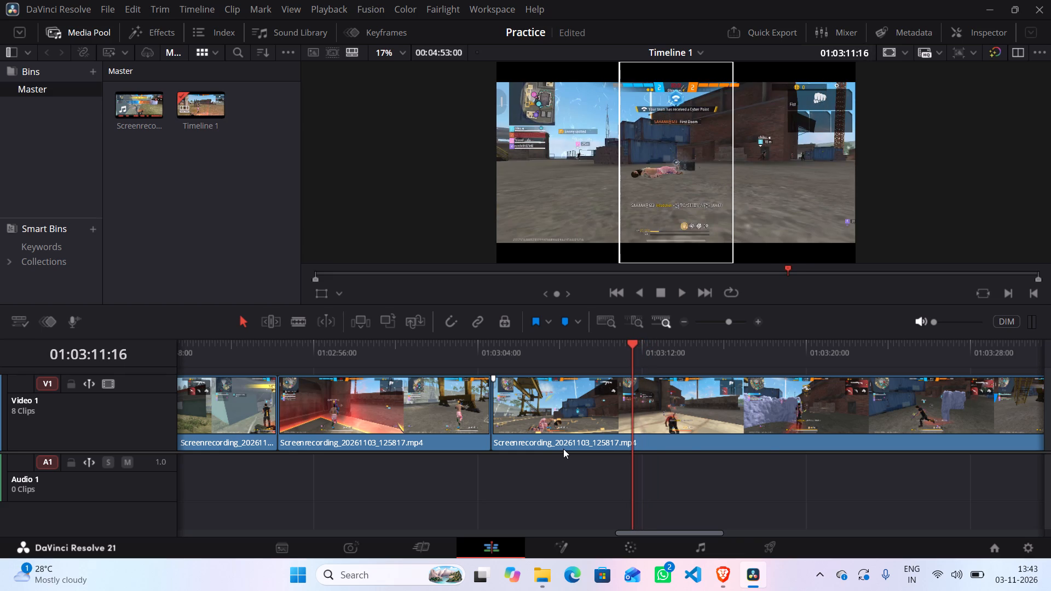
key("ctrl+b")
Split the gameplay clip on Video 1 again at 01:03:20:28, just before the player beside the ice wall takes aim.
key("Right")
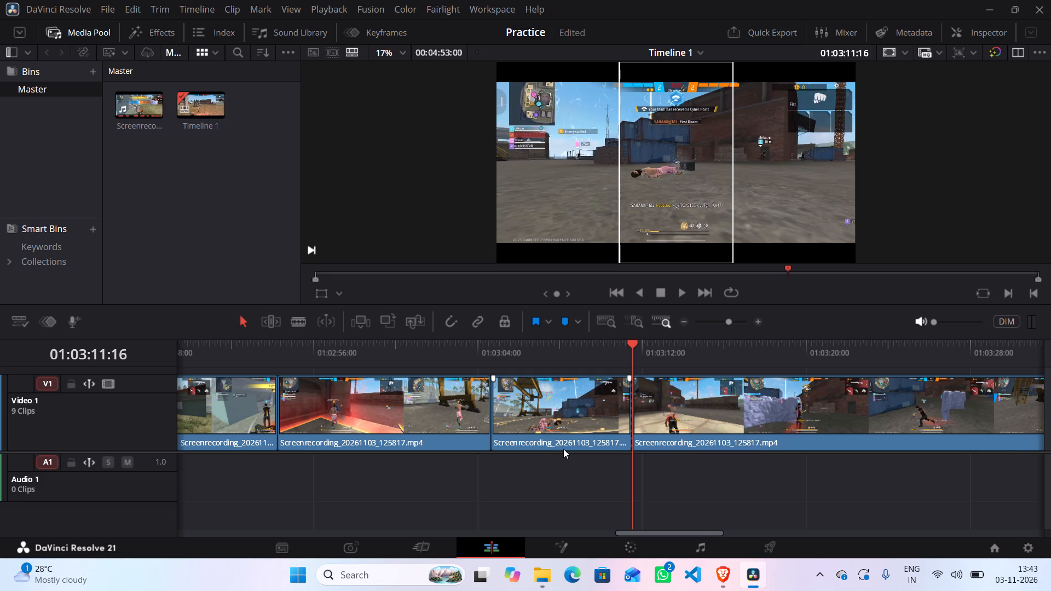
key("space")
key("Right")
key("Right")
key("Right")
key("Right")
key("Right")
key("Right")
key("Right")
key("Right")
key("Right")
key("Right")
key("Right")
key("Right")
key("Right")
key("Right")
key("Right")
key("Right")
key("Right")
key("Right")
key("Right")
key("Right")
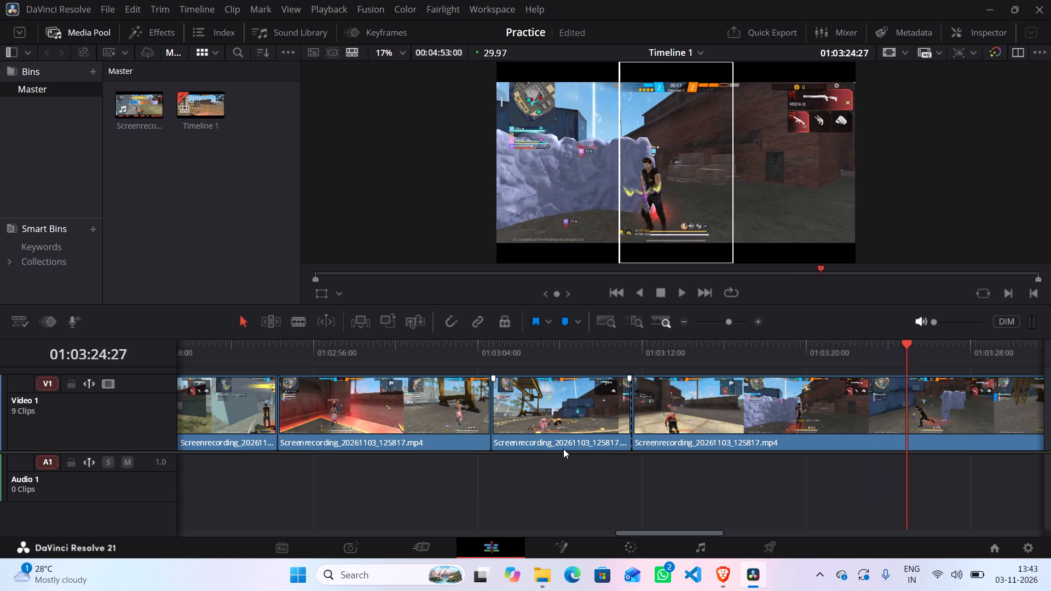
key("Left")
key("space")
key("Left")
key("Left")
key("Left")
key("Left")
key("Left")
key("Left")
key("Left")
key("Left")
key("Left")
key("Left")
key("Left")
key("Left")
key("Left")
key("Left")
key("Left")
key("Left")
key("Left")
key("Left")
key("Left")
key("Left")
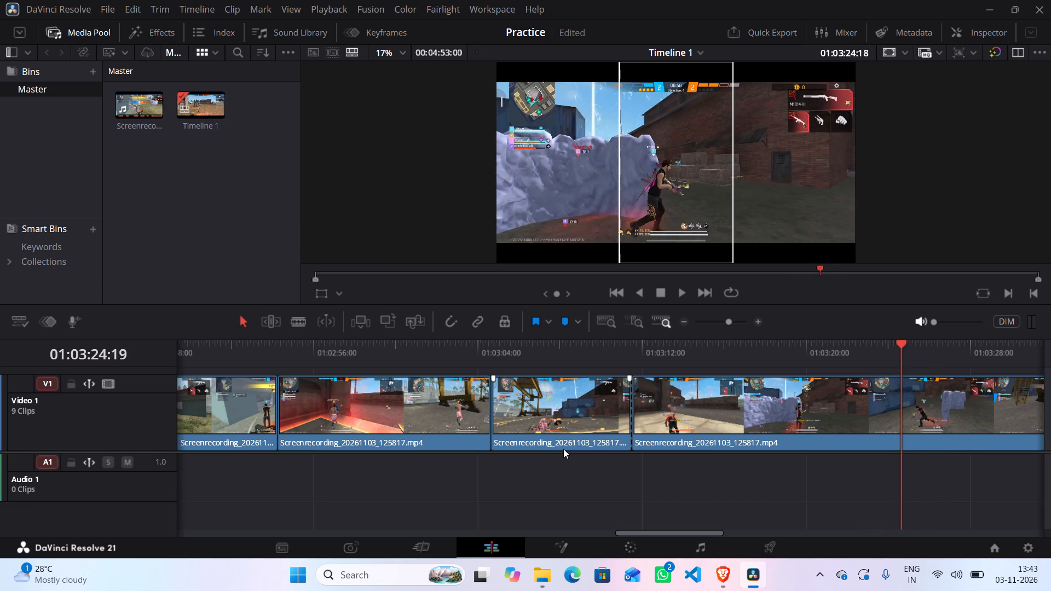
key("Left")
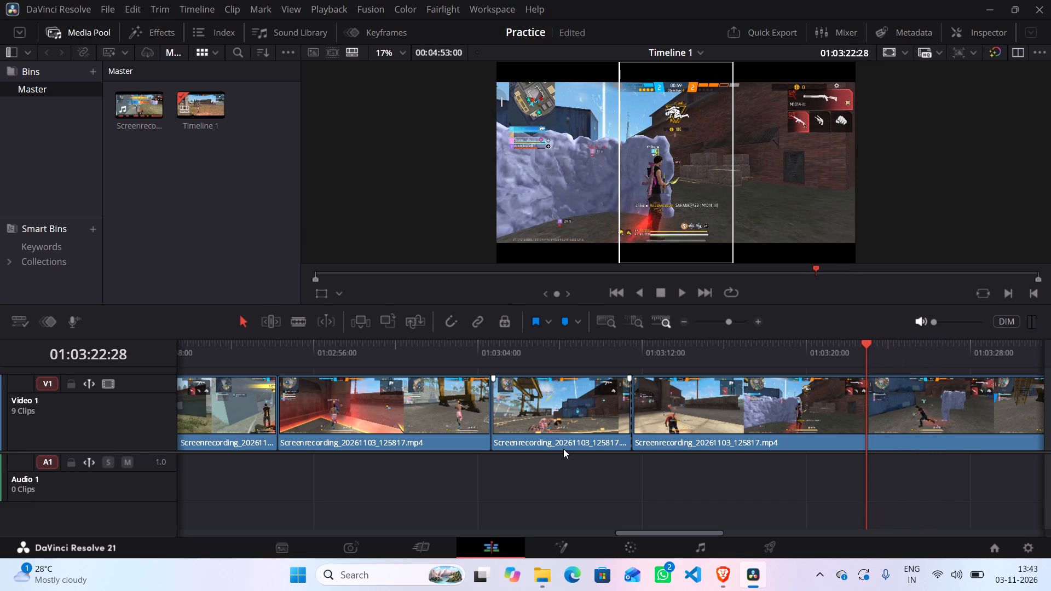
key("Left")
key("Left")
key("Left")
key("Left")
key("Left")
key("Left")
key("Left")
key("Left")
key("Left")
key("Left")
key("Left")
key("Left")
key("Left")
key("Left")
key("Left")
key("Left")
key("Left")
key("Left")
key("Left")
key("Left")
key("Left")
key("Left")
key("Left")
key("Left")
key("Left")
key("Left")
key("Left")
key("Left")
key("Left")
key("Left")
key("Left")
key("Left")
key("Left")
key("Left")
key("Left")
key("Left")
key("Left")
key("Left")
key("Left")
key("Left")
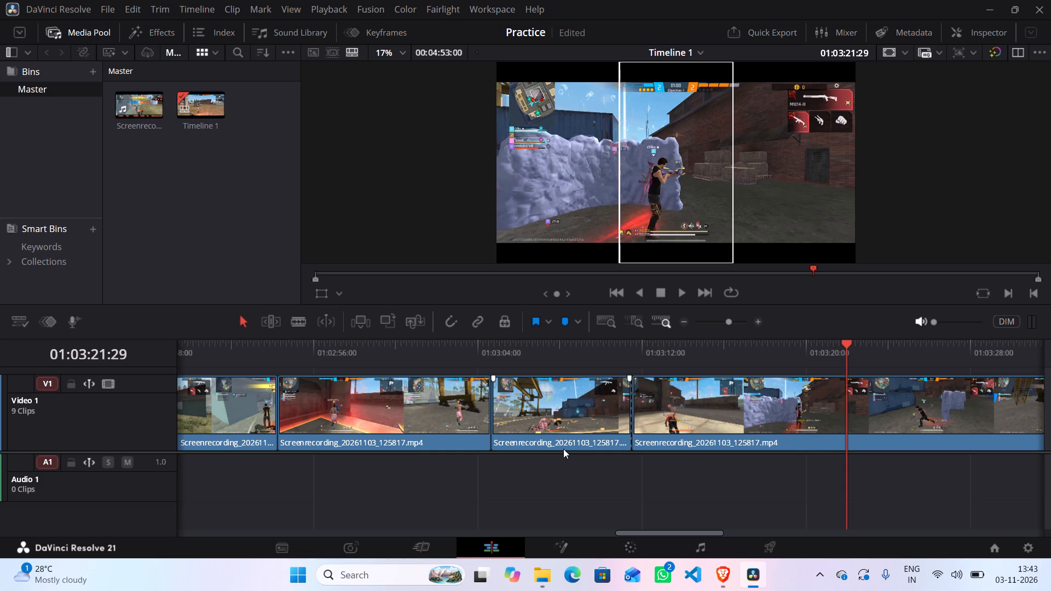
key("Left")
key("Left")
key("Left")
key("Left")
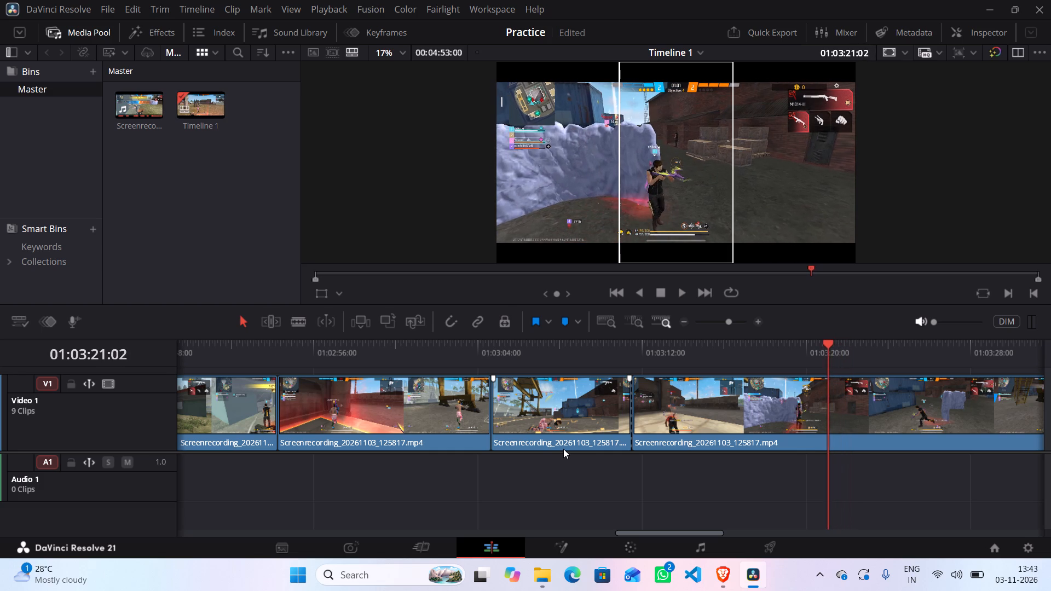
key("Left")
key("Left")
key("Left")
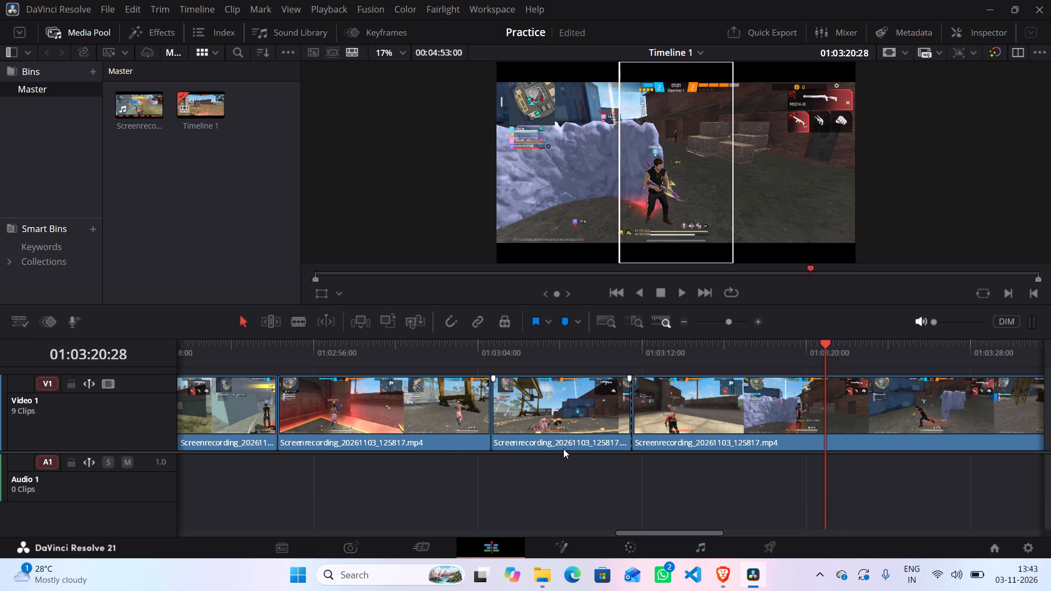
key("ctrl+b")
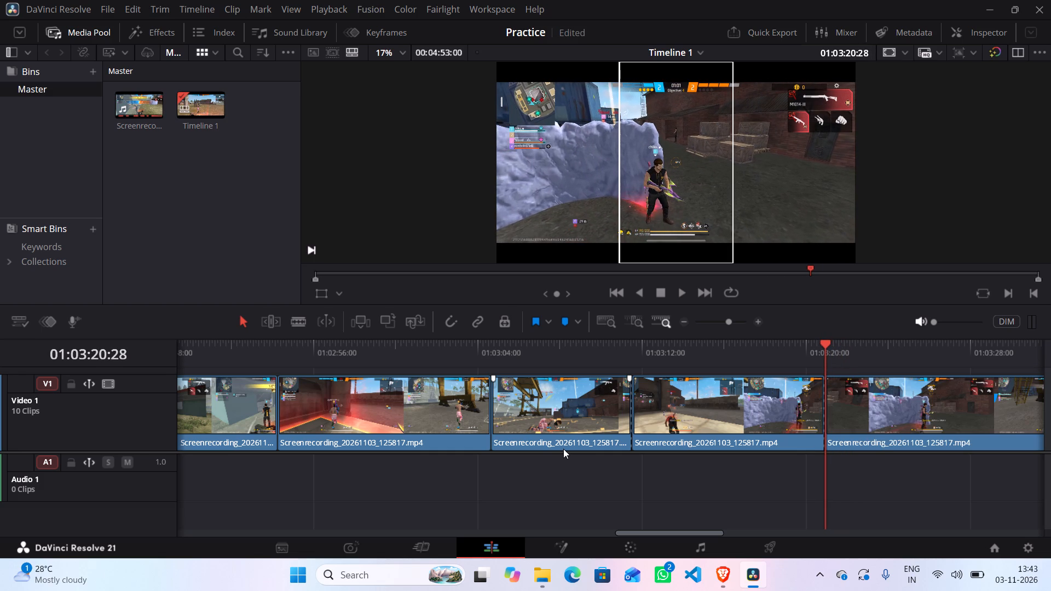
Delete the section between 01:03:11:16 and 01:03:20:28 on Video 1 and close the gap it leaves.
left_click(680, 430)
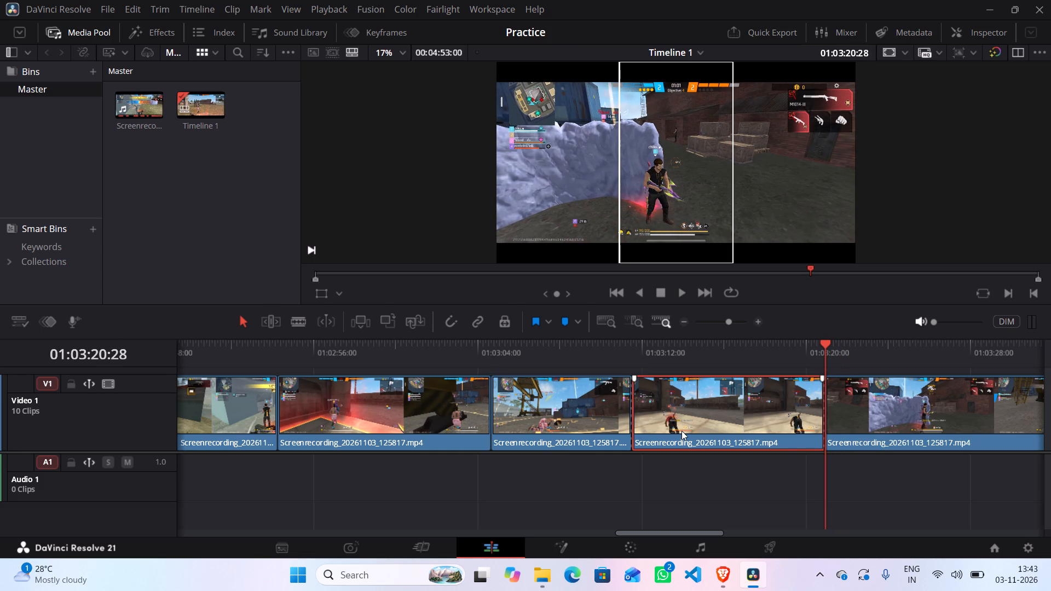
key("BackSpace")
double_click(682, 431)
key("BackSpace")
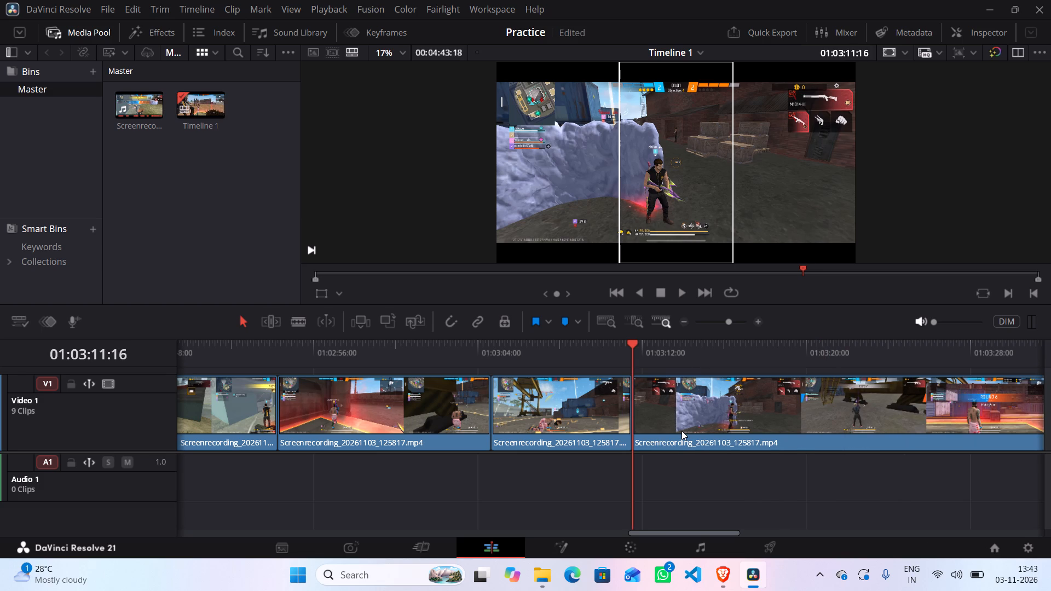
Split the gameplay clip on Video 1 at 01:03:21:01, where the view switches from the downed player to one beside the wooden railing.
key("space")
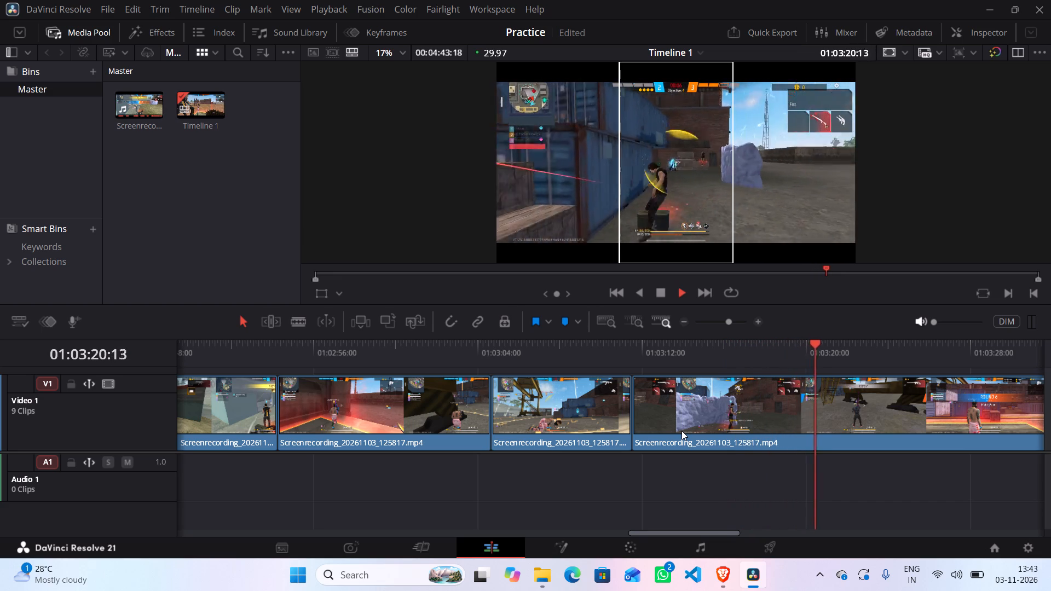
key("space")
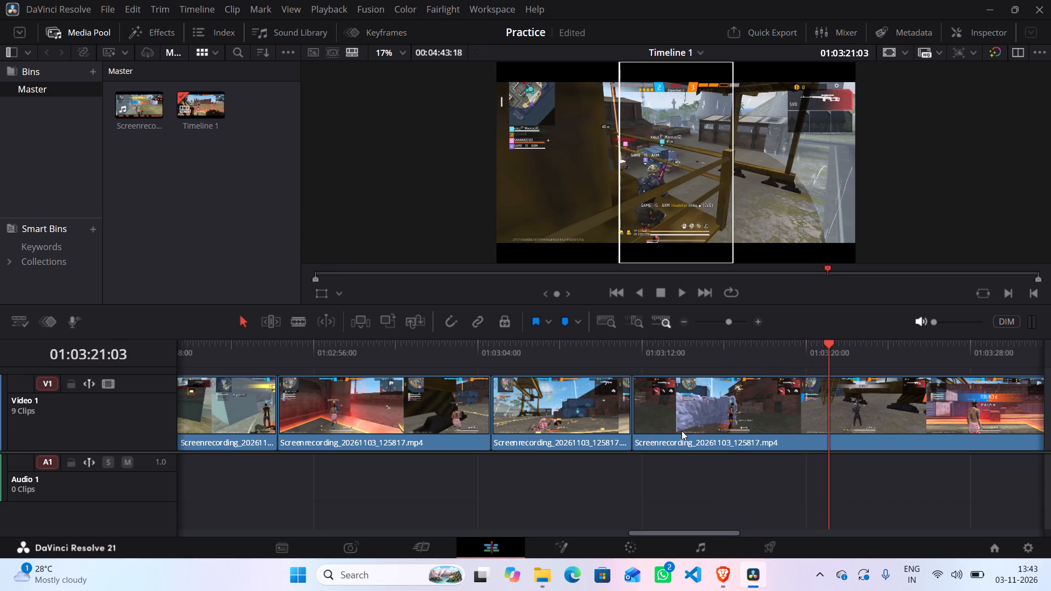
key("Left")
key("Left")
key("Left")
key("Left")
key("Left")
key("Left")
key("Left")
key("Left")
key("Left")
key("Left")
key("Left")
key("Left")
key("Left")
key("Left")
key("Left")
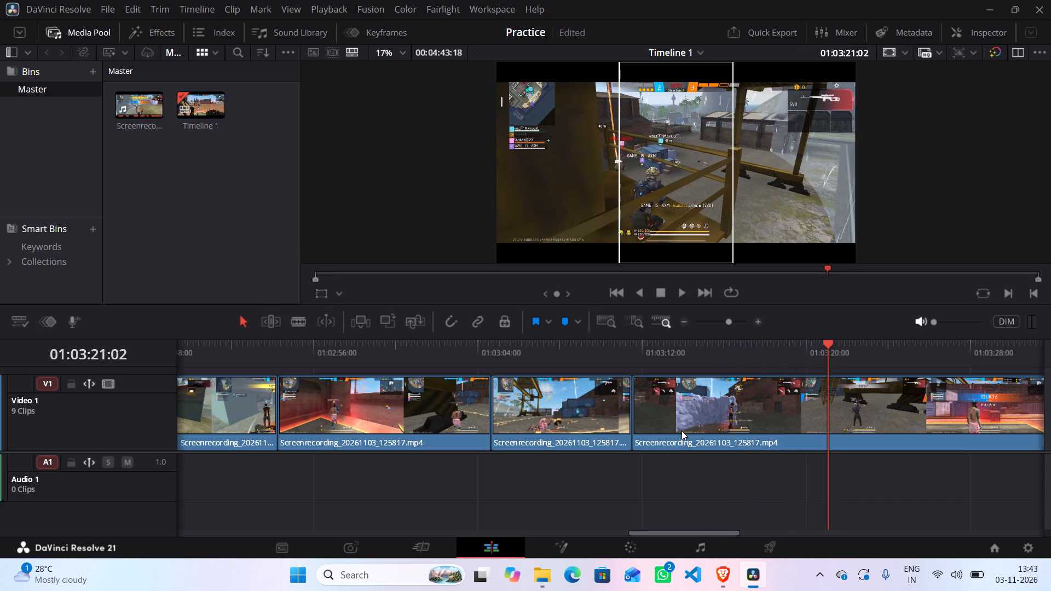
key("Right")
key("Right")
key("Right")
key("Right")
key("Right")
key("Right")
key("Right")
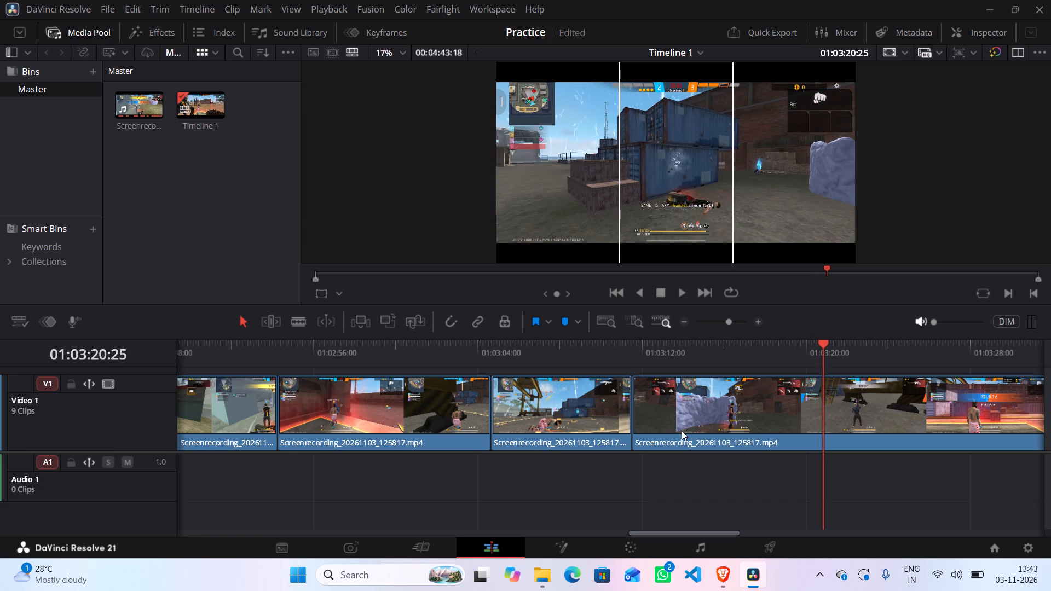
key("Right")
key("Right")
key("Right")
key("Right")
key("Right")
key("Right")
key("Right")
key("Right")
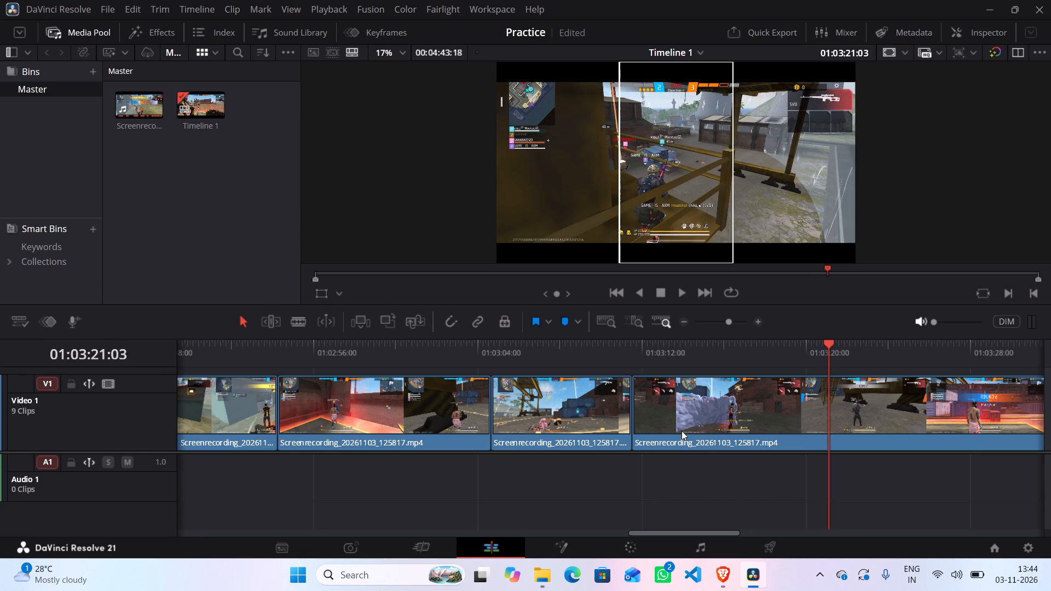
key("Right")
key("Right")
key("Right")
key("Right")
key("Right")
key("Right")
key("Right")
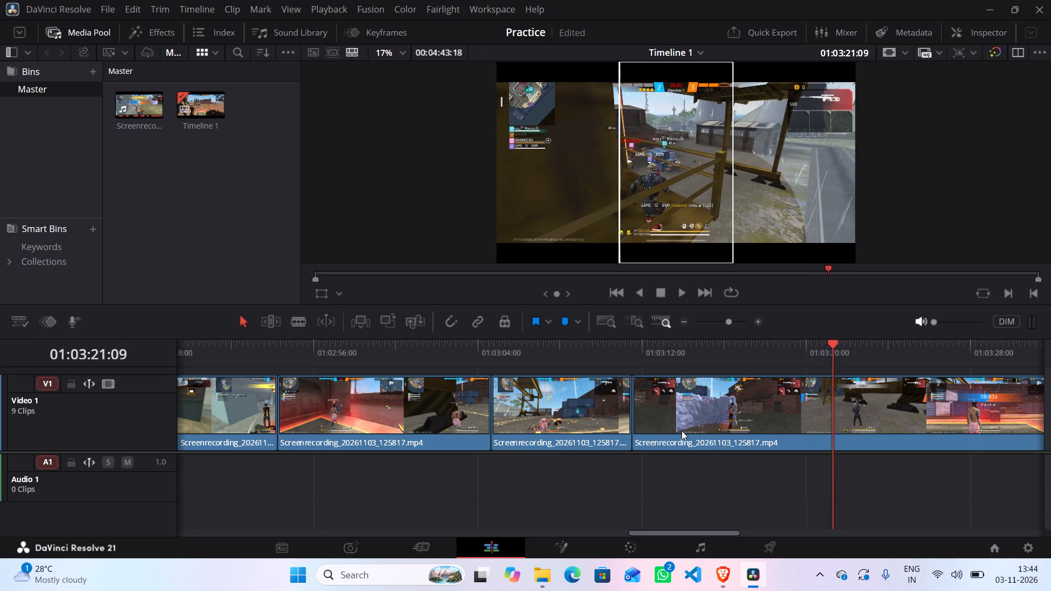
key("Left")
key("Left")
key("Left")
key("Left")
key("Left")
key("Left")
key("Left")
key("Left")
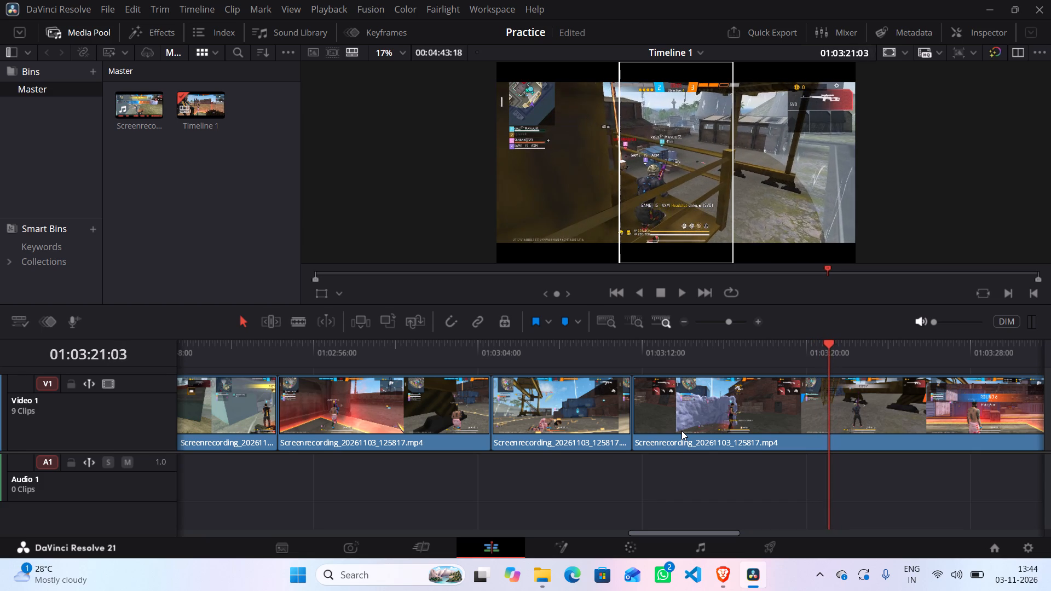
key("Left")
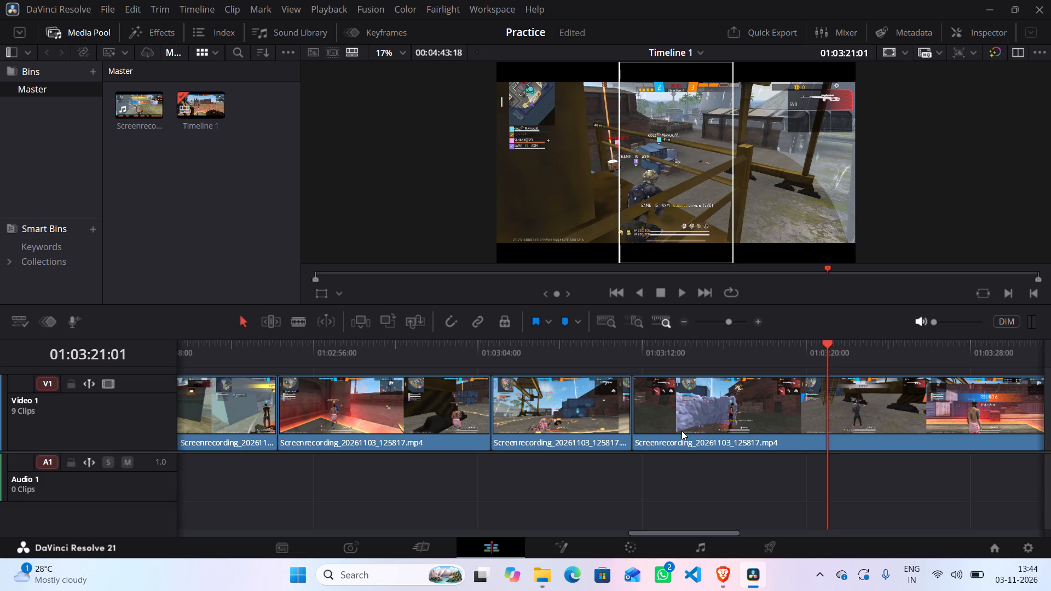
key("ctrl+b")
Split the gameplay clip on Video 1 at 01:03:55:07, just before the player runs out of the red-lit round-start area.
key("space")
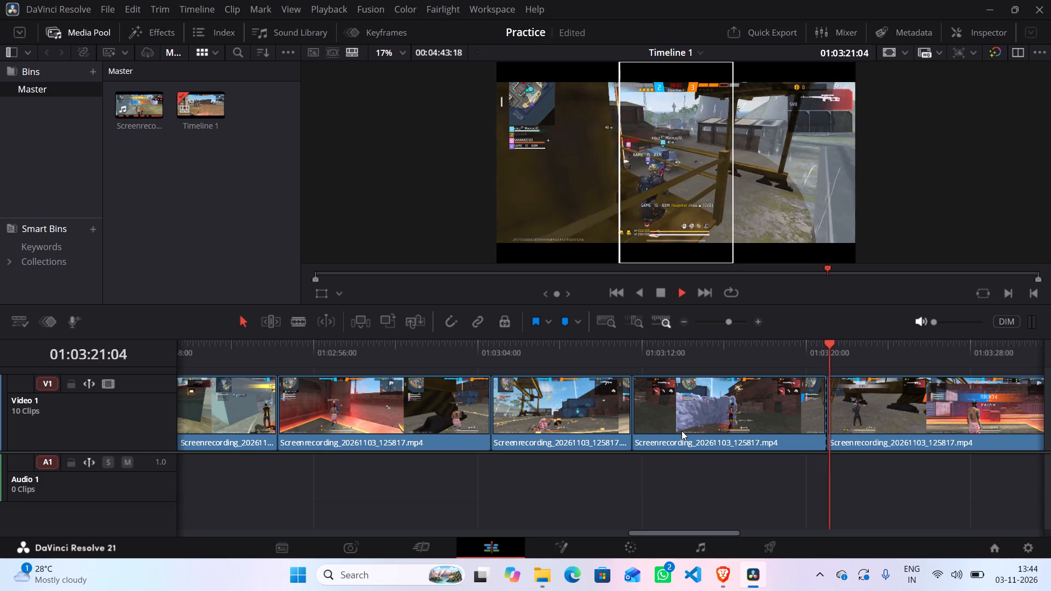
key("Right")
key("Right")
key("Right")
key("Right")
key("Right")
key("Right")
key("Right")
key("Right")
key("Right")
key("Right")
key("Right")
key("Right")
key("Right")
key("Right")
key("Right")
key("Right")
key("Right")
key("Right")
key("Right")
key("Right")
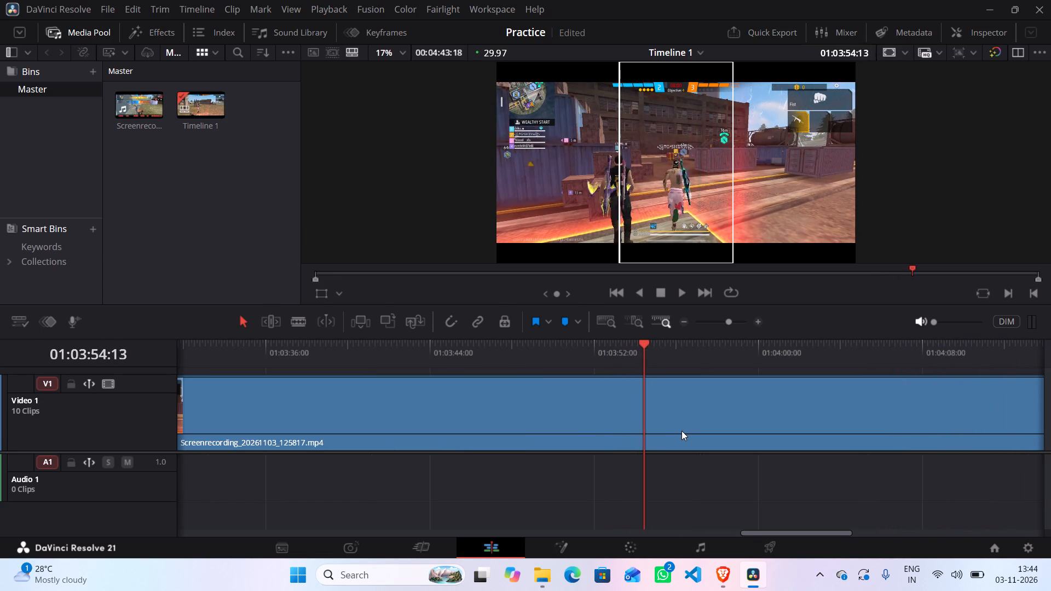
key("space")
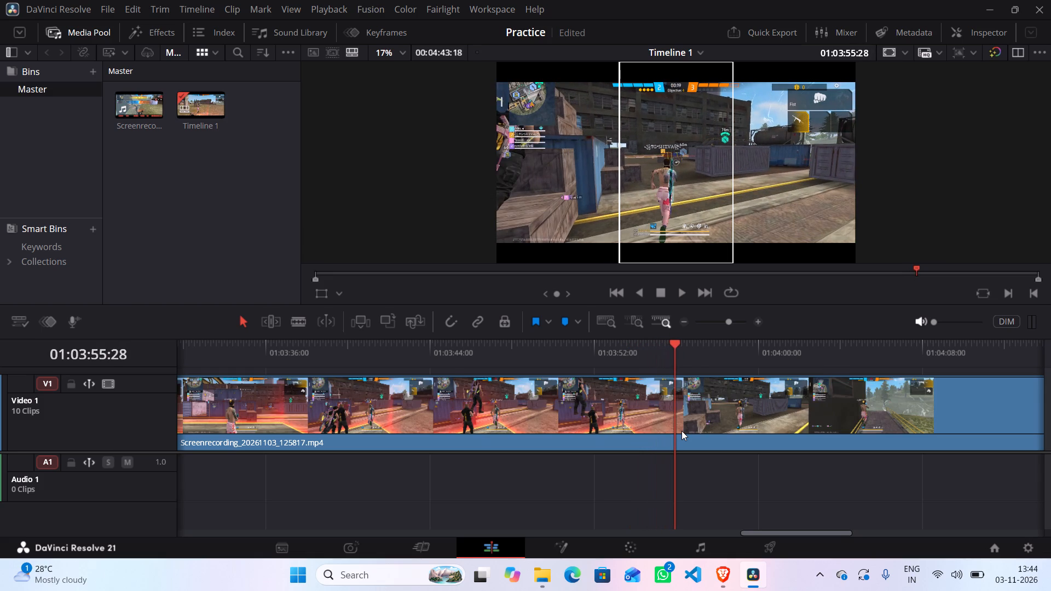
key("Left")
key("Left")
key("Left")
key("Left")
key("Left")
key("Left")
key("Left")
key("Left")
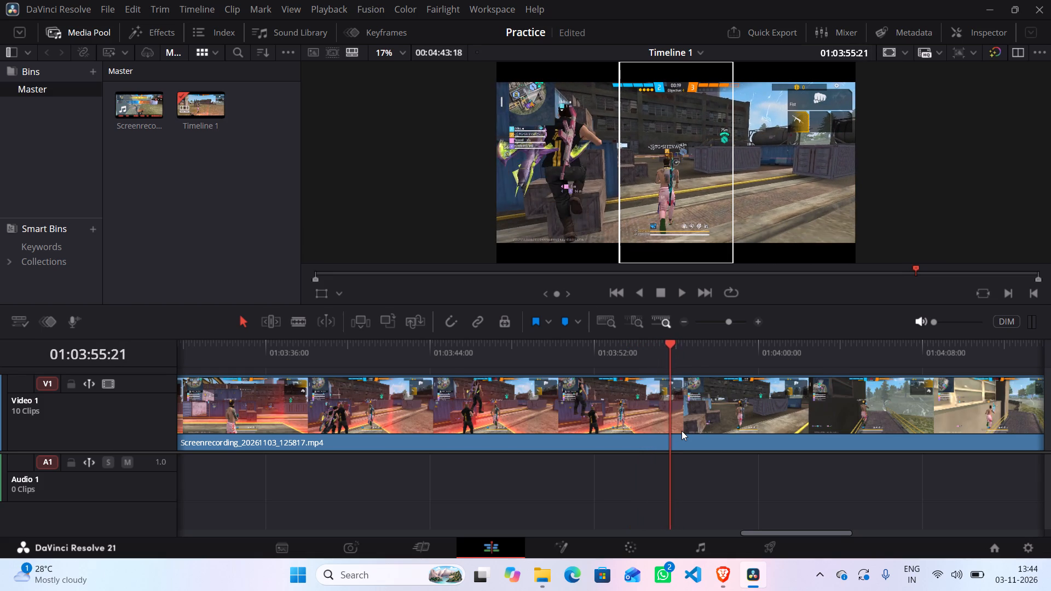
key("Left")
key("Left")
key("Left")
key("Left")
key("Left")
key("Left")
key("Left")
key("Left")
key("Left")
key("Left")
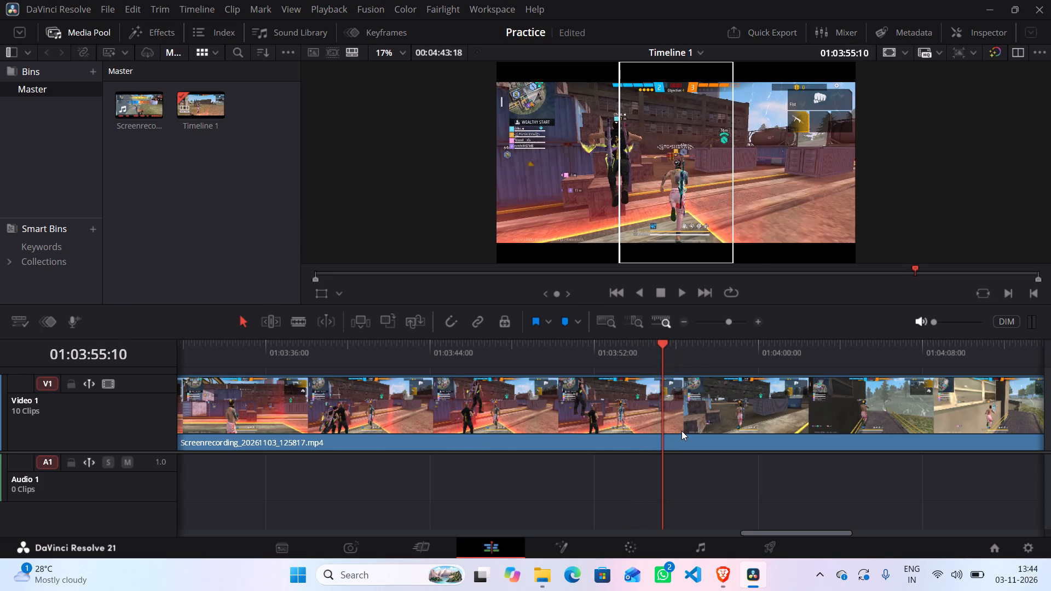
key("Left")
key("Left")
key("Left")
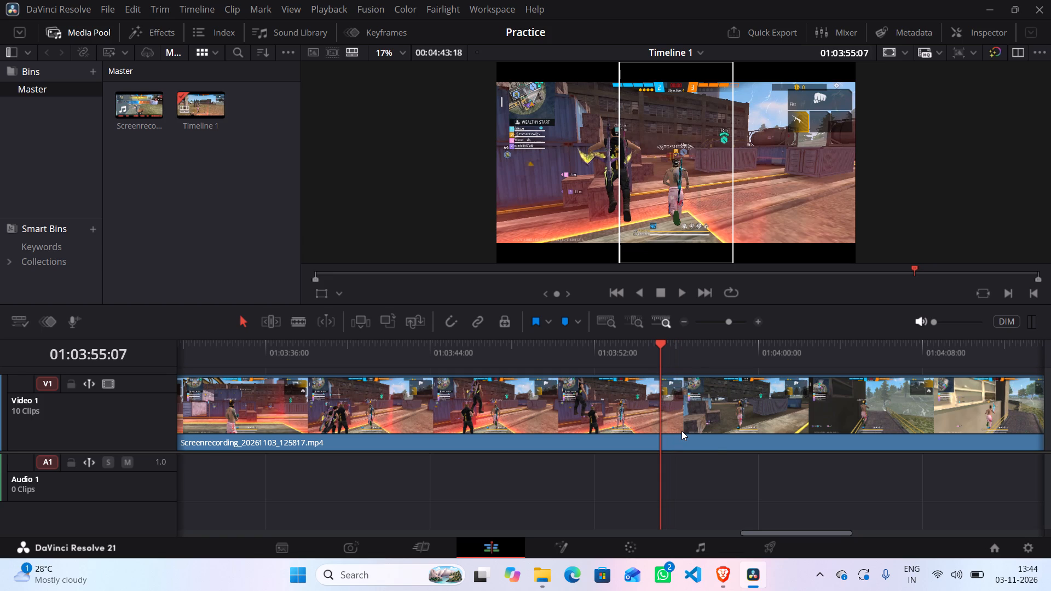
key("ctrl+b")
Delete the section between 01:03:21:01 and 01:03:55:07 on Video 1 and close the gap it leaves.
left_click(559, 425)
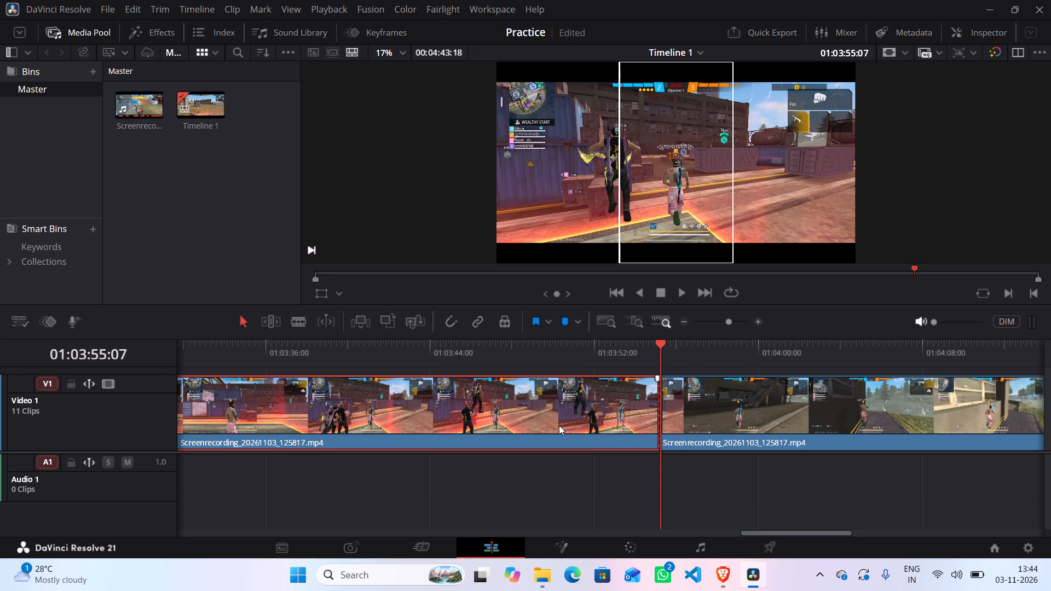
key("BackSpace")
left_click(558, 425)
key("BackSpace")
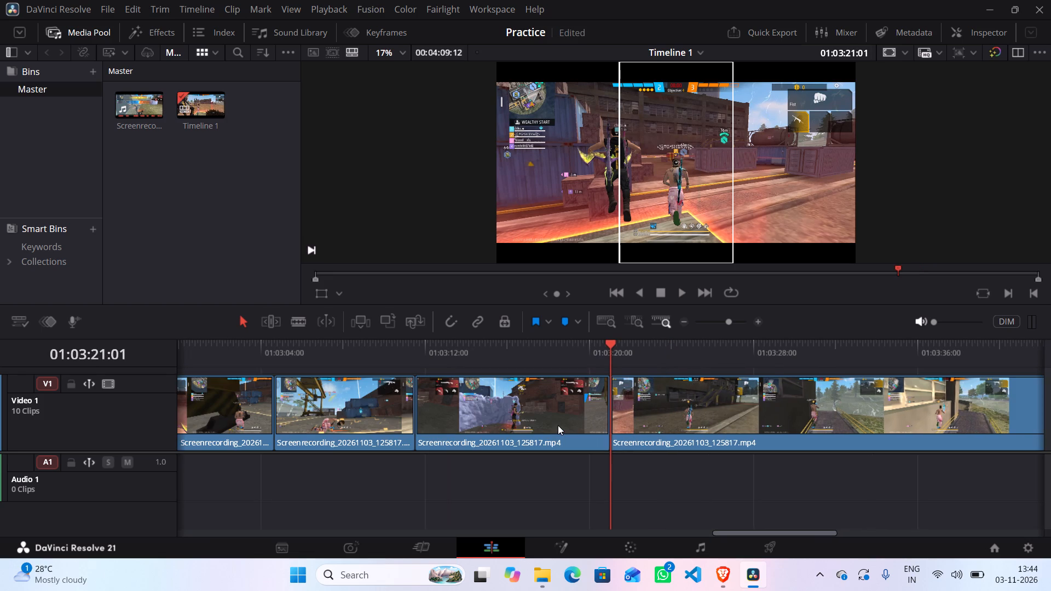
Play the gameplay onward from the join at 01:03:21:01 to review the new round's footage.
key("space")
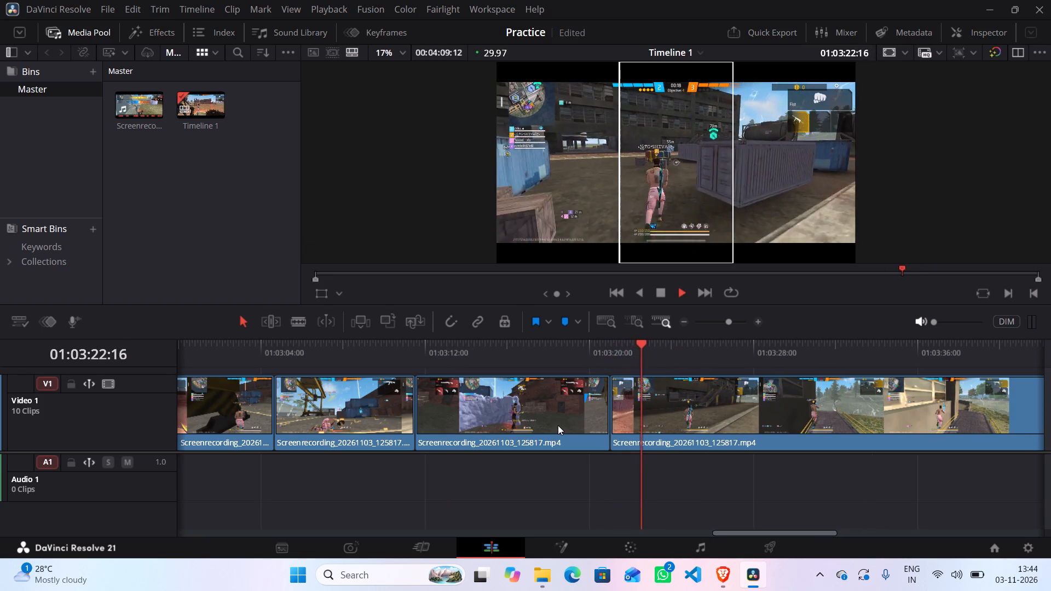
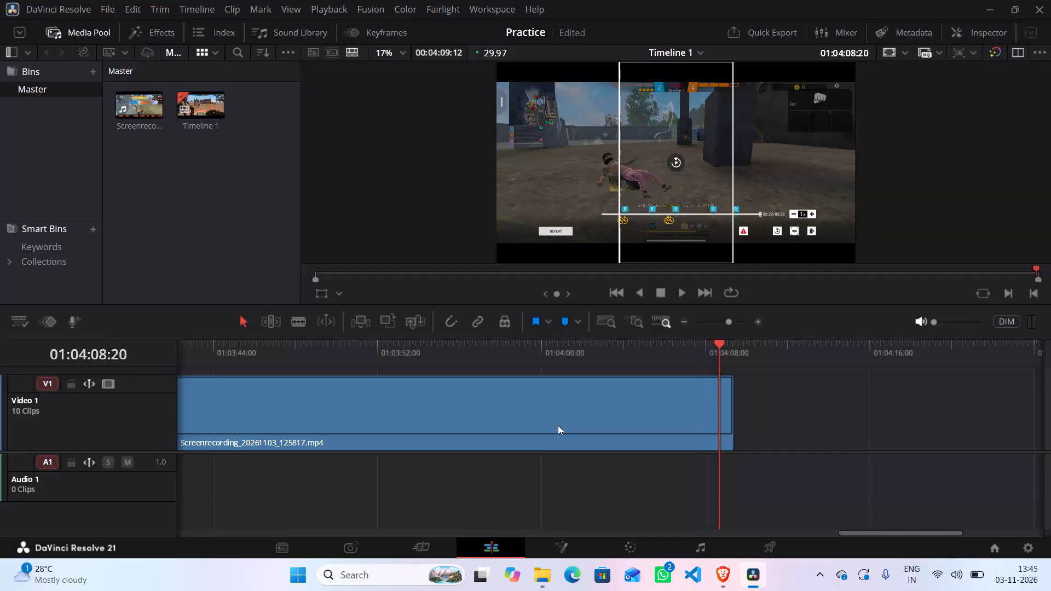
Split the gameplay clip on Video 1 at 01:04:06:17, just before the replay controls appear over the downed player.
key("space")
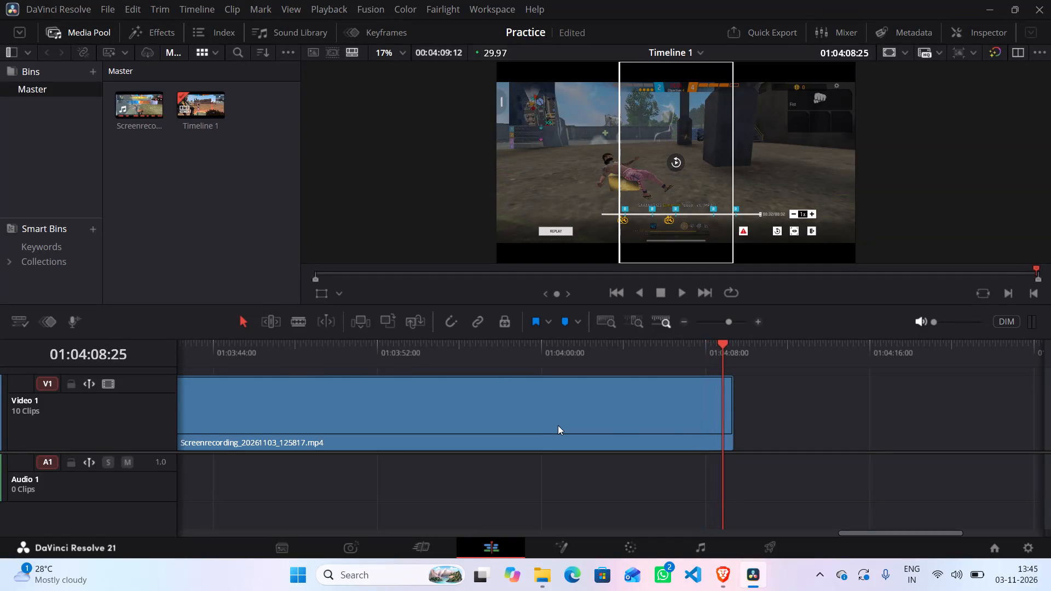
key("Left")
key("Left")
key("Left")
key("Left")
key("Left")
key("Left")
key("Left")
key("Left")
key("Left")
key("Left")
key("Left")
key("Left")
key("Left")
key("Left")
key("Left")
key("Left")
key("Left")
key("Left")
key("Left")
key("Left")
key("Left")
key("Left")
key("Left")
key("Left")
key("Left")
key("Left")
key("Left")
key("Left")
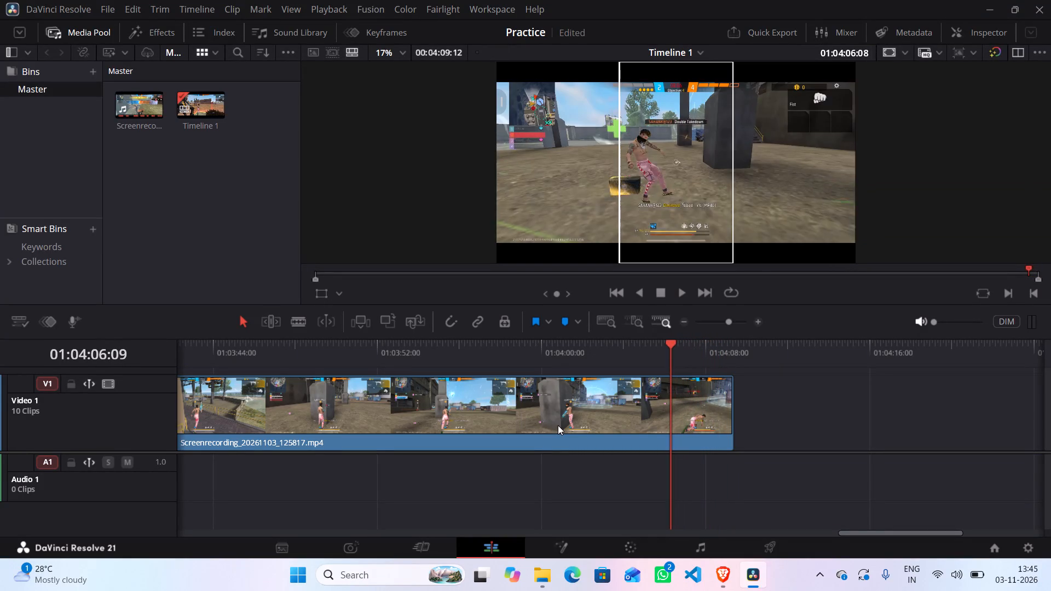
key("Right")
key("Right")
key("Right")
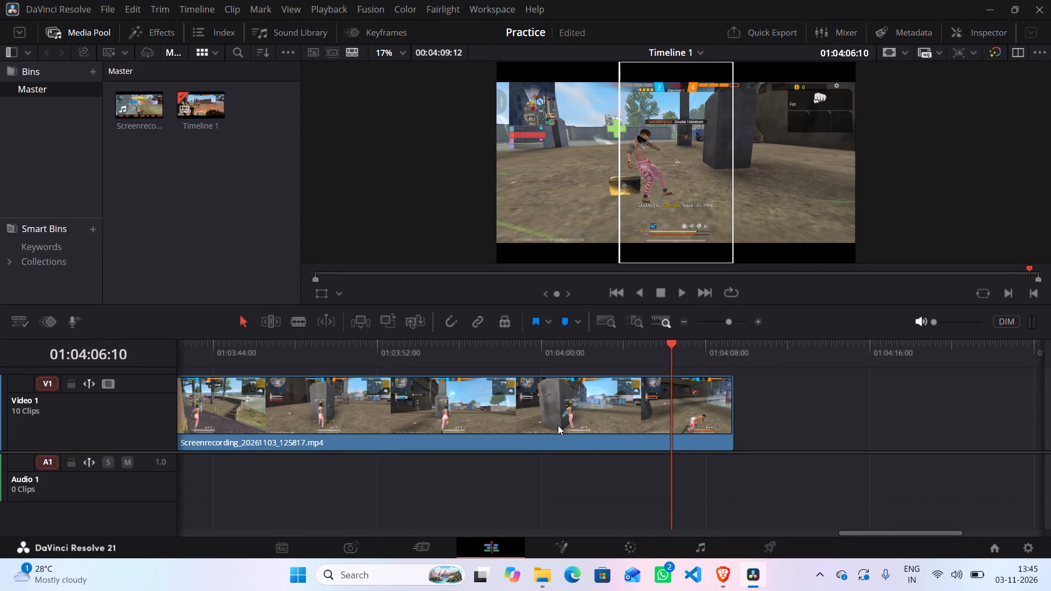
key("Right")
key("Right")
key("Right")
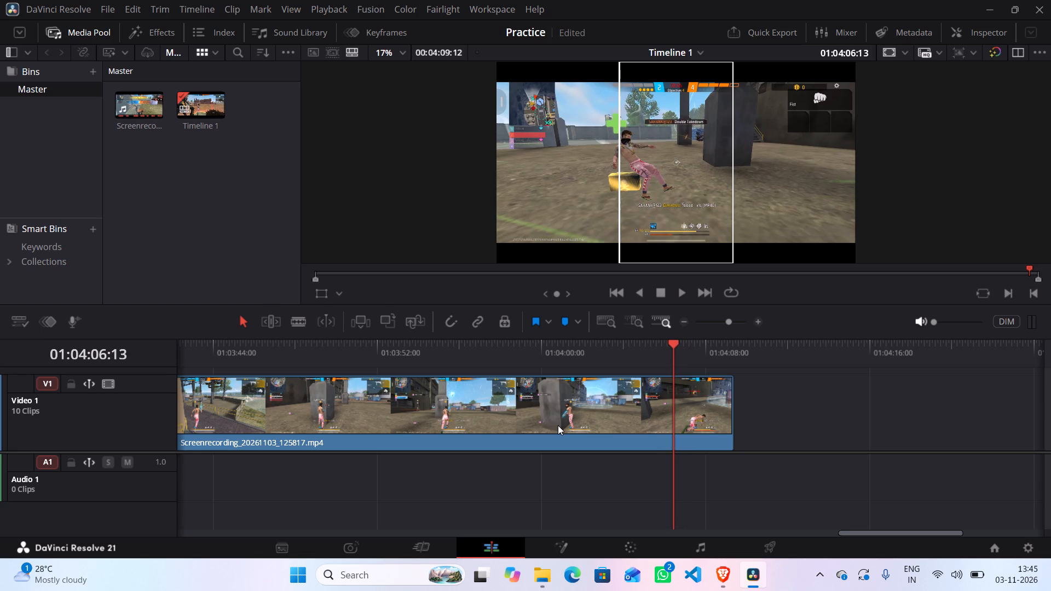
key("Right")
key("Right")
key("Right")
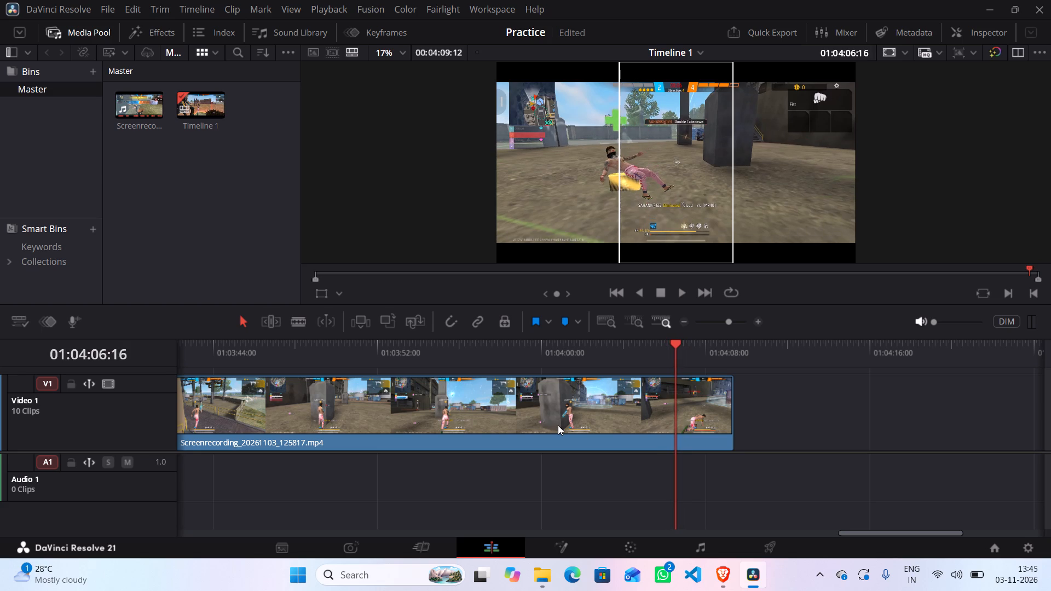
key("Right")
key("Right")
key("Left")
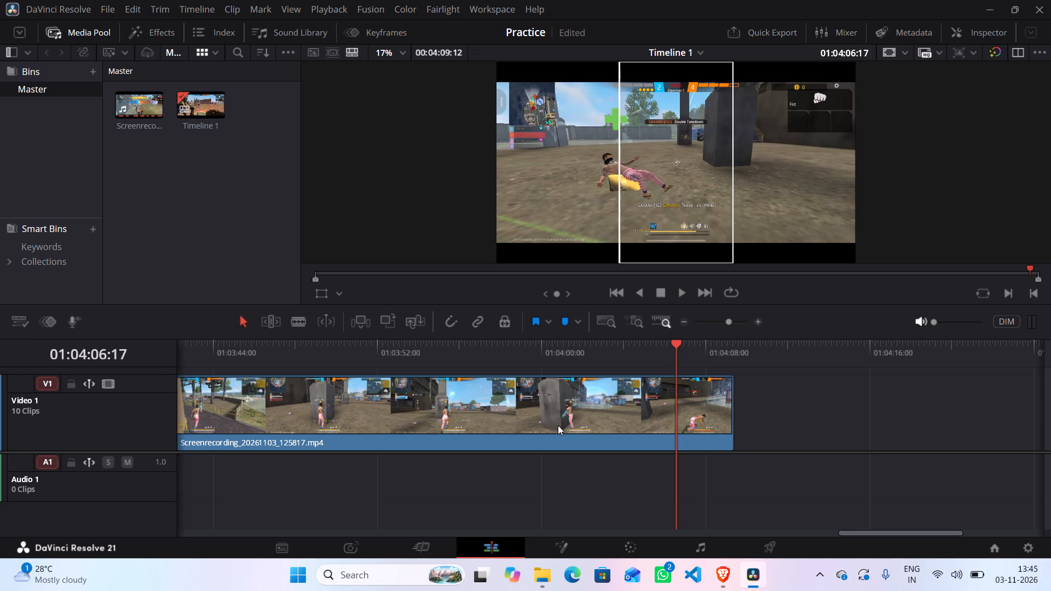
key("ctrl+b")
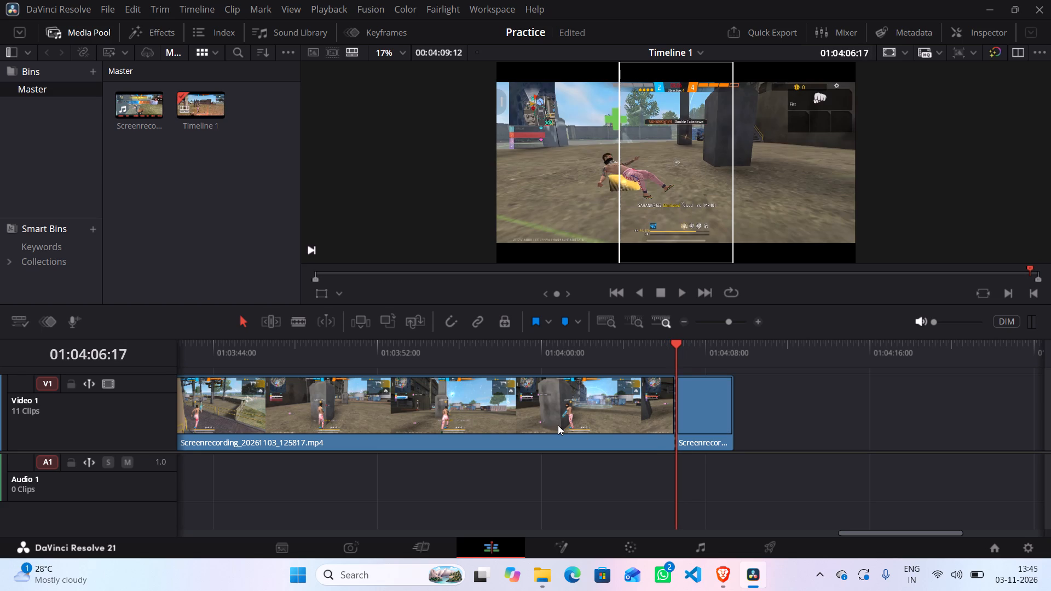
Delete the leftover section with the replay controls after 01:04:06:17 at the end of Video 1.
scroll(558, 425, "up", 1)
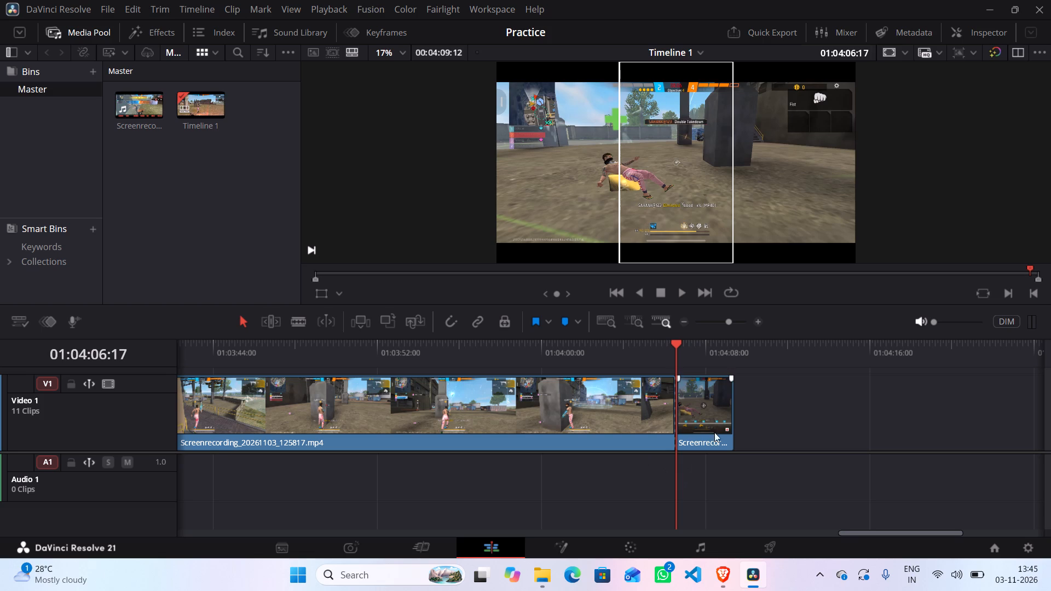
left_click(712, 424)
key("BackSpace")
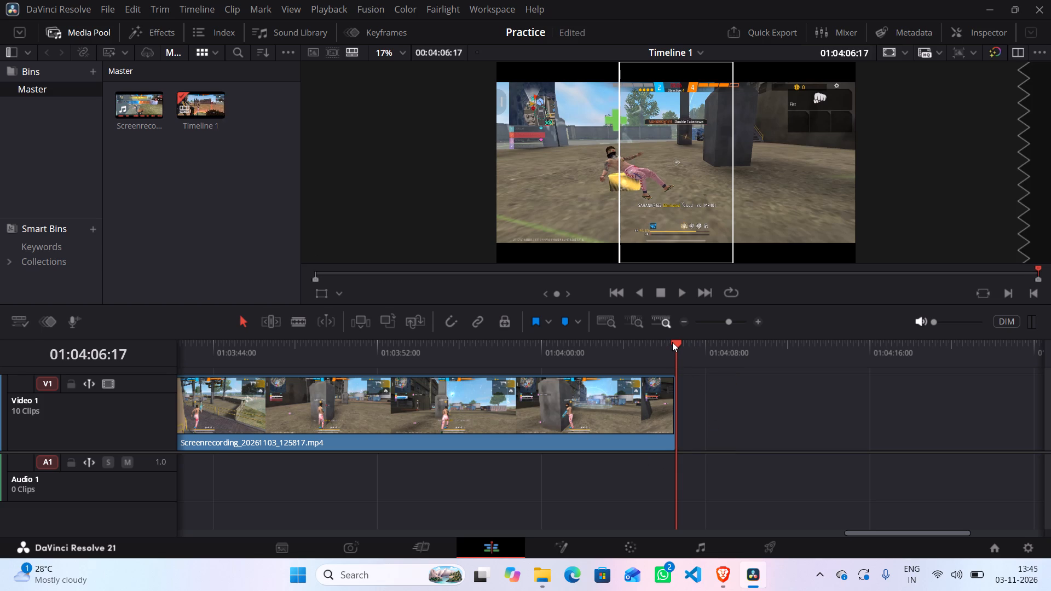
Return to the timeline's start at 01:00:00:00 and play the edited gameplay from there to review it.
left_click(672, 342)
left_click_drag(672, 342, 406, 339)
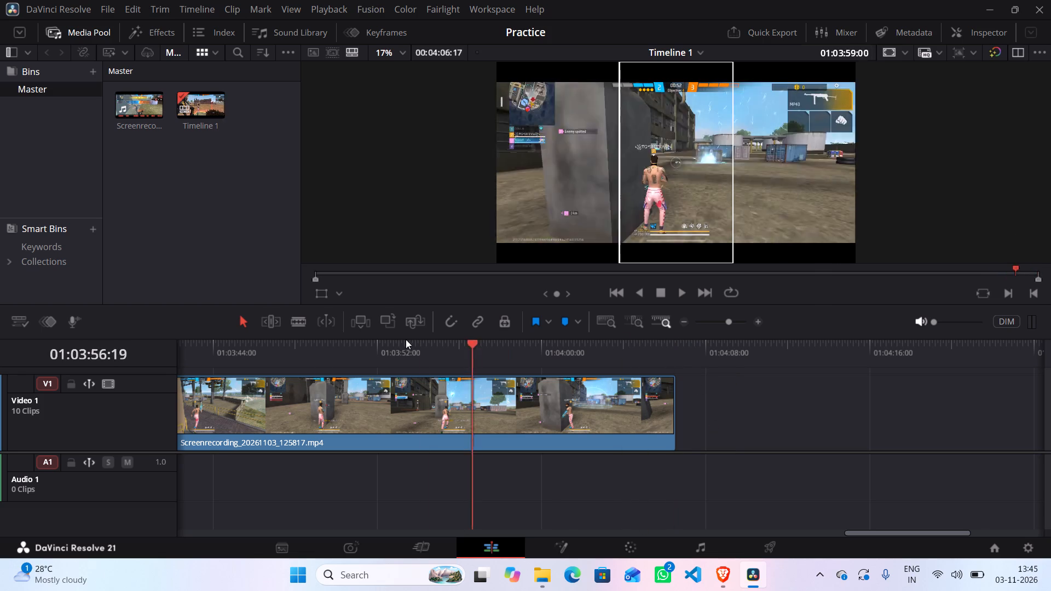
left_click_drag(406, 339, 170, 350)
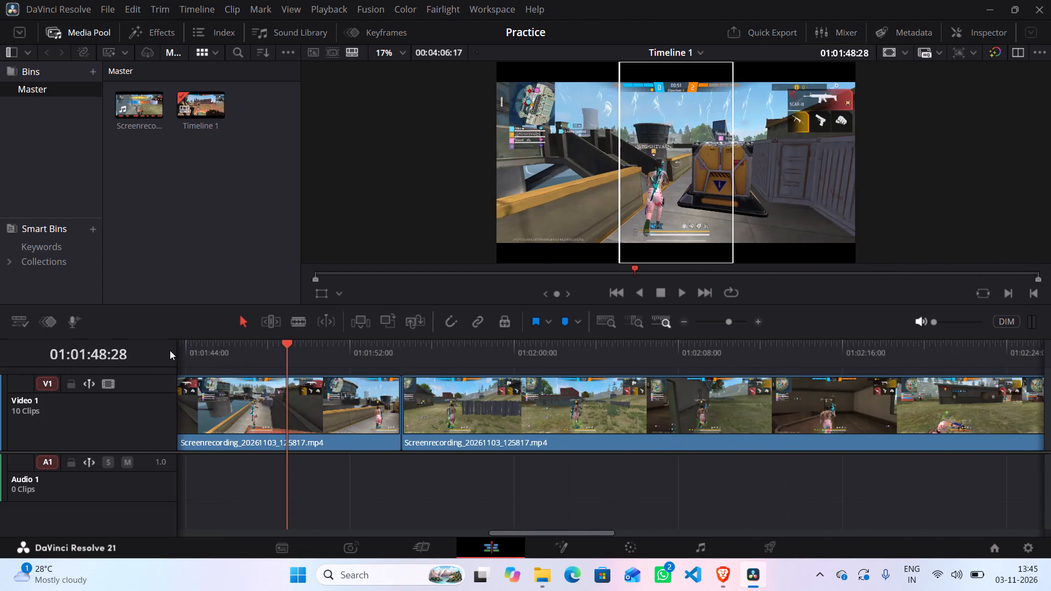
left_click_drag(170, 350, 161, 354)
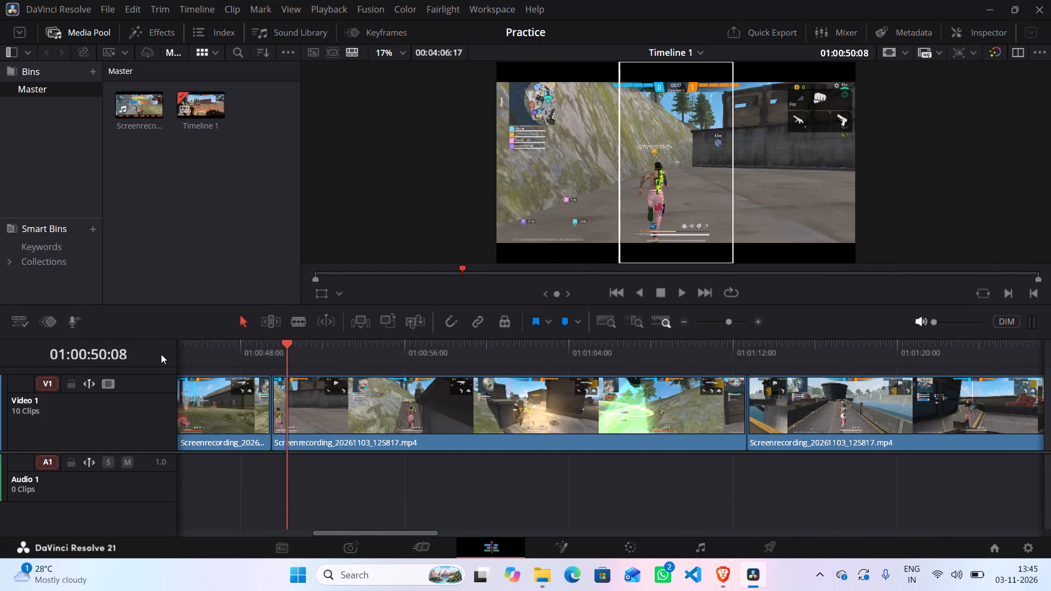
left_click_drag(161, 354, 131, 365)
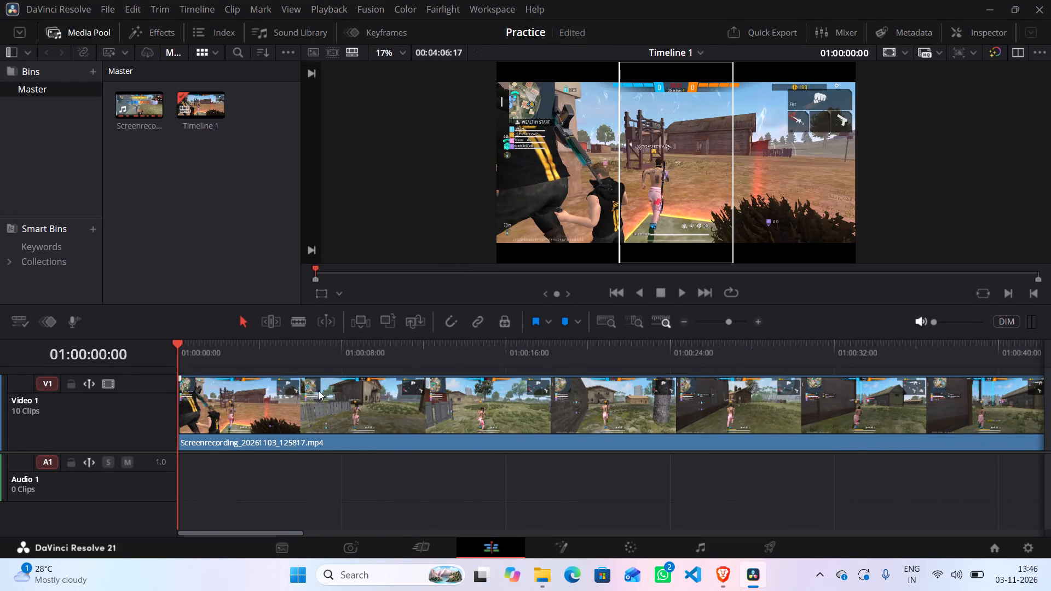
key("space")
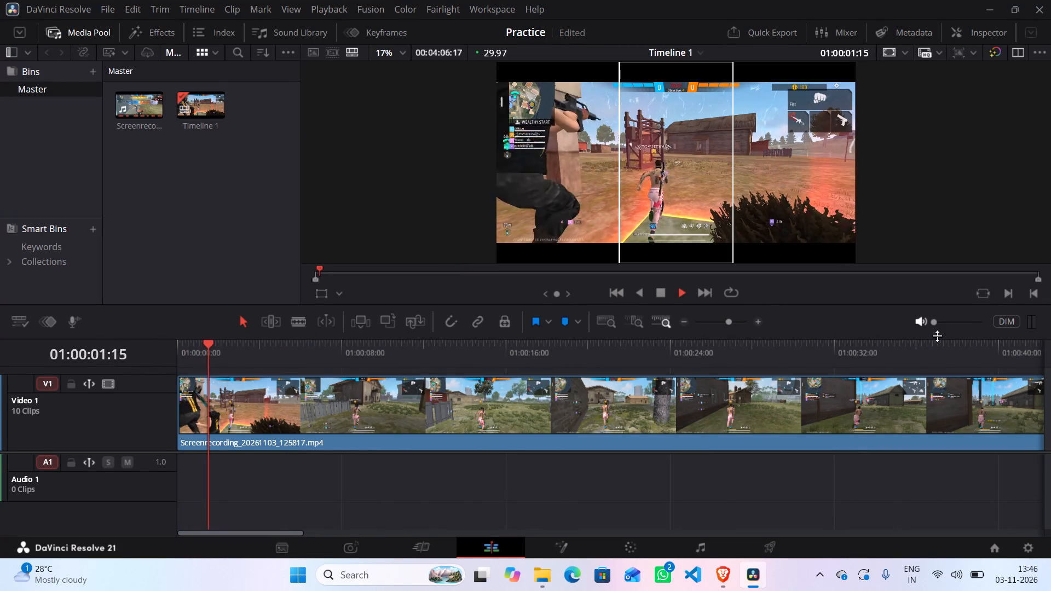
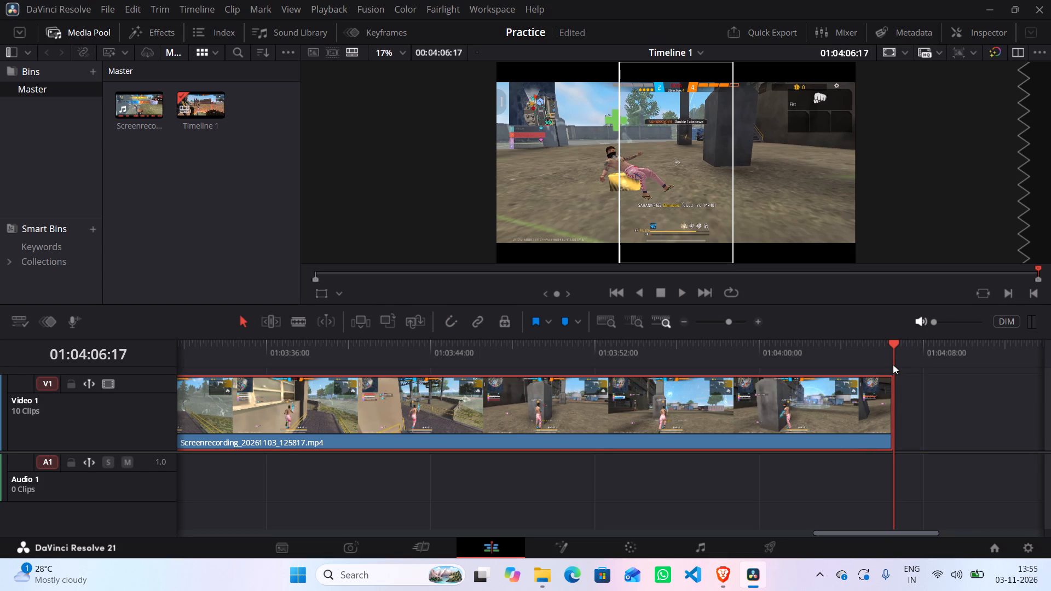
left_click_drag(892, 345, 347, 372)
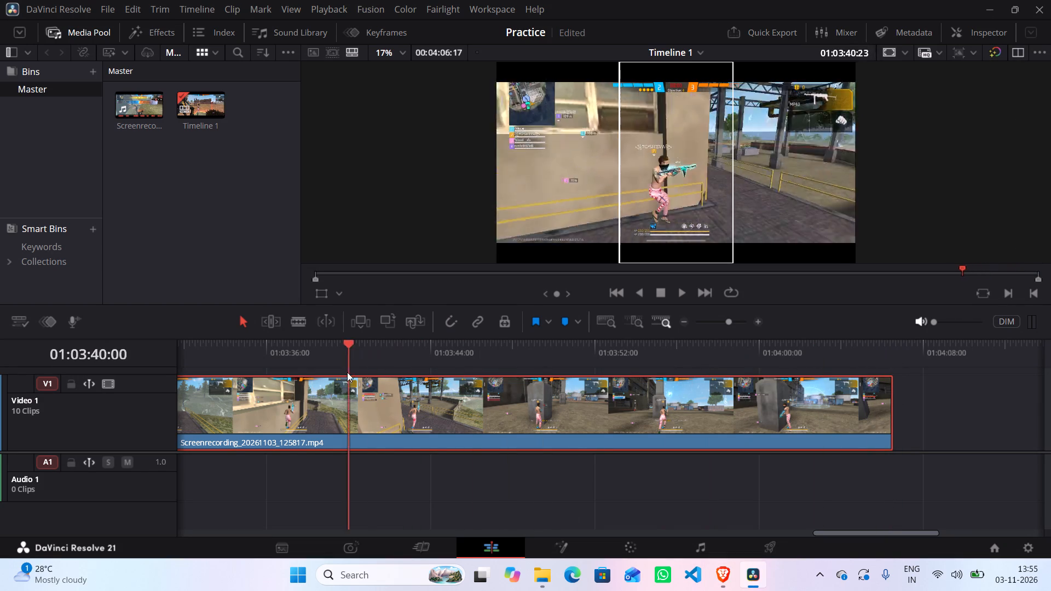
left_click_drag(347, 372, 271, 375)
key("Left")
key("Left")
key("Left")
key("Left")
key("Left")
key("Left")
key("Left")
key("Left")
key("Left")
key("Left")
key("Left")
key("Left")
key("Left")
key("Left")
key("Left")
key("Left")
key("Left")
key("Left")
key("Left")
key("Left")
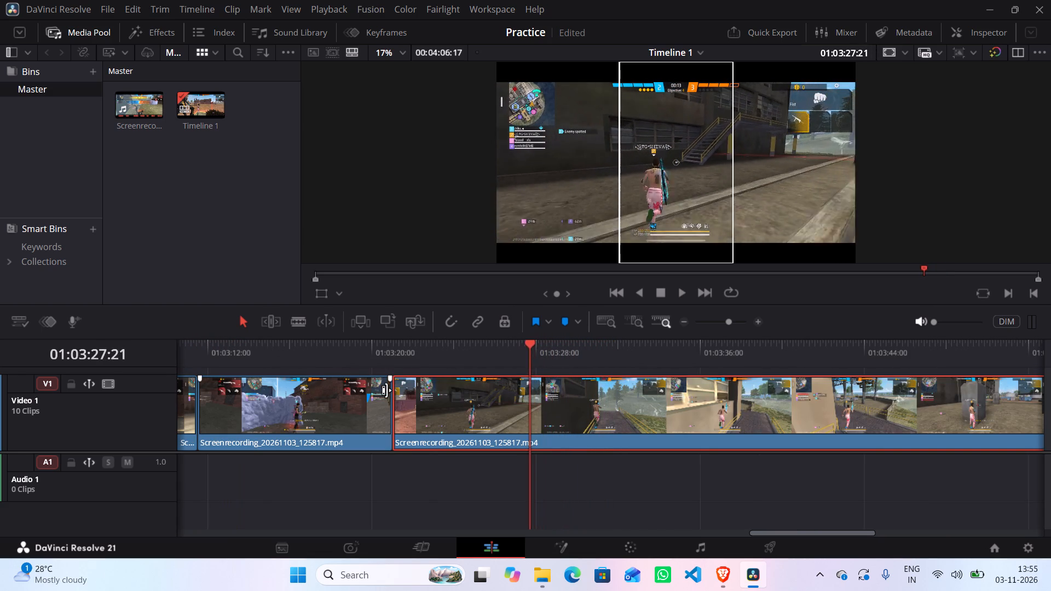
left_click_drag(513, 342, 505, 344)
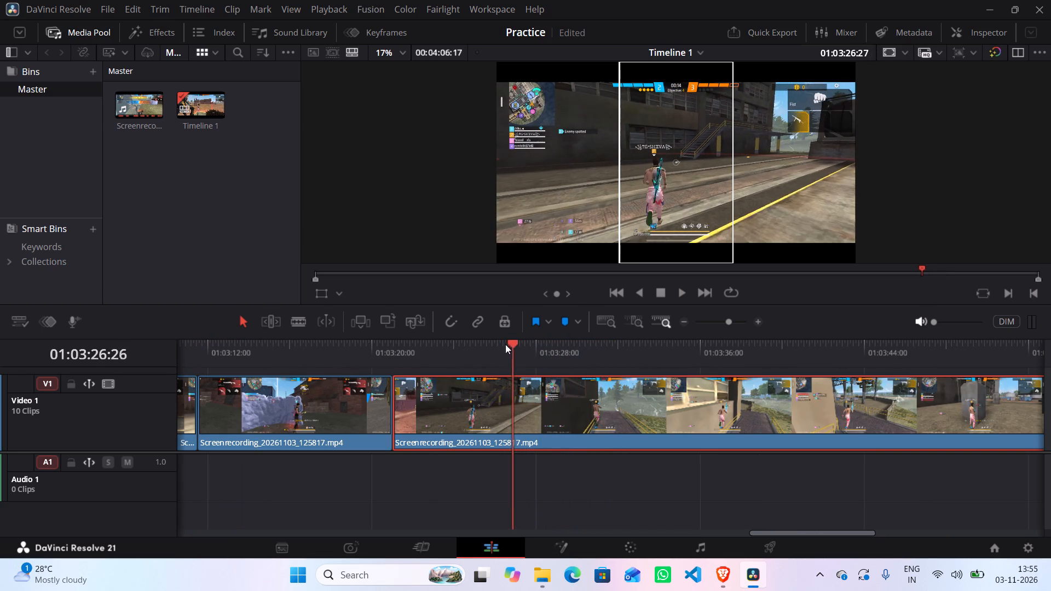
left_click_drag(505, 344, 391, 363)
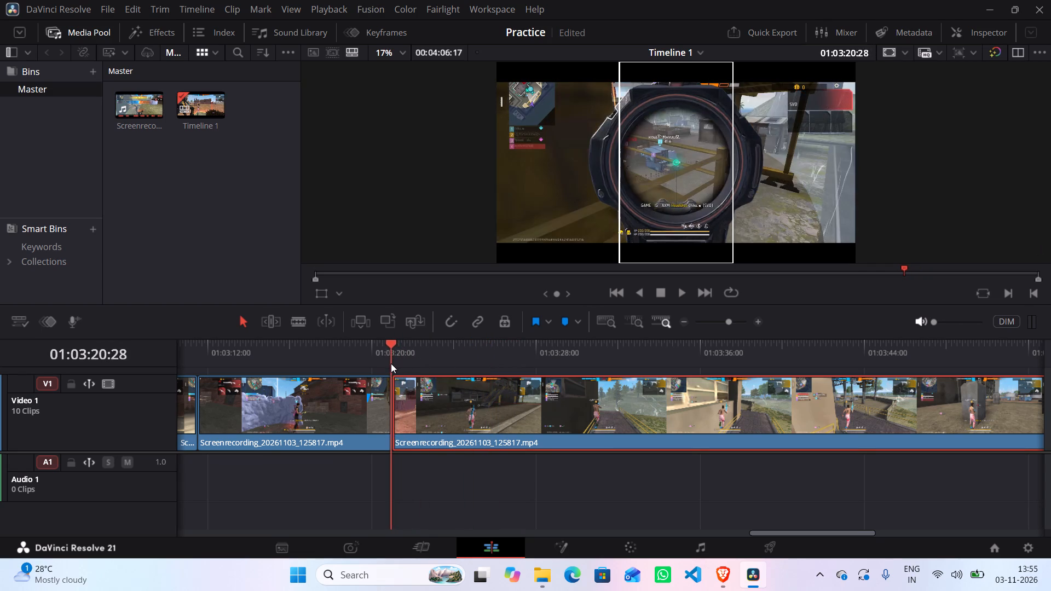
left_click_drag(391, 363, 394, 371)
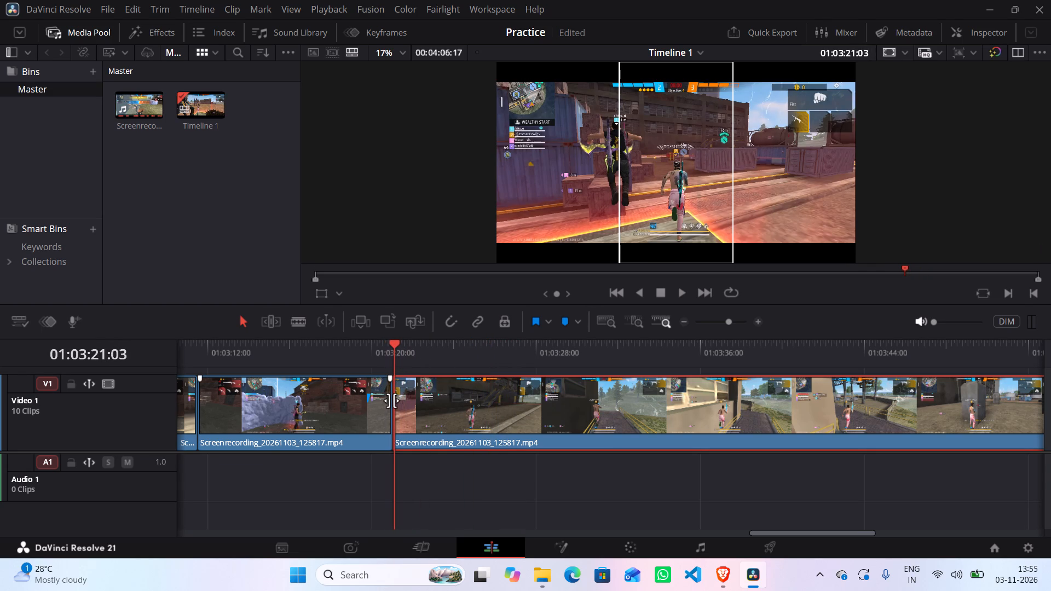
key("a")
left_click(394, 401)
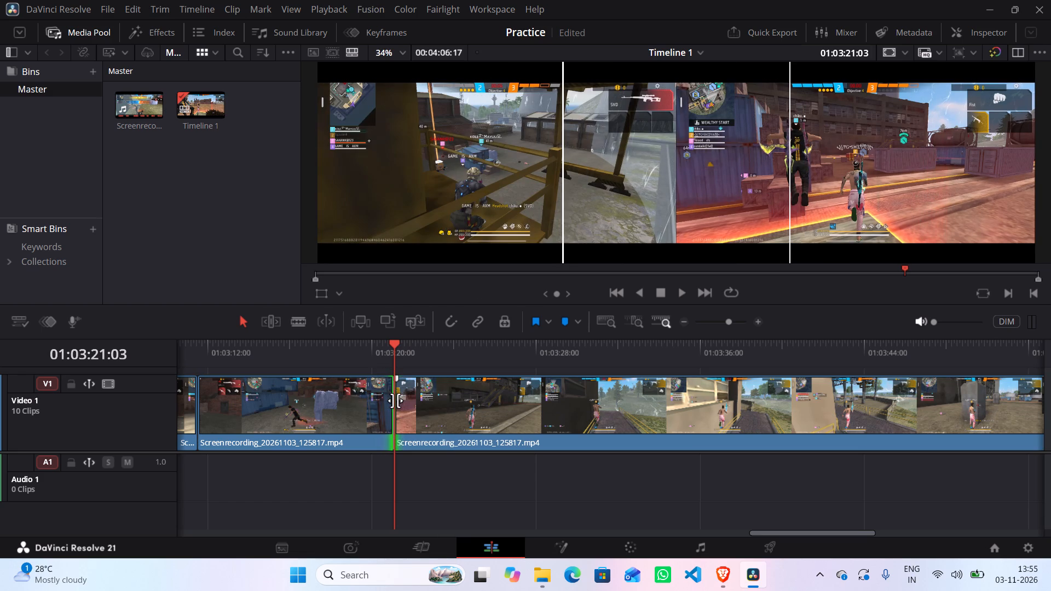
left_click(407, 480)
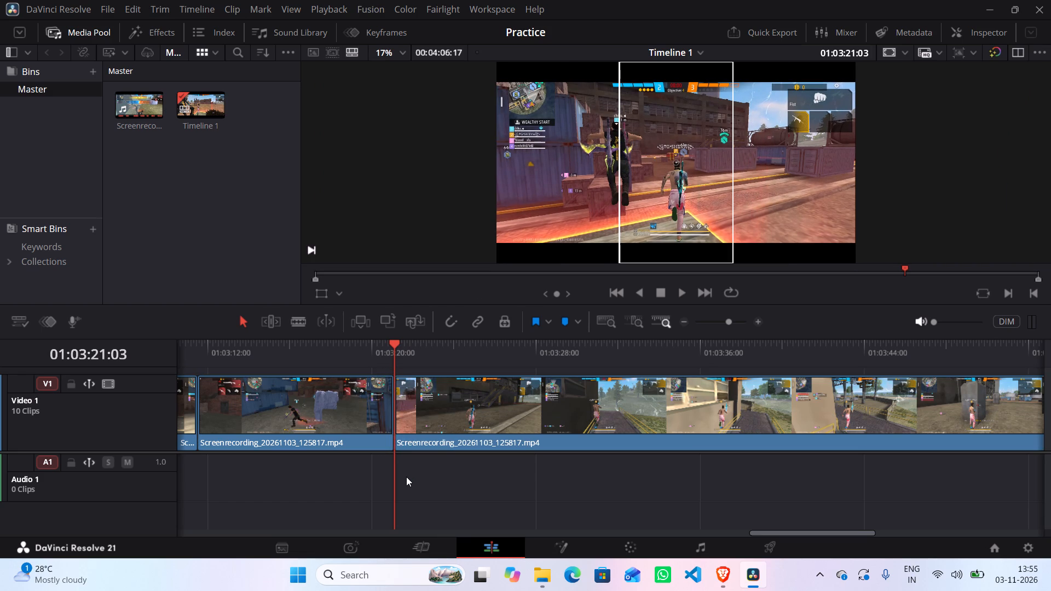
Move the playhead back to just before the adjusted cut, at 01:03:20:19, and play across it to check the trim.
key("Left")
key("Left")
key("Left")
key("Left")
key("Left")
key("Left")
key("Left")
key("Left")
key("Left")
key("Left")
key("Left")
key("Left")
key("Left")
key("Left")
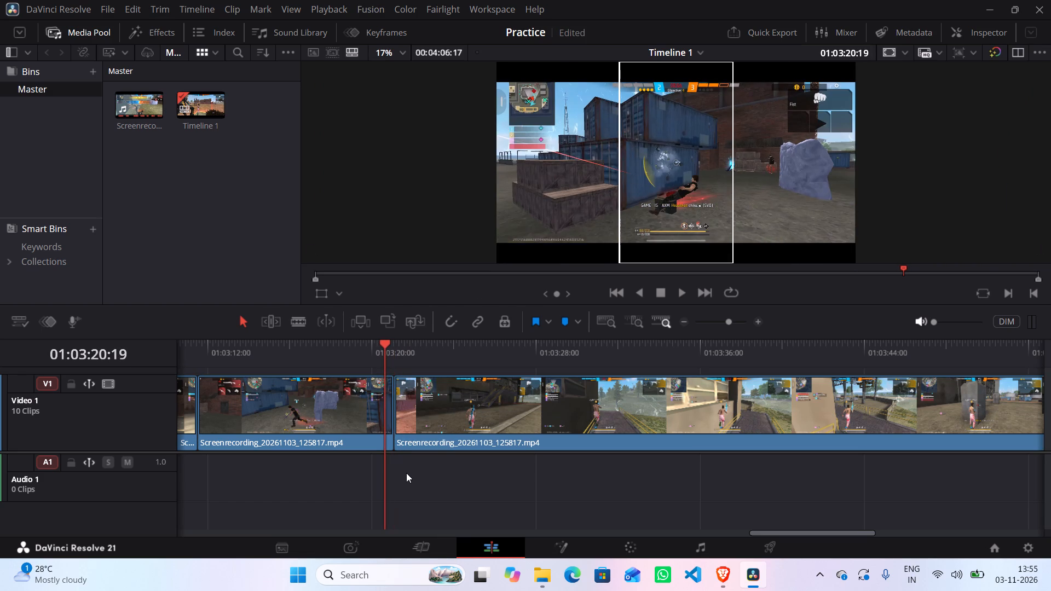
key("space")
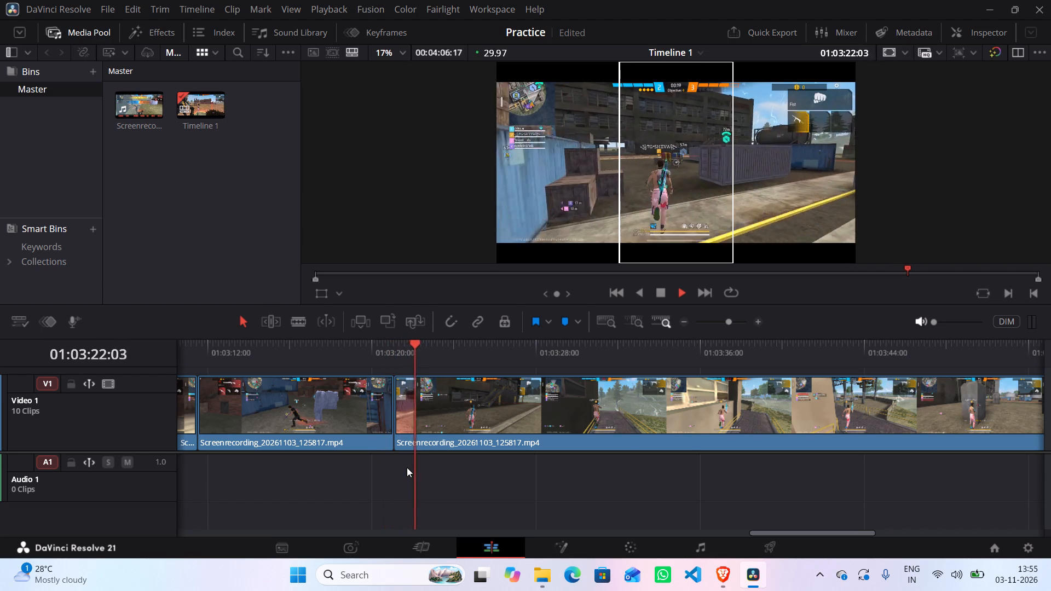
key("space")
Switch to the ChatGPT conversation in the browser and read Step 9 and the Day 1 challenge on creating a first 15-second edit.
key("alt+Tab")
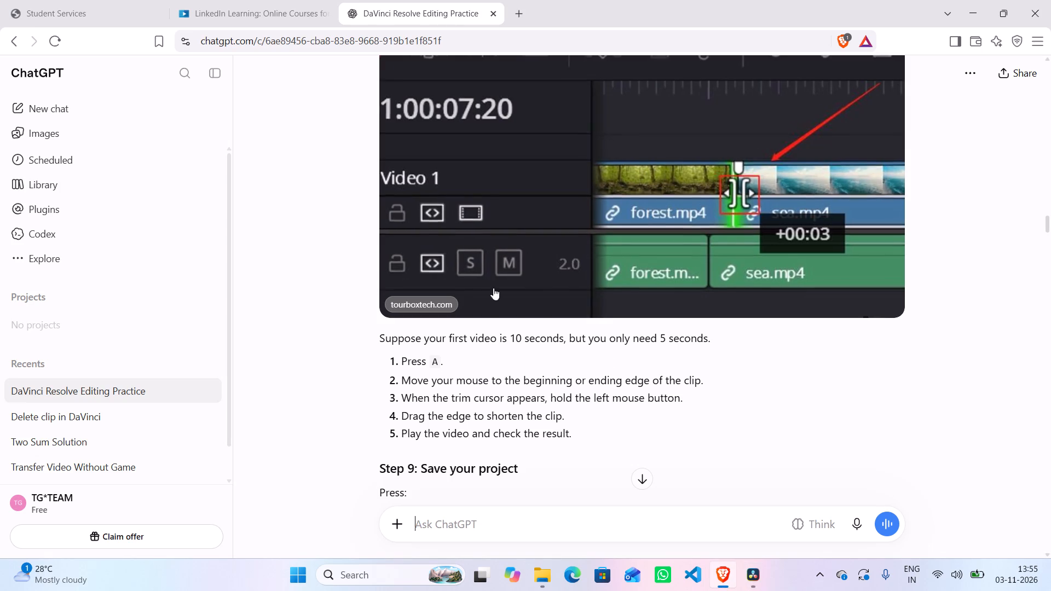
scroll(497, 265, "down", 2)
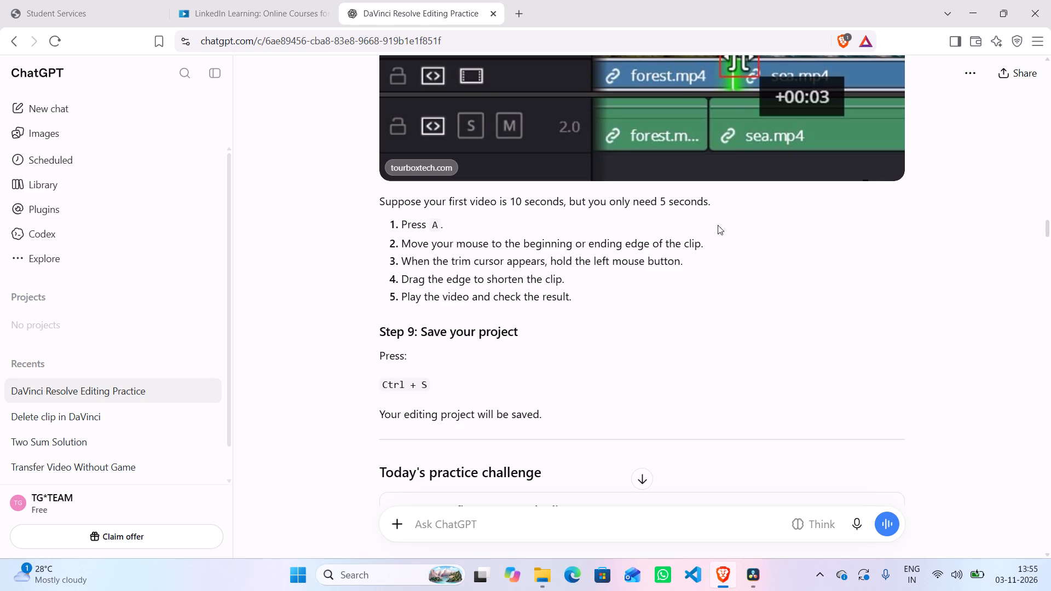
scroll(561, 266, "down", 2)
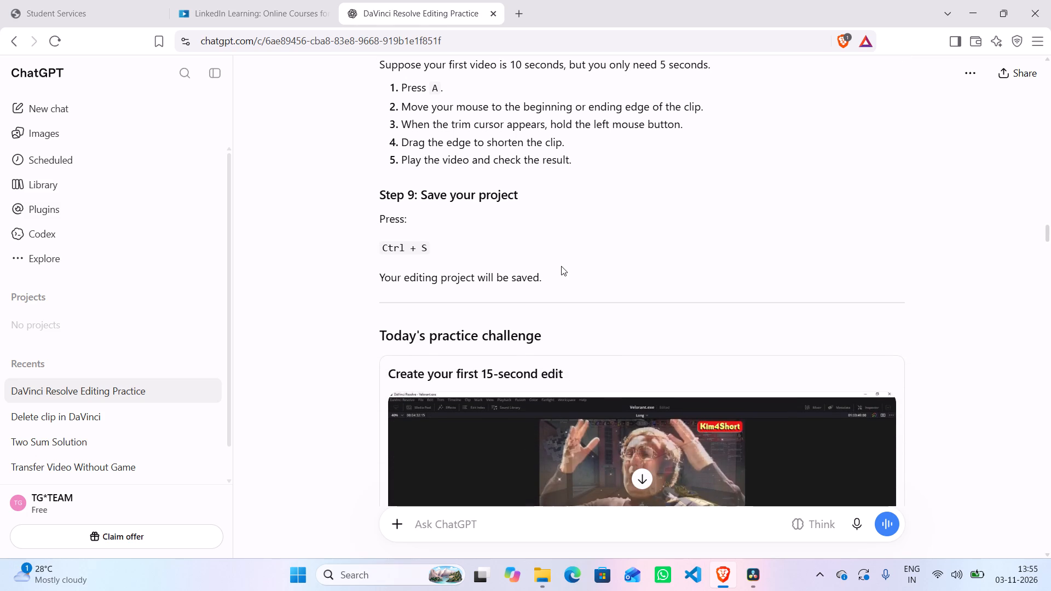
scroll(561, 266, "down", 1)
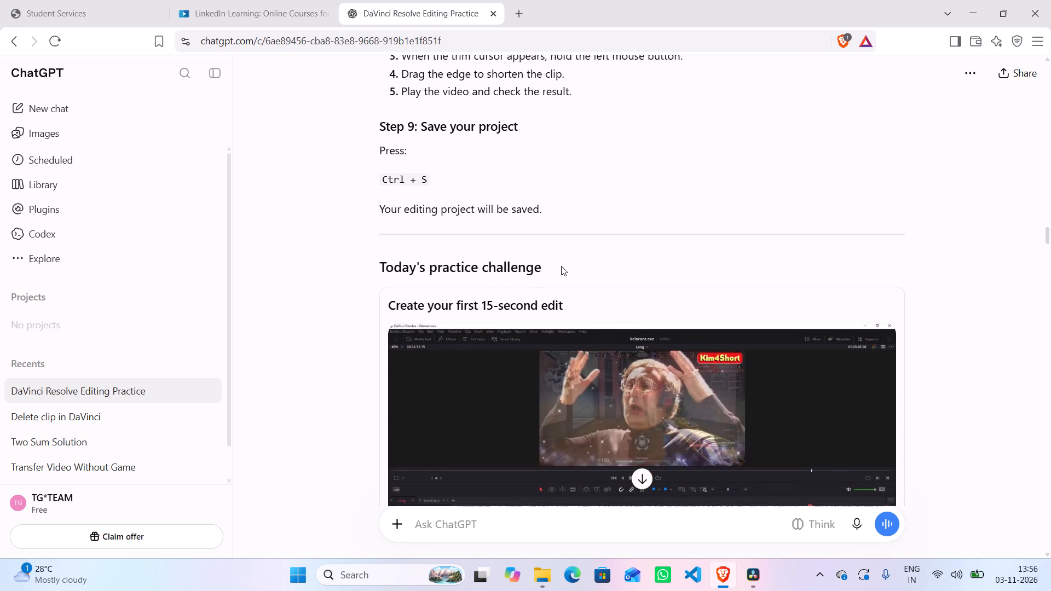
scroll(561, 266, "down", 10)
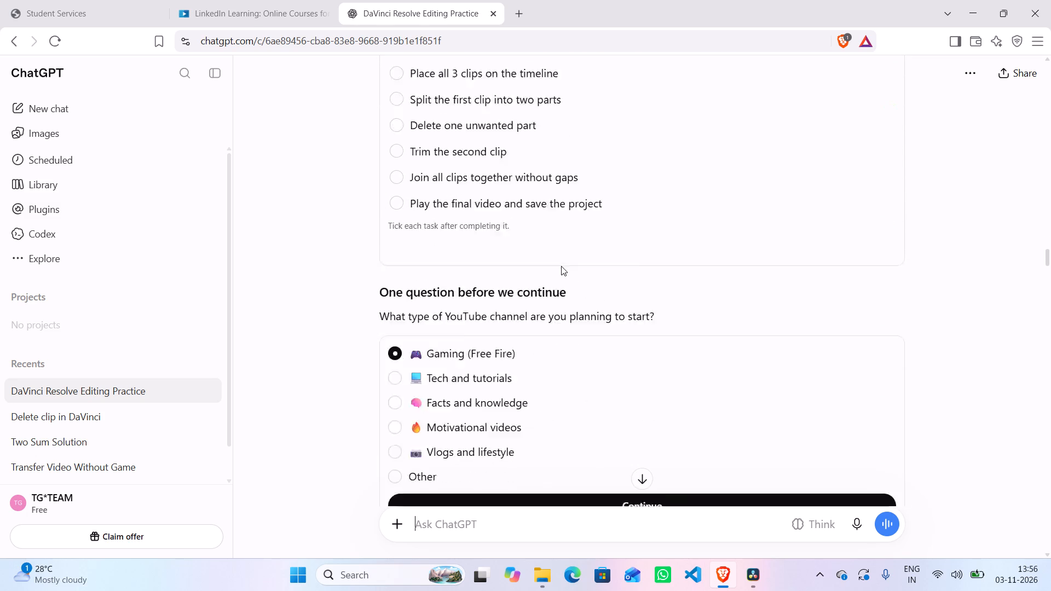
Read the Day 2 Music and Sound overview and its Step 1 on collecting music and sound effects.
scroll(561, 266, "down", 7)
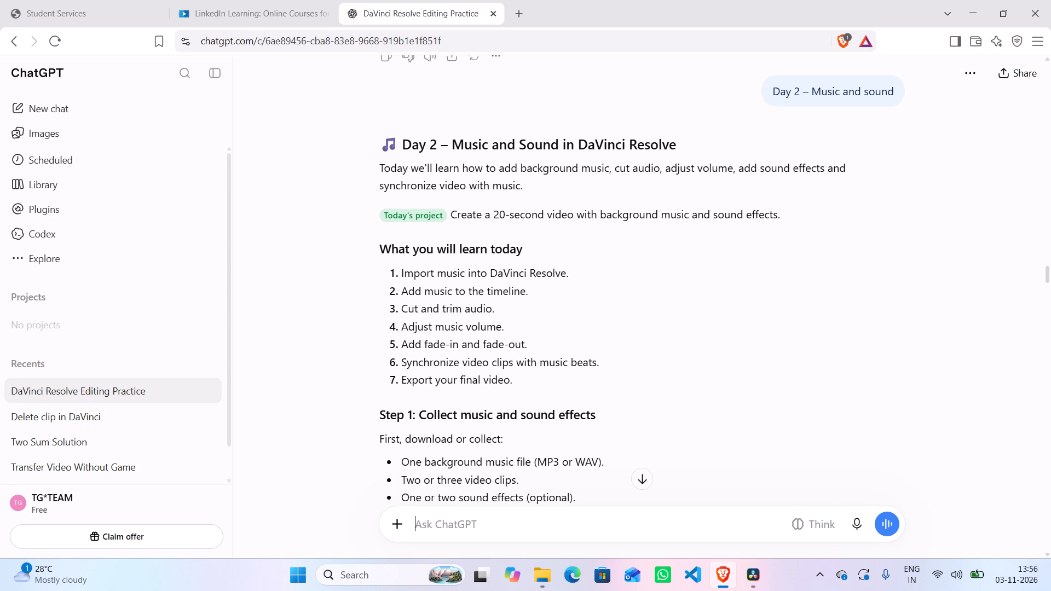
scroll(494, 327, "down", 1)
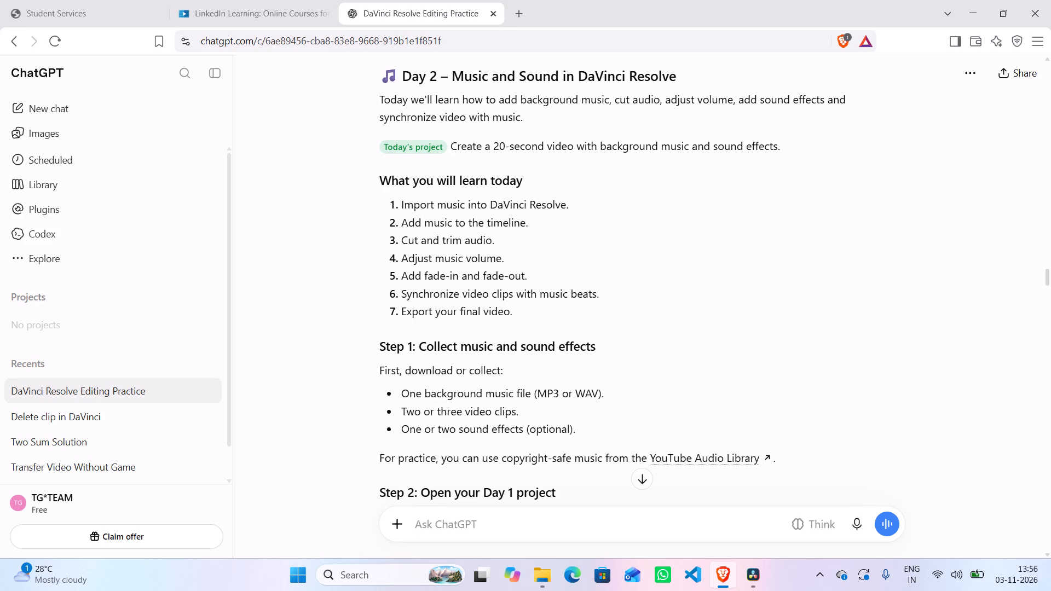
scroll(597, 291, "down", 1)
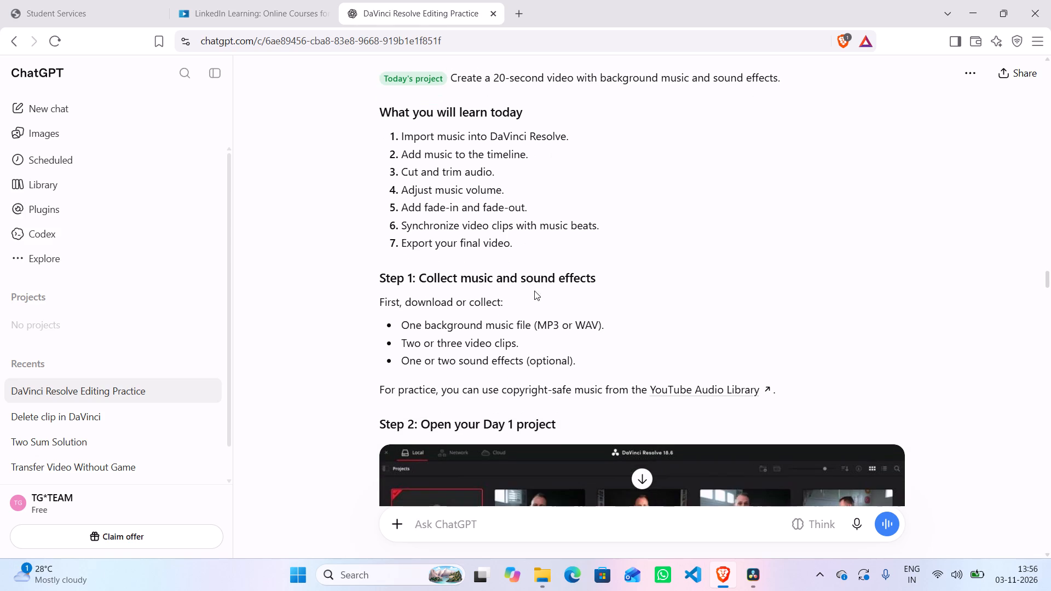
scroll(493, 291, "down", 1)
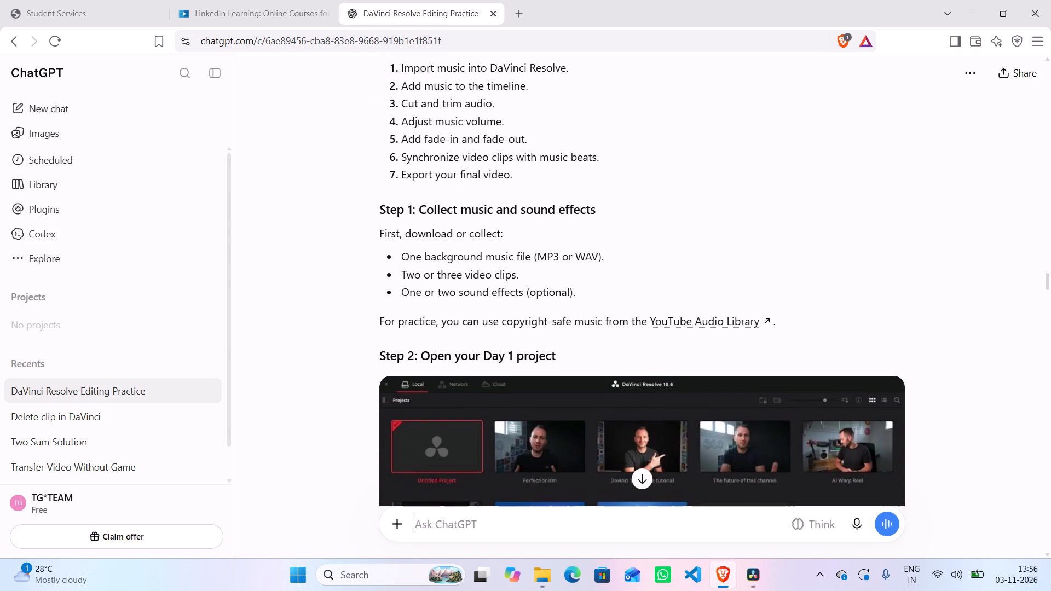
scroll(529, 273, "down", 1)
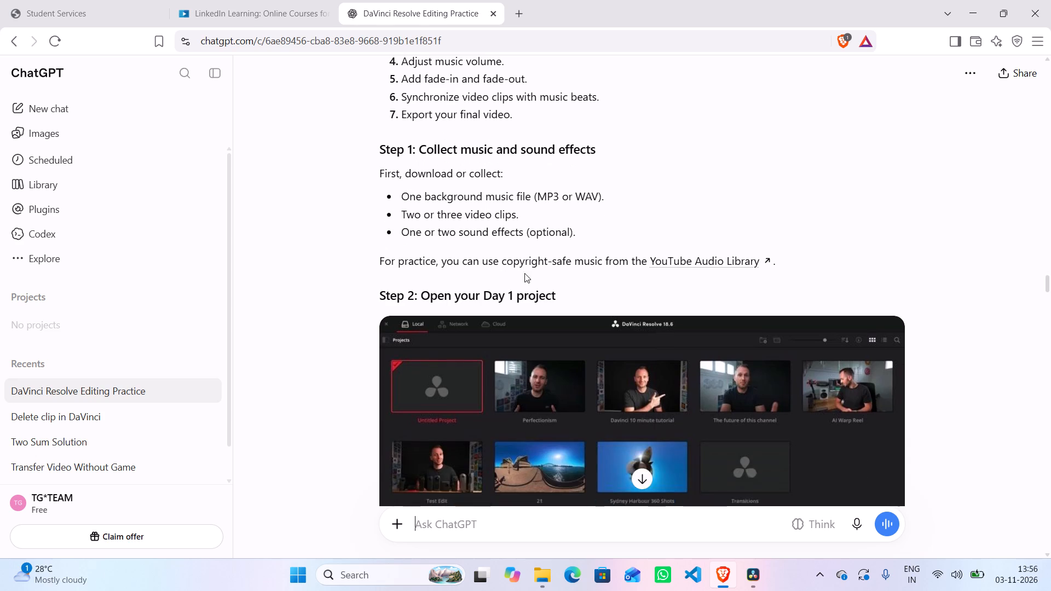
Review Day 2 Step 2 on opening the Day 1 project and saving a new copy of it.
scroll(496, 271, "down", 1)
scroll(550, 234, "down", 2)
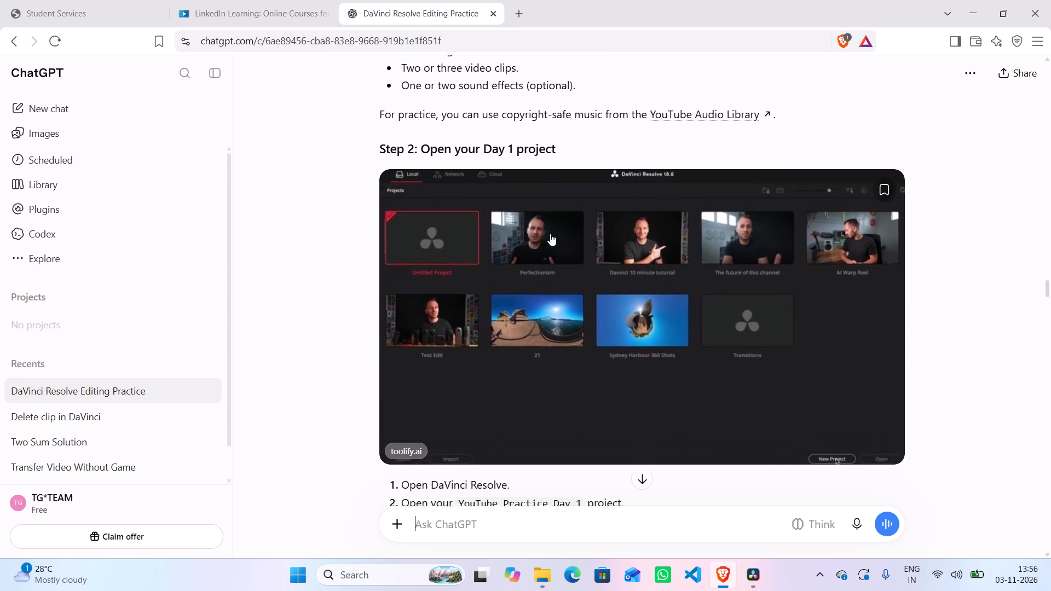
scroll(550, 234, "down", 2)
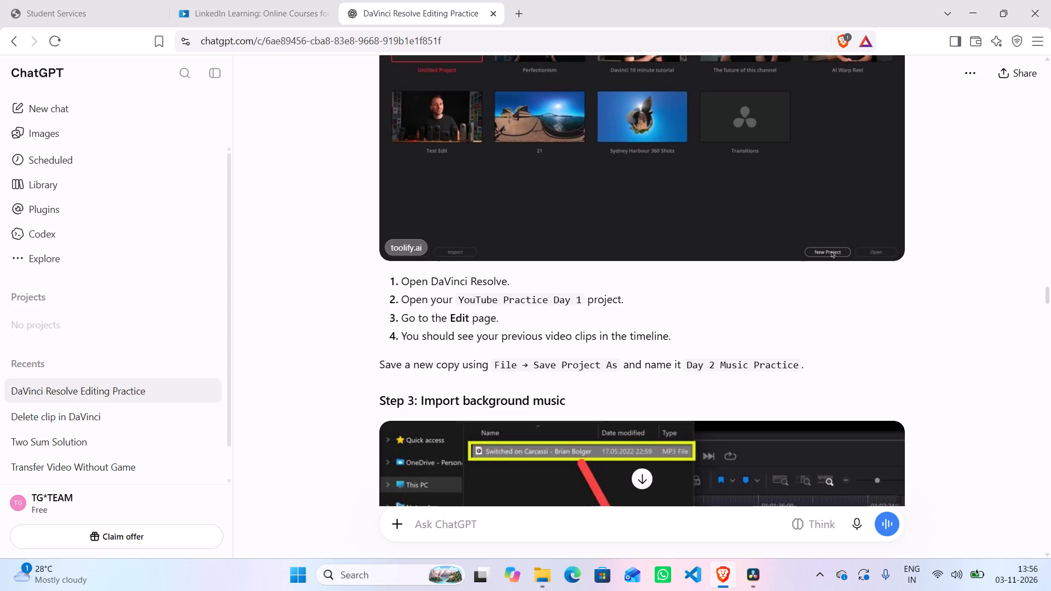
scroll(622, 342, "down", 2)
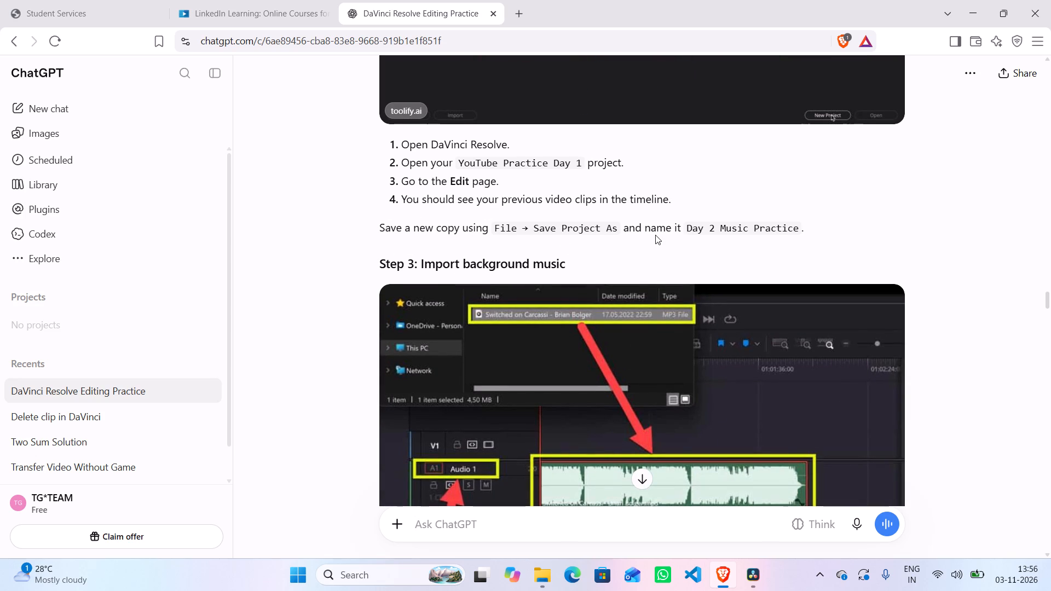
scroll(655, 235, "down", 1)
scroll(631, 235, "up", 2)
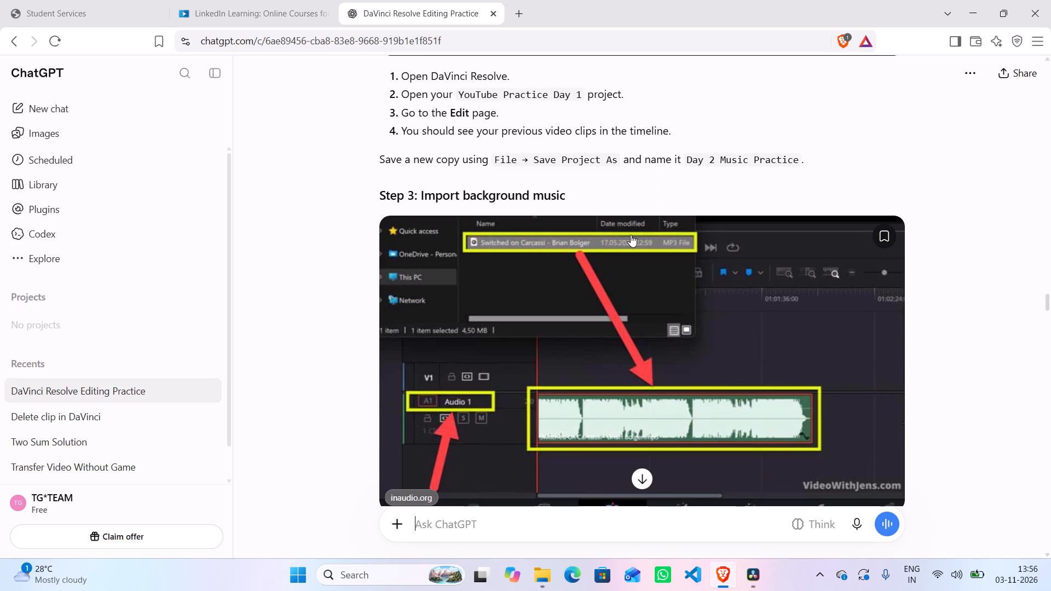
scroll(605, 250, "up", 4)
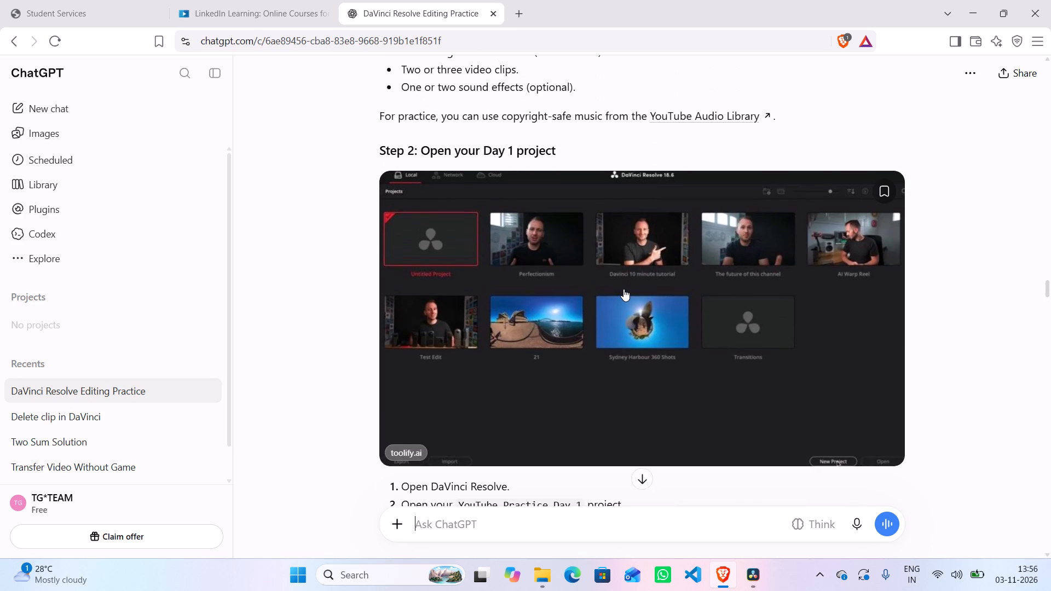
scroll(623, 289, "down", 1)
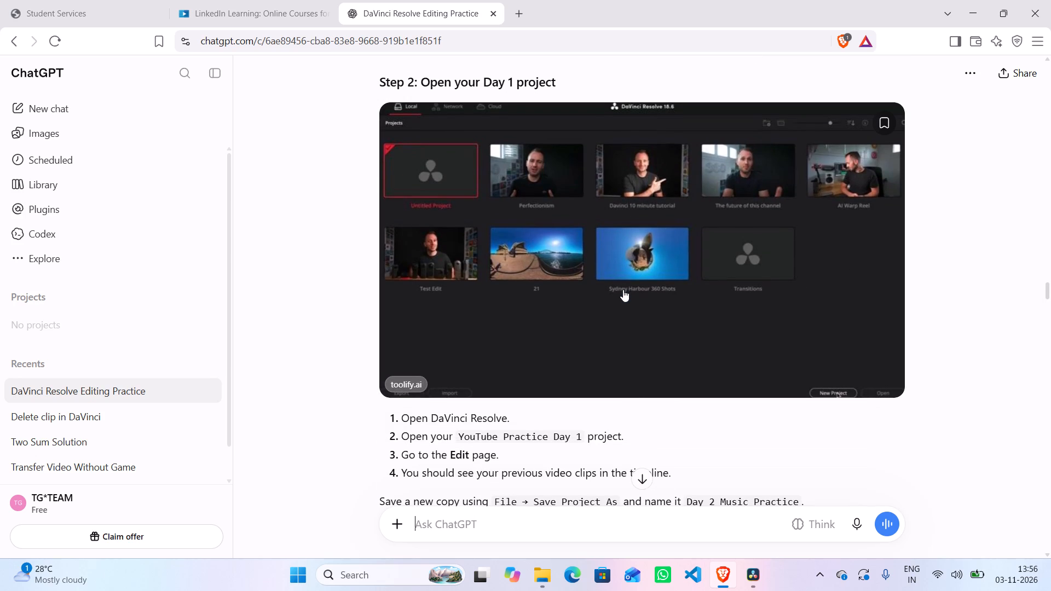
scroll(623, 289, "down", 2)
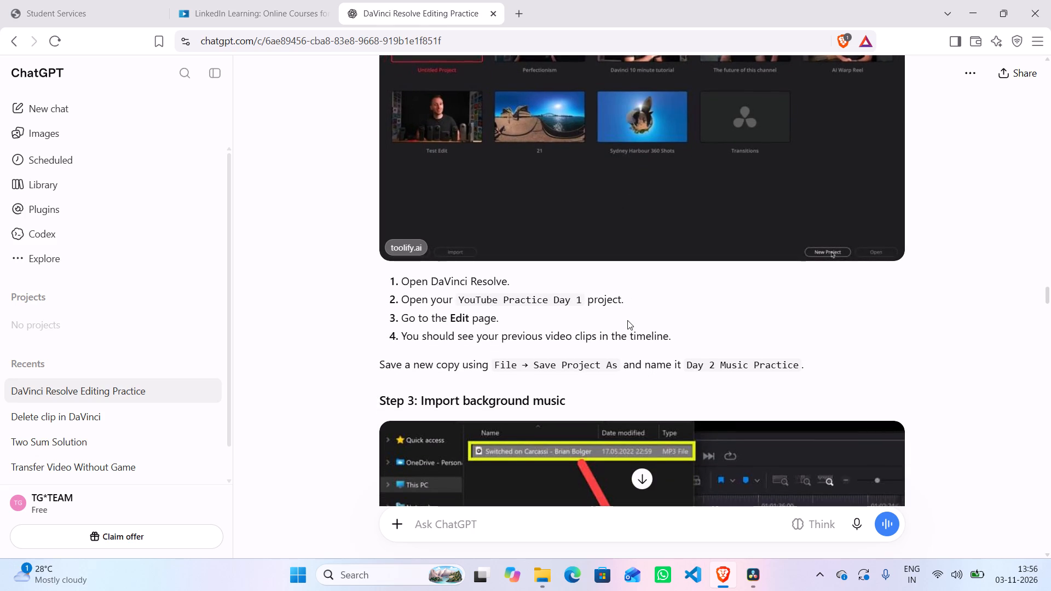
Study Day 2 Step 3 on importing background music into the Media Pool.
scroll(627, 320, "down", 4)
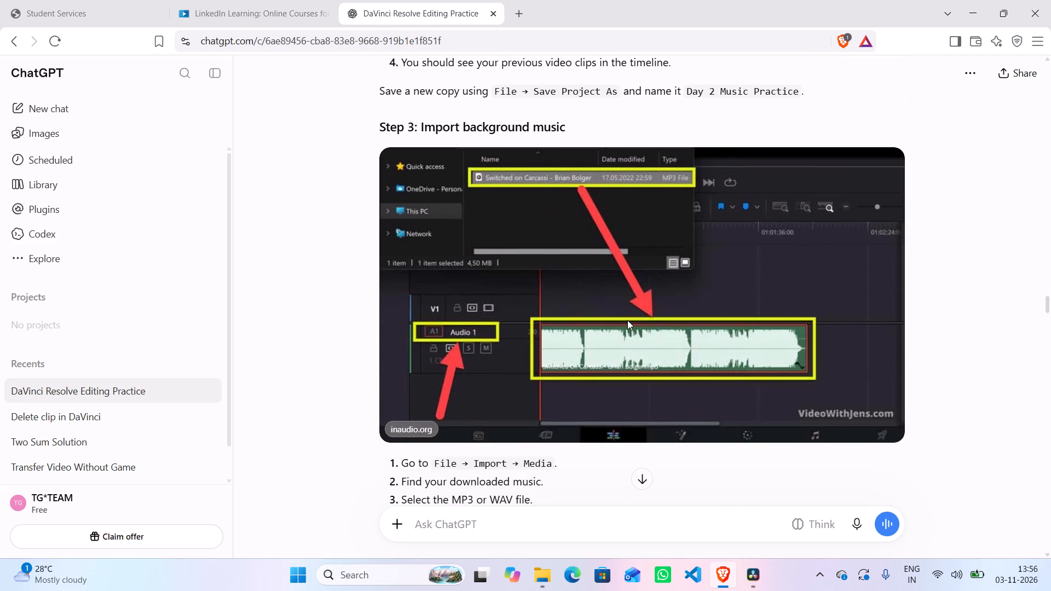
scroll(627, 320, "down", 1)
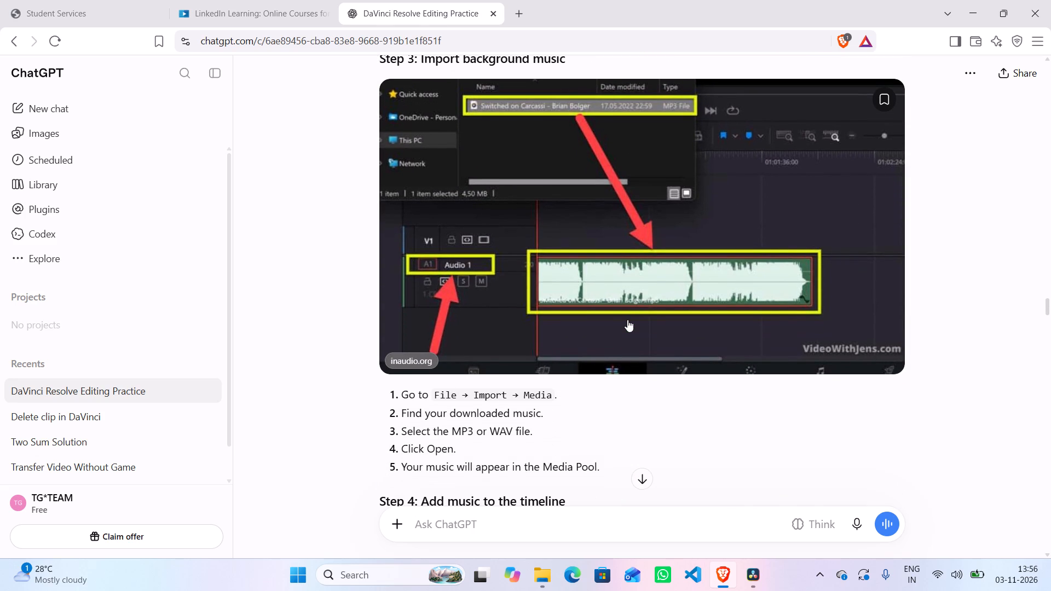
scroll(627, 320, "down", 1)
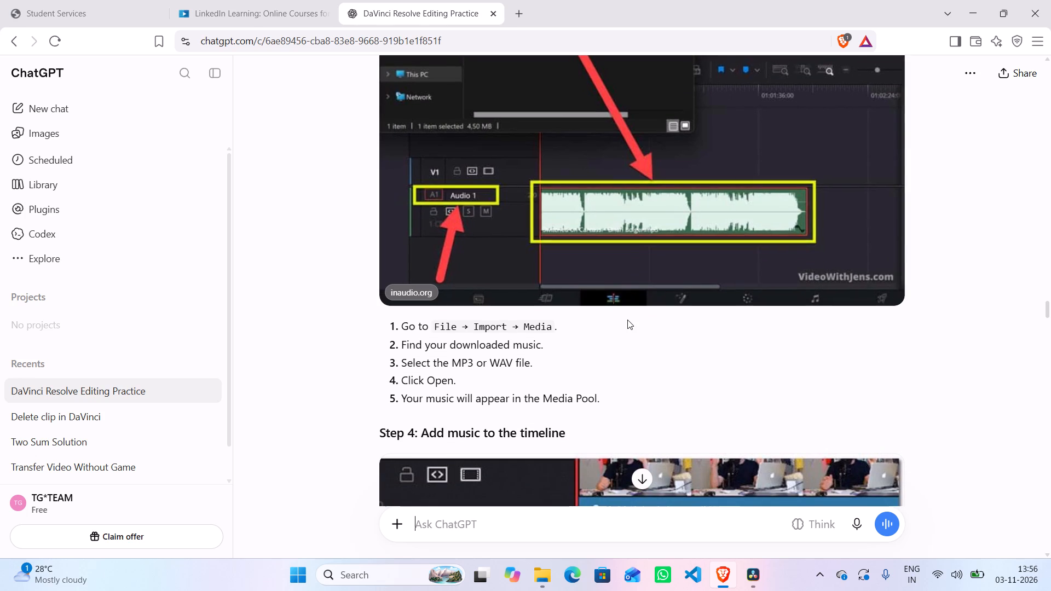
scroll(627, 320, "down", 1)
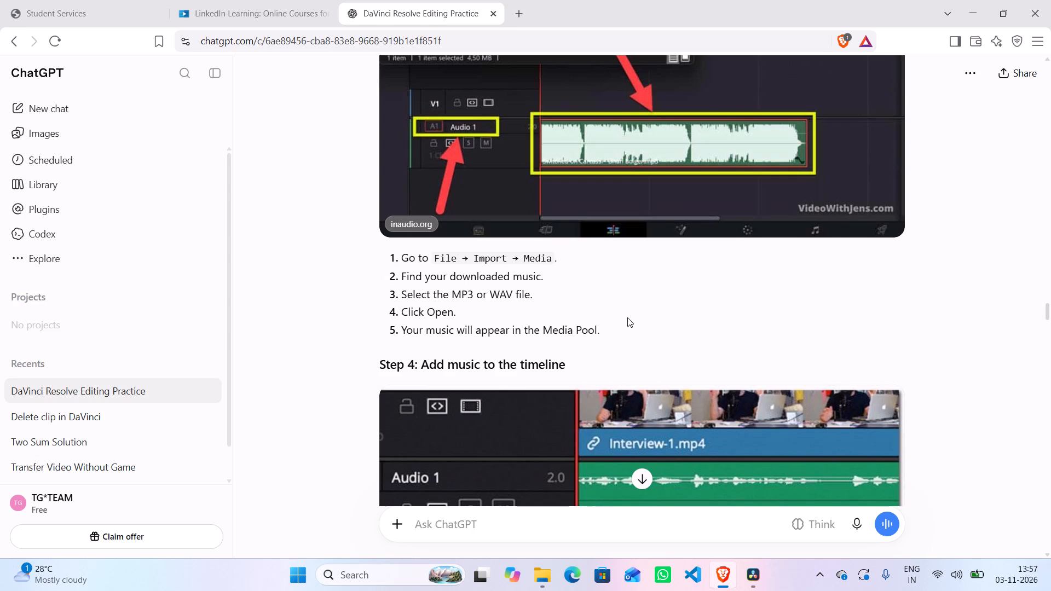
Switch to DaVinci Resolve, start a media import and browse the audio files in the V2355 device's Music folder.
key("alt+Tab")
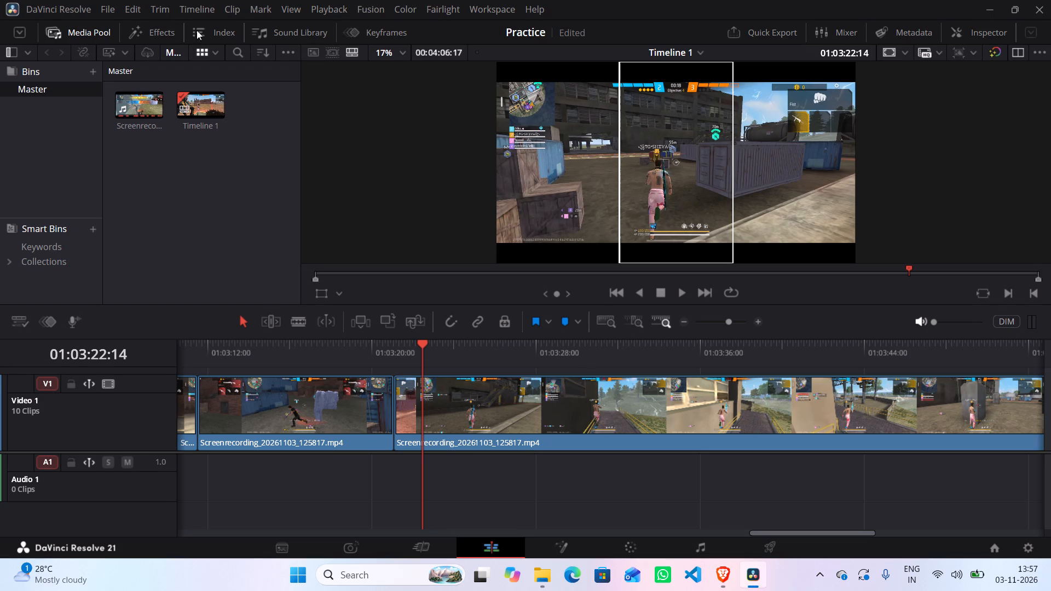
left_click(105, 7)
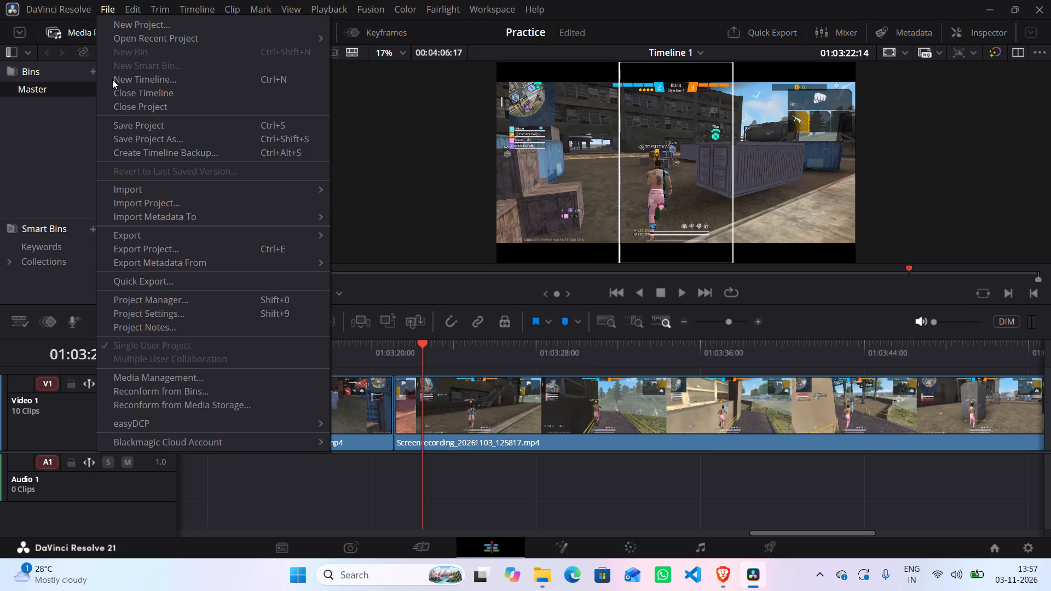
left_click(132, 183)
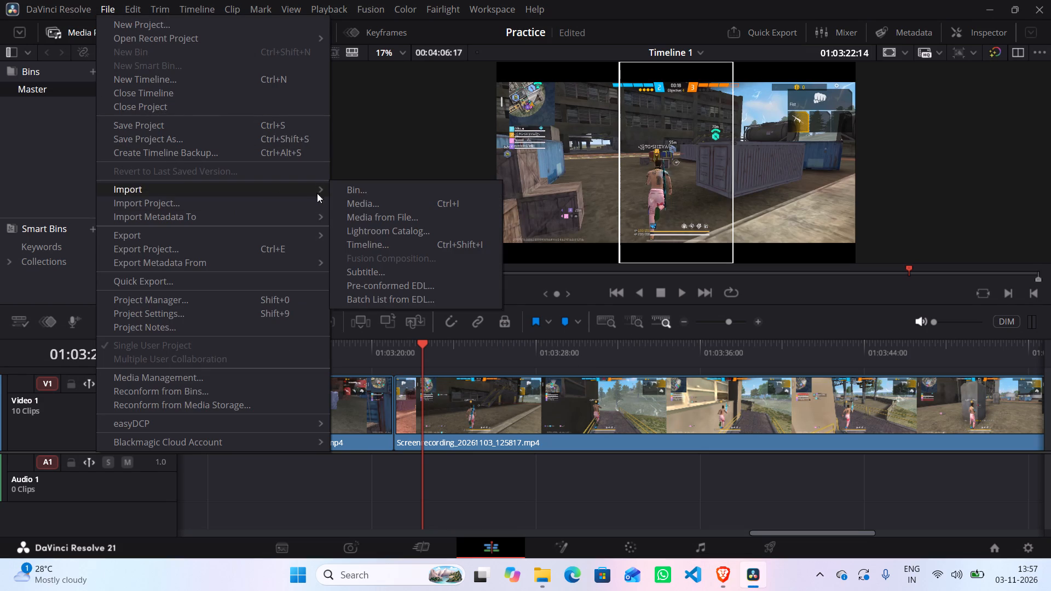
left_click(367, 201)
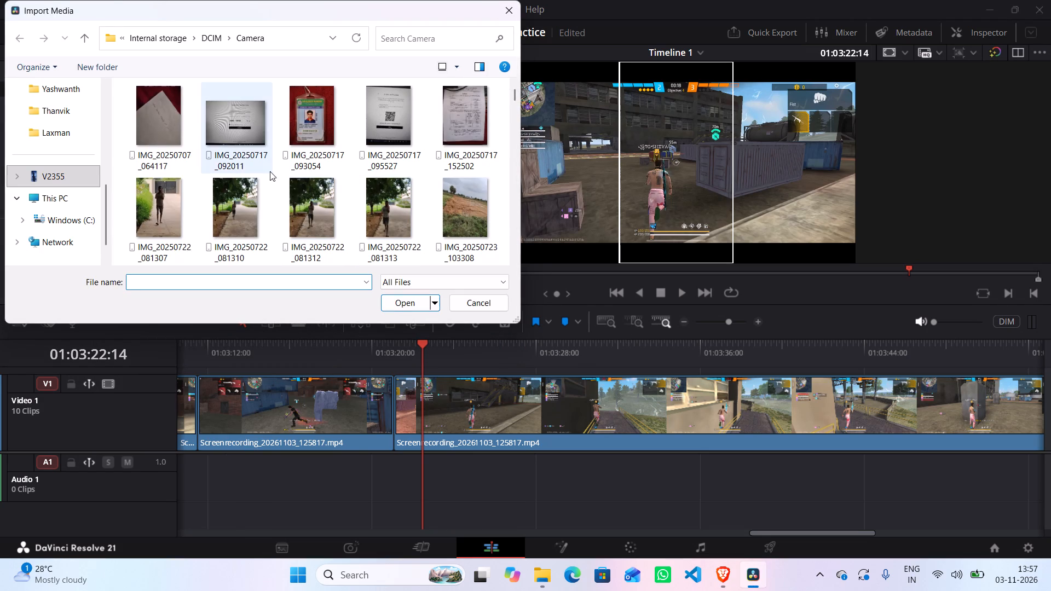
left_click(84, 47)
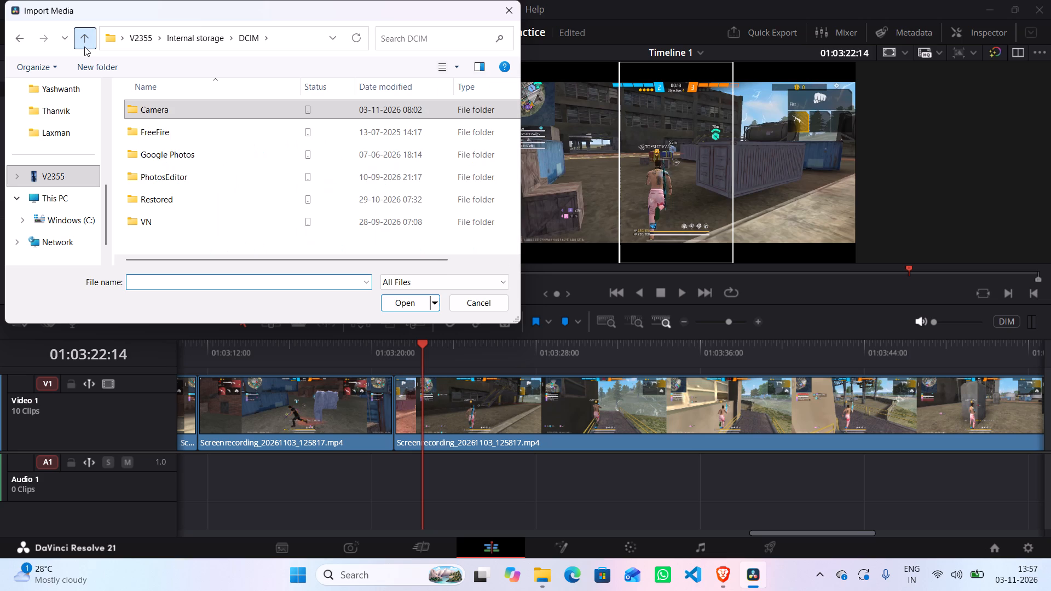
left_click(84, 47)
left_click(84, 47)
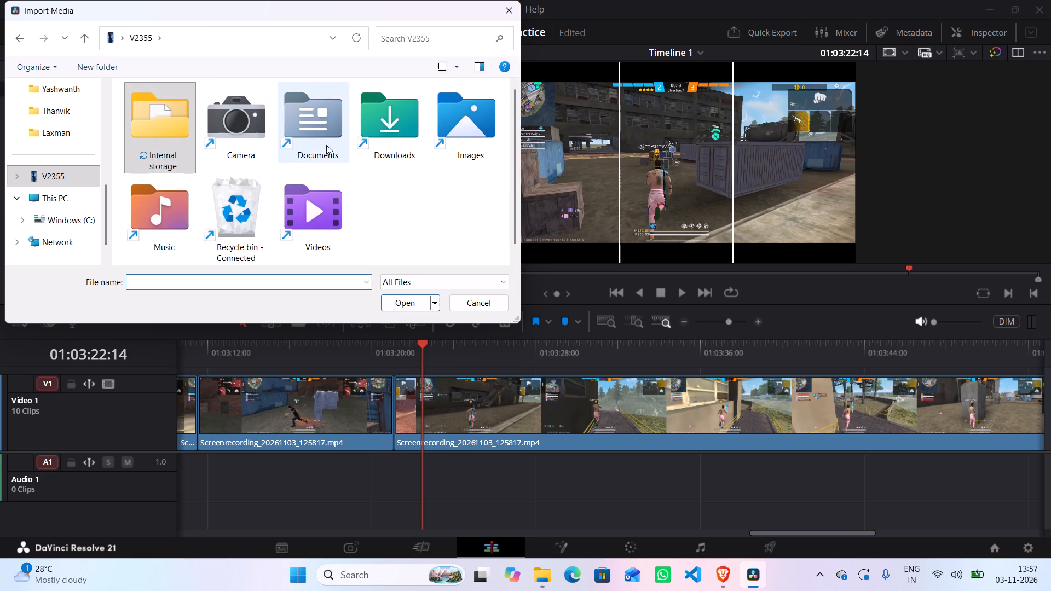
double_click(185, 200)
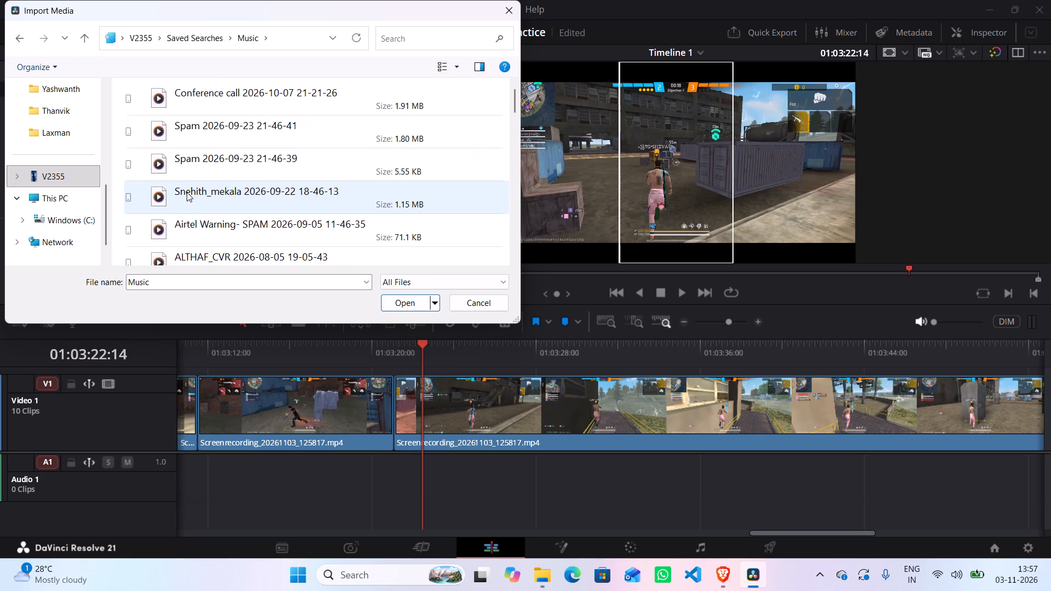
scroll(215, 149, "down", 4)
scroll(215, 149, "down", 20)
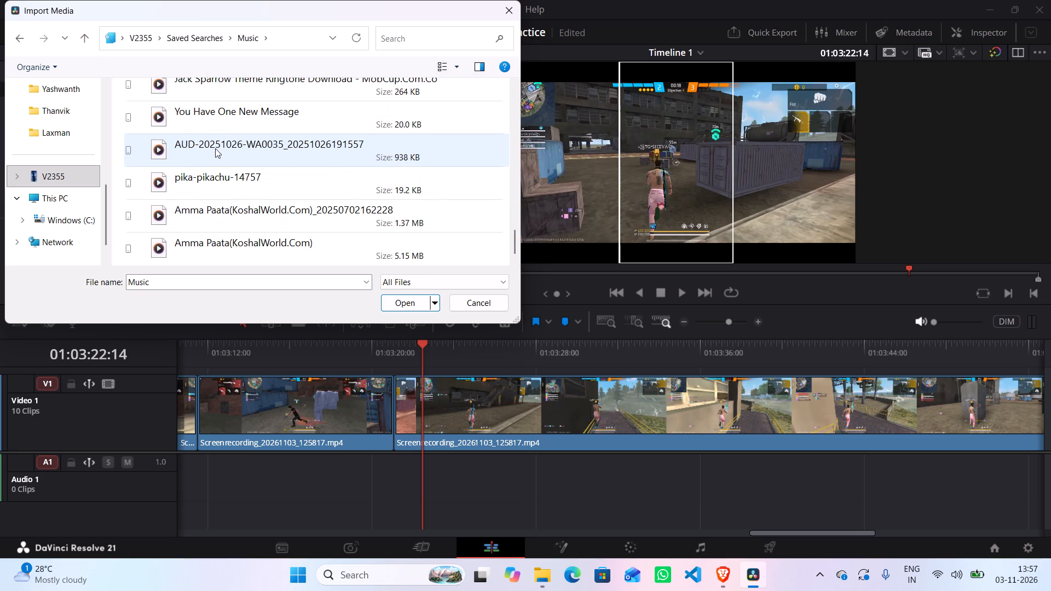
scroll(215, 148, "down", 3)
scroll(221, 226, "up", 12)
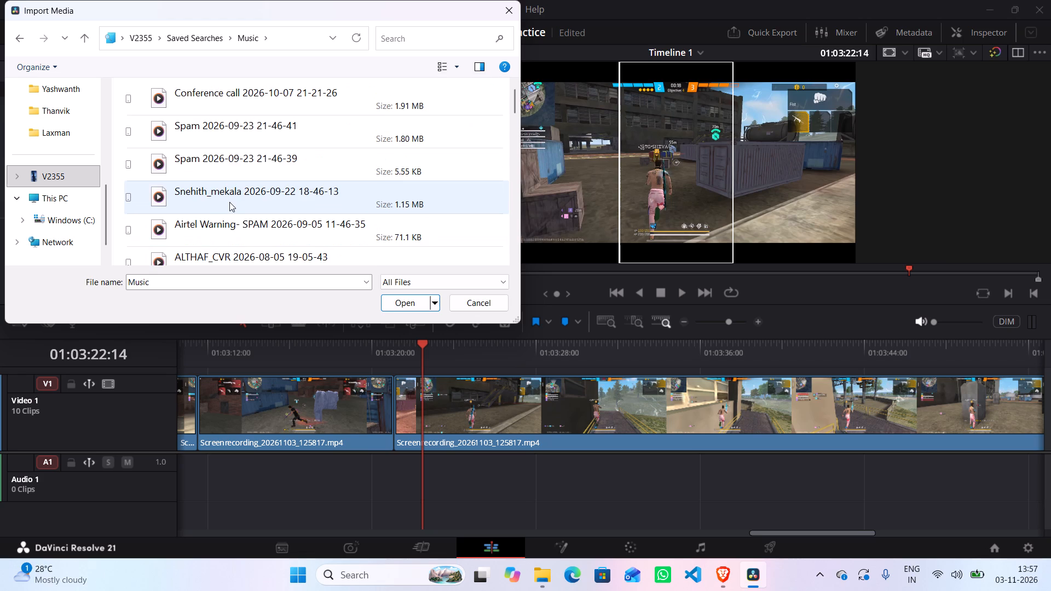
scroll(229, 202, "up", 4)
scroll(226, 119, "down", 3)
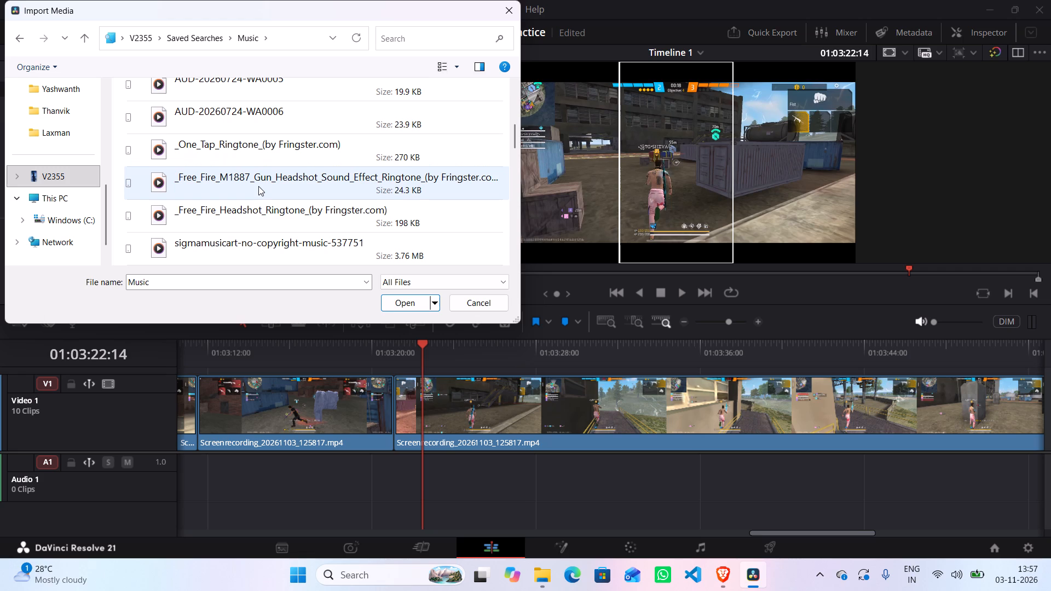
Switch to ChatGPT in the browser and read Day 2 Step 4 on adding music to the timeline.
key("alt+Tab")
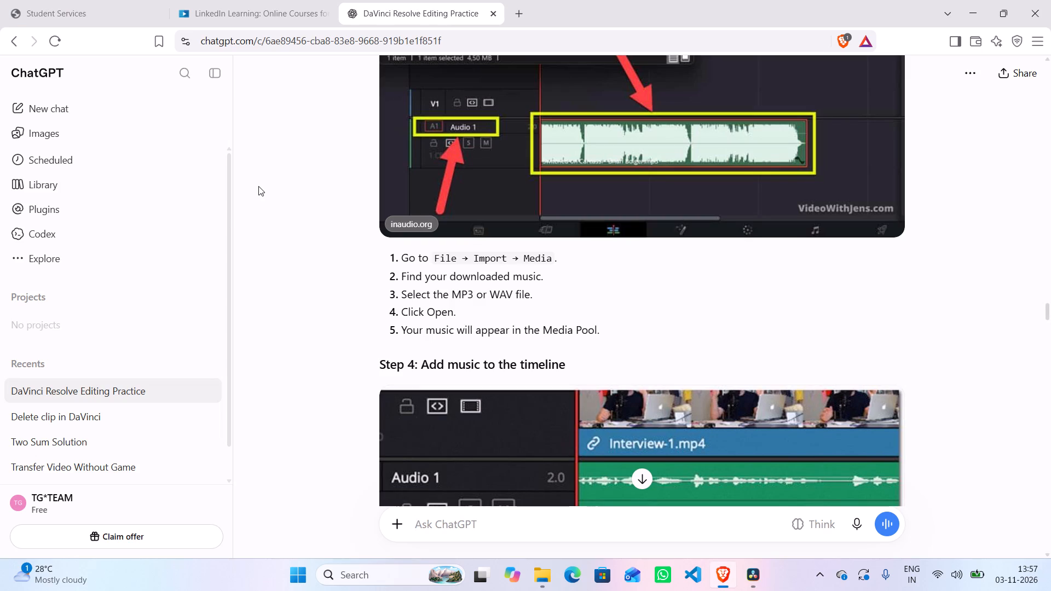
scroll(369, 210, "down", 2)
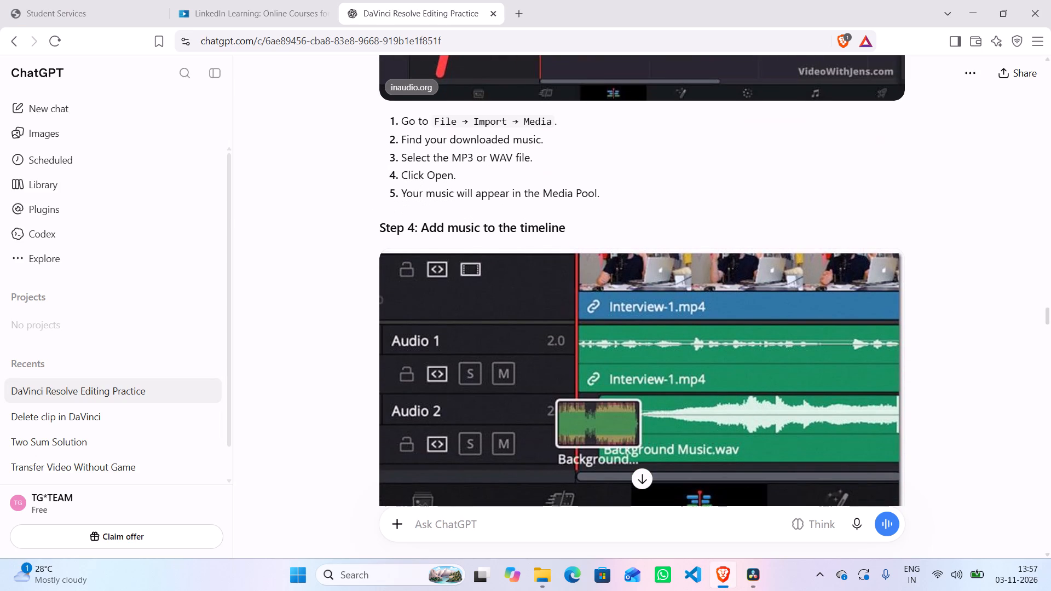
scroll(512, 242, "down", 3)
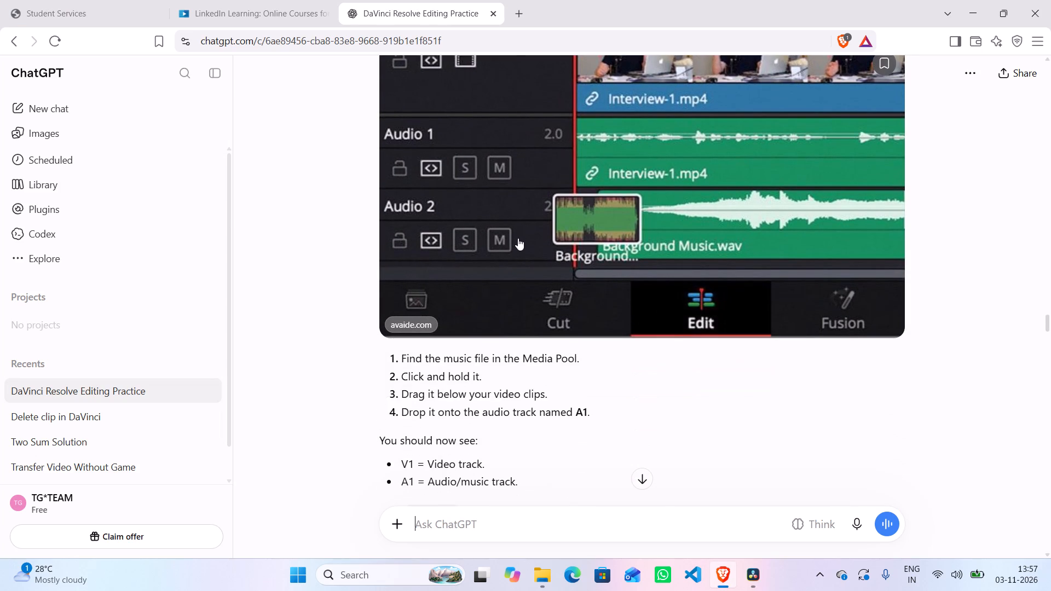
scroll(518, 236, "down", 1)
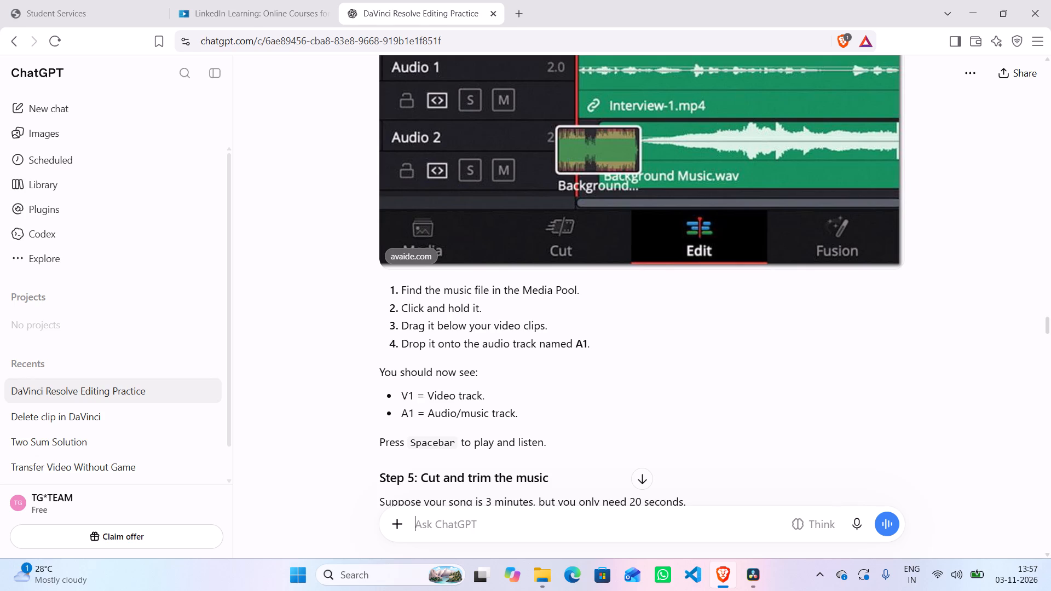
scroll(492, 292, "down", 1)
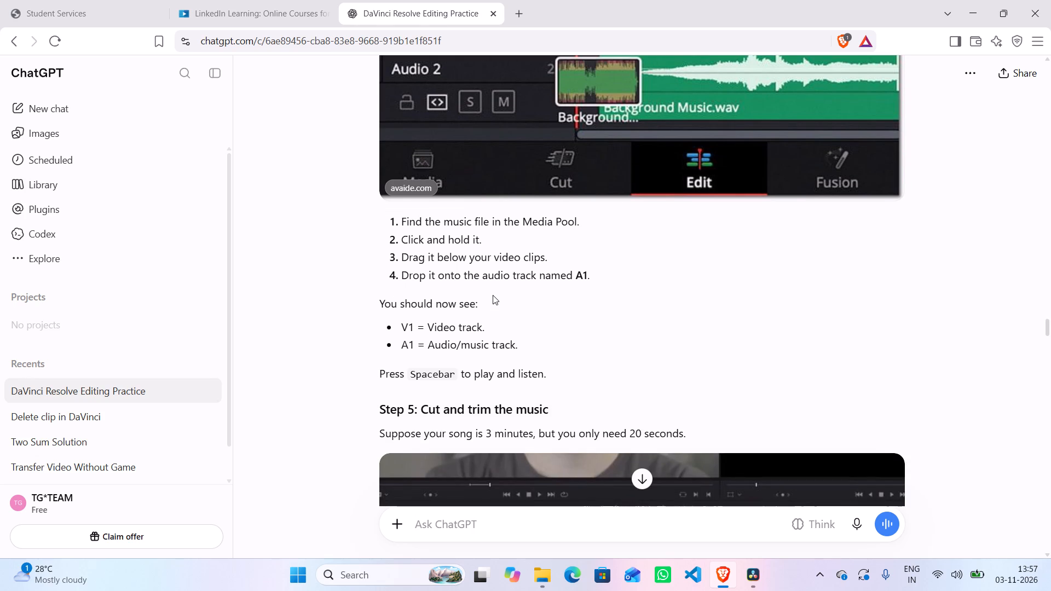
Return to DaVinci Resolve and import the song Dhurandhar - Title Track - NaaSongs into the Media Pool.
key("alt+Tab")
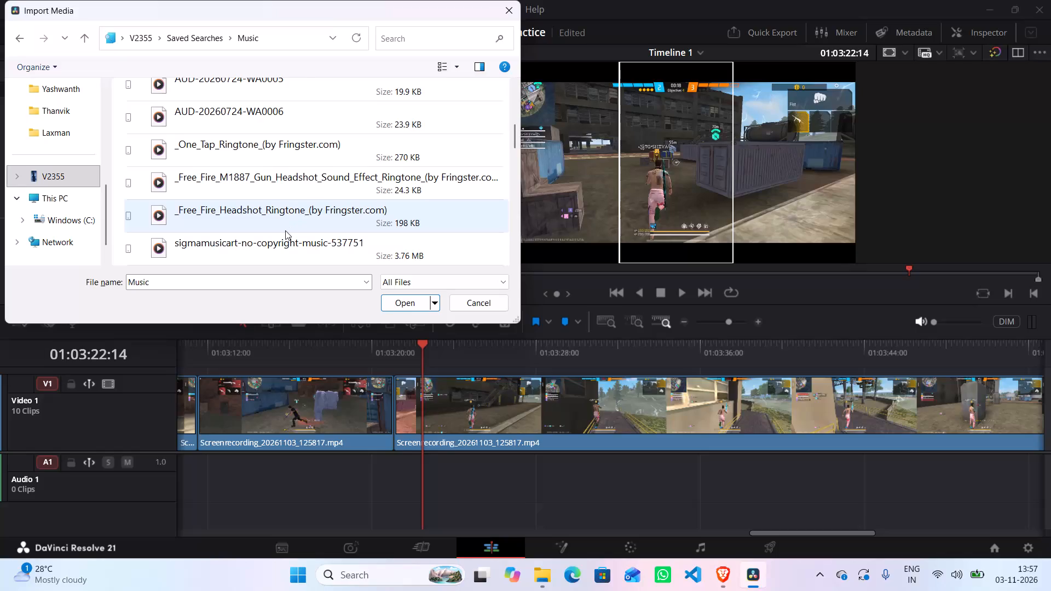
scroll(287, 228, "down", 1)
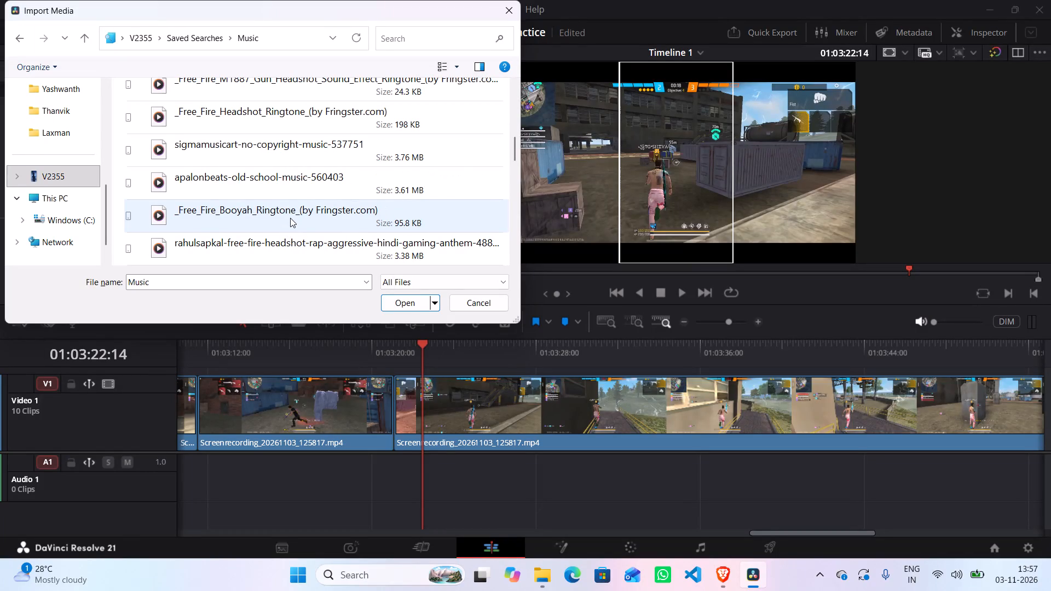
scroll(290, 218, "down", 2)
left_click(291, 216)
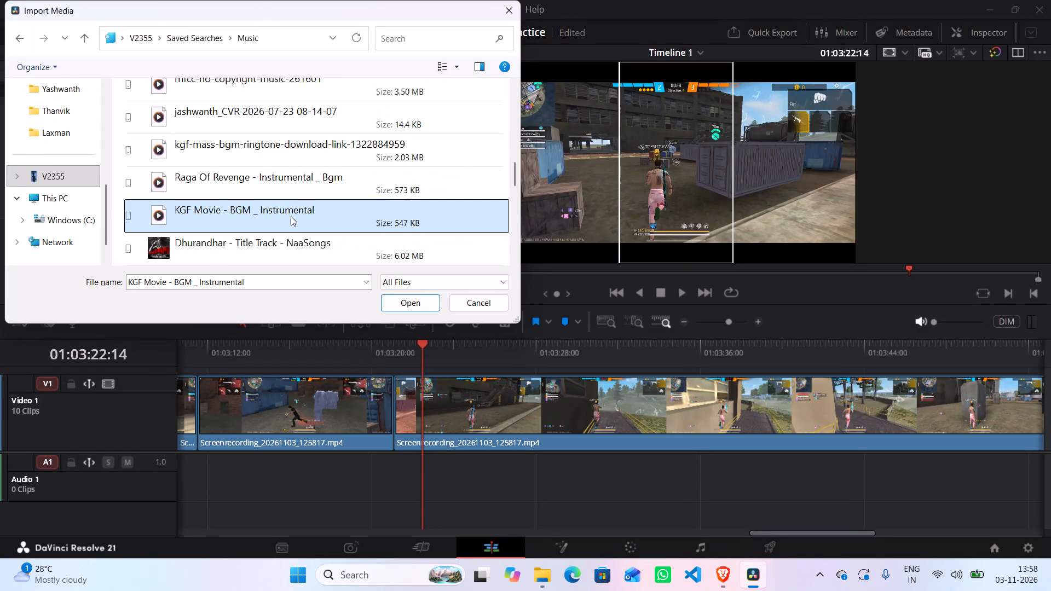
left_click(296, 252)
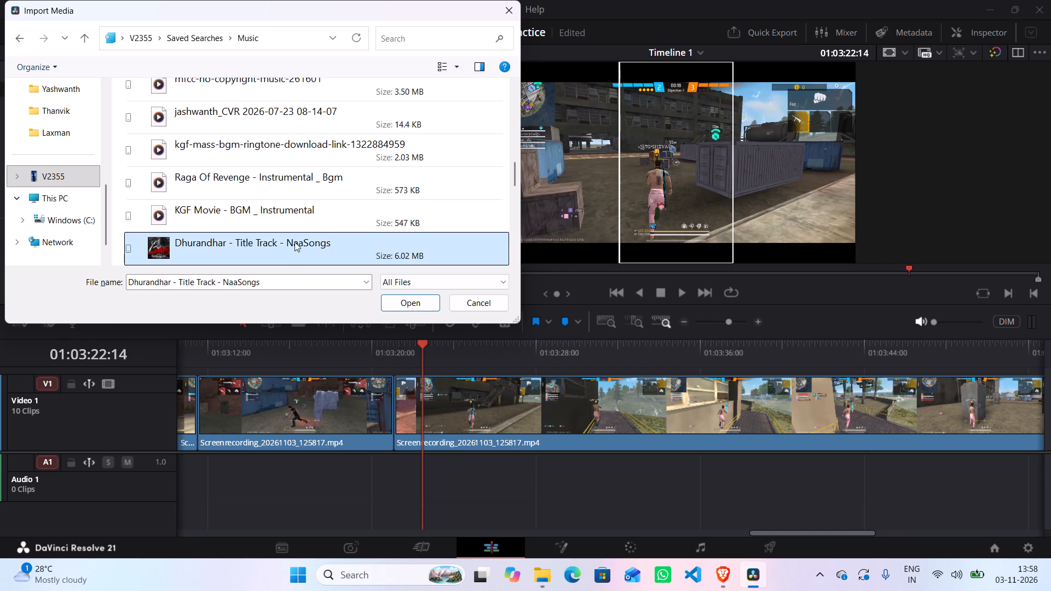
left_click(419, 302)
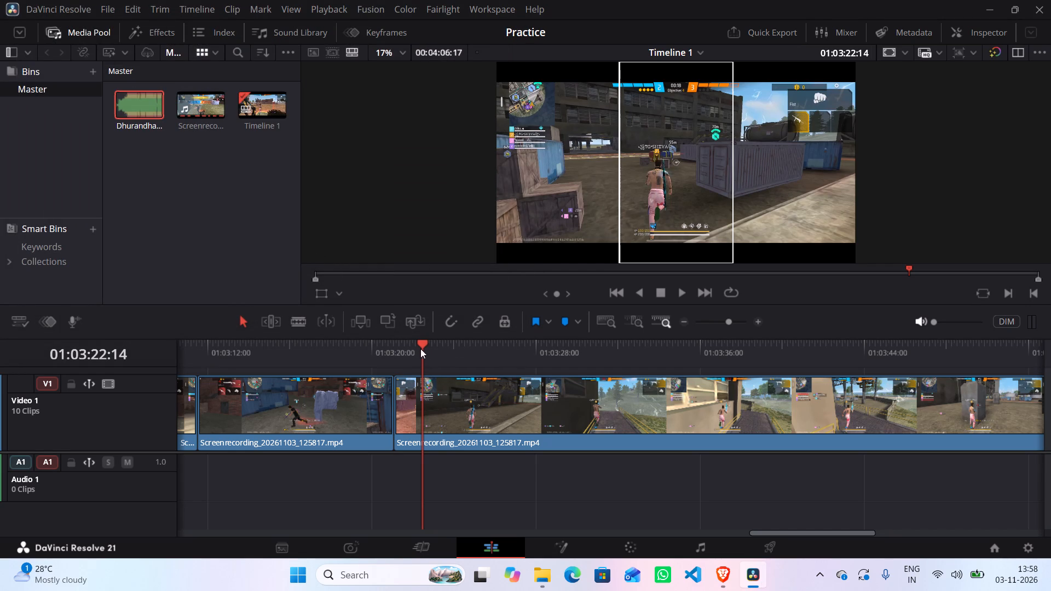
Move the playhead to 01:00:00:00 and place the Dhurandhar title track on audio track A1, starting at the beginning of the timeline.
left_click_drag(421, 344, 131, 358)
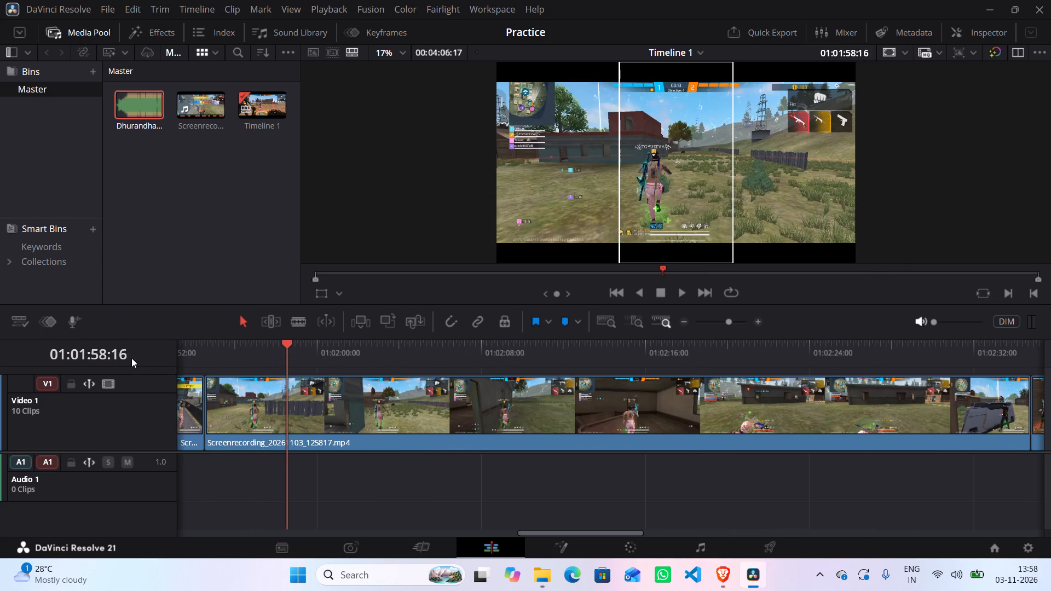
left_click_drag(131, 358, 130, 377)
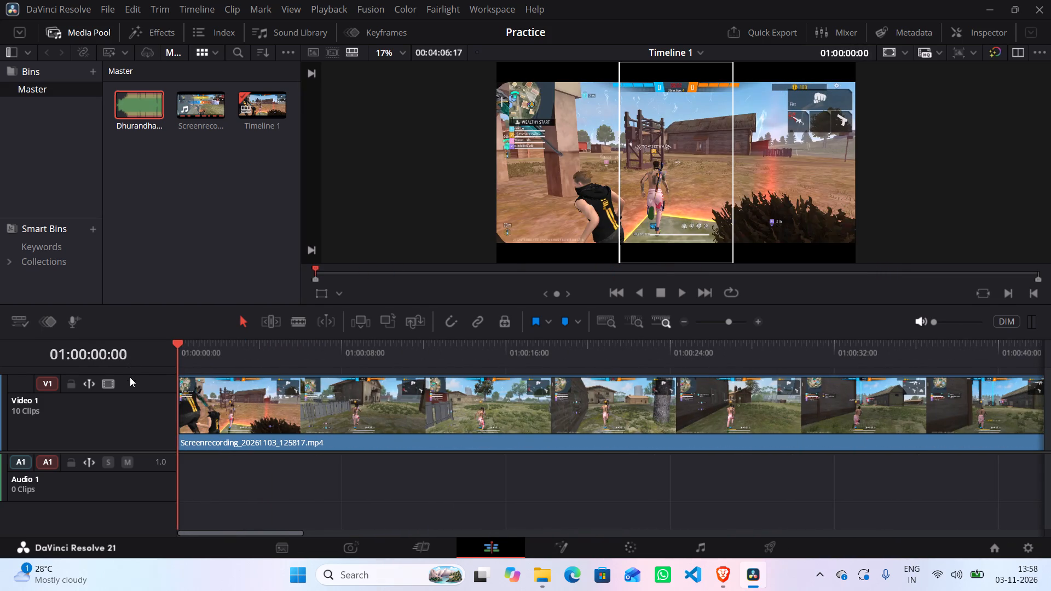
left_click_drag(130, 377, 131, 395)
key("alt+Tab")
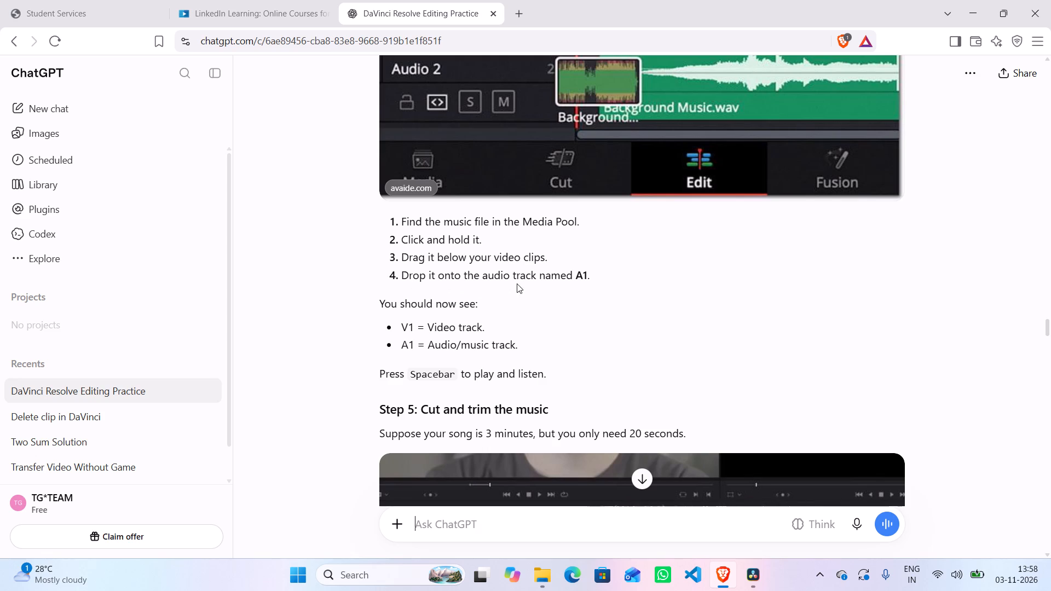
key("alt+Tab")
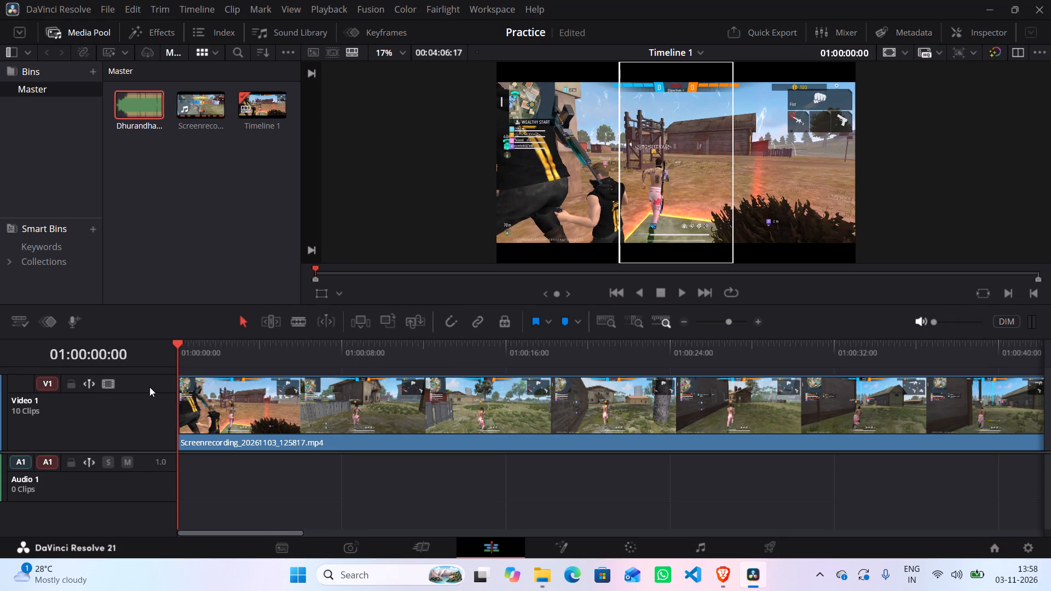
left_click_drag(132, 106, 102, 391)
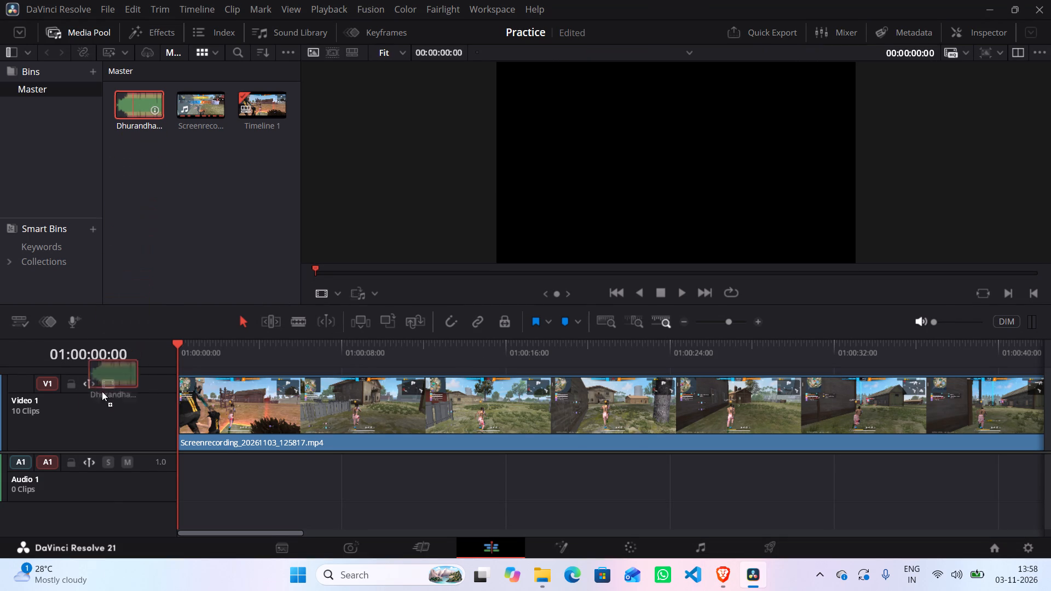
left_click_drag(102, 391, 82, 494)
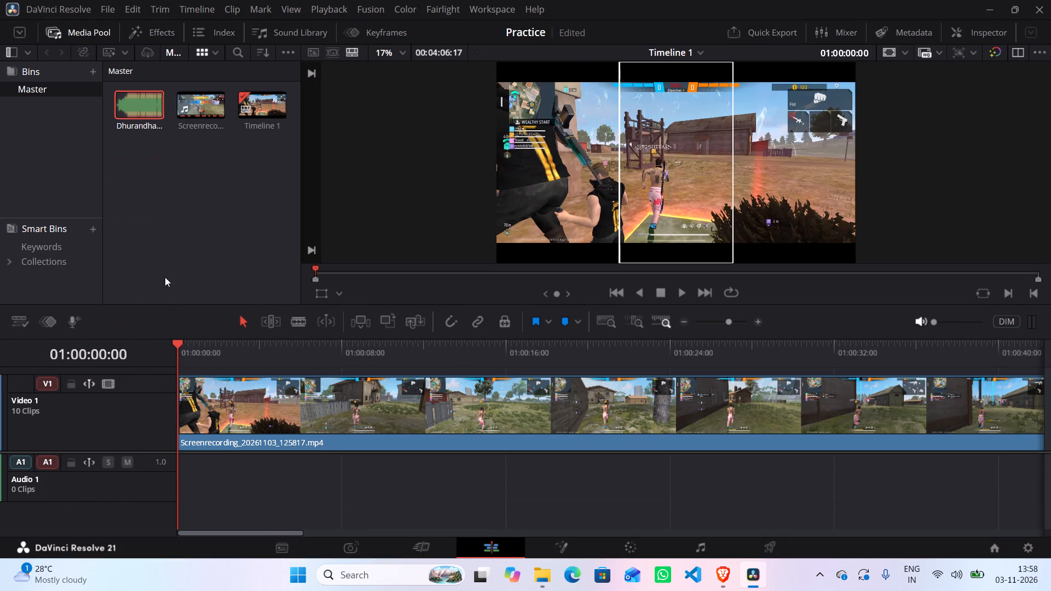
left_click_drag(147, 99, 225, 474)
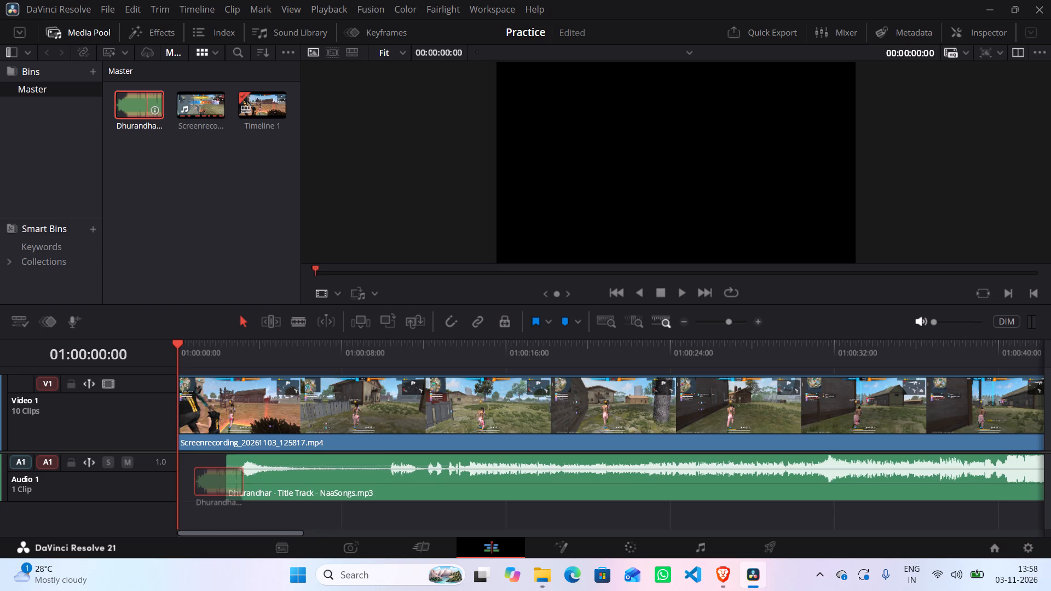
left_click_drag(225, 474, 177, 485)
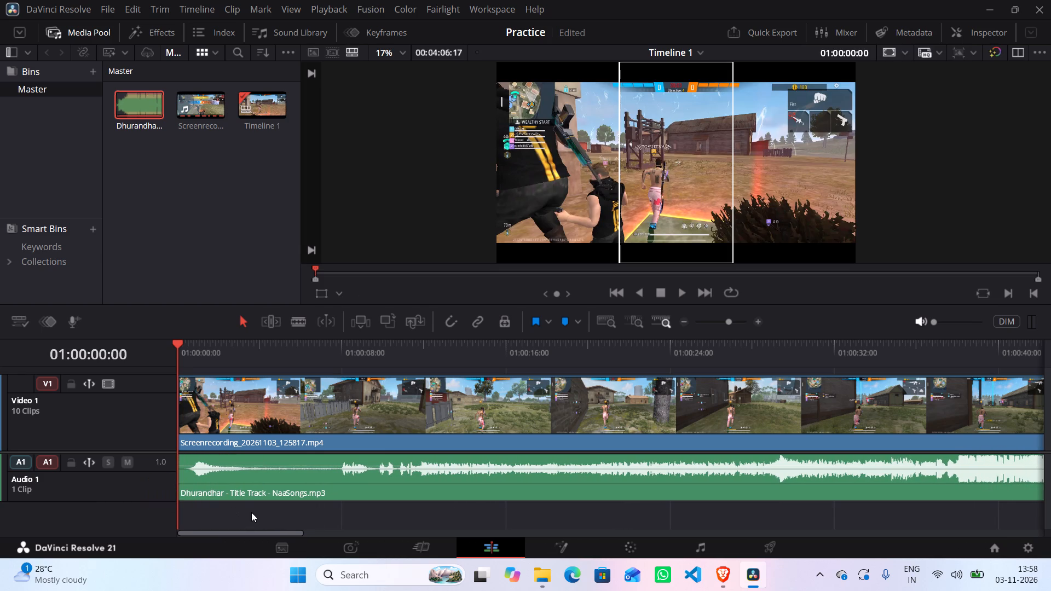
Check ChatGPT's Step 4 listening instruction, preview the opening of Timeline 1 in DaVinci Resolve, and return the playhead to the start.
key("alt+Tab")
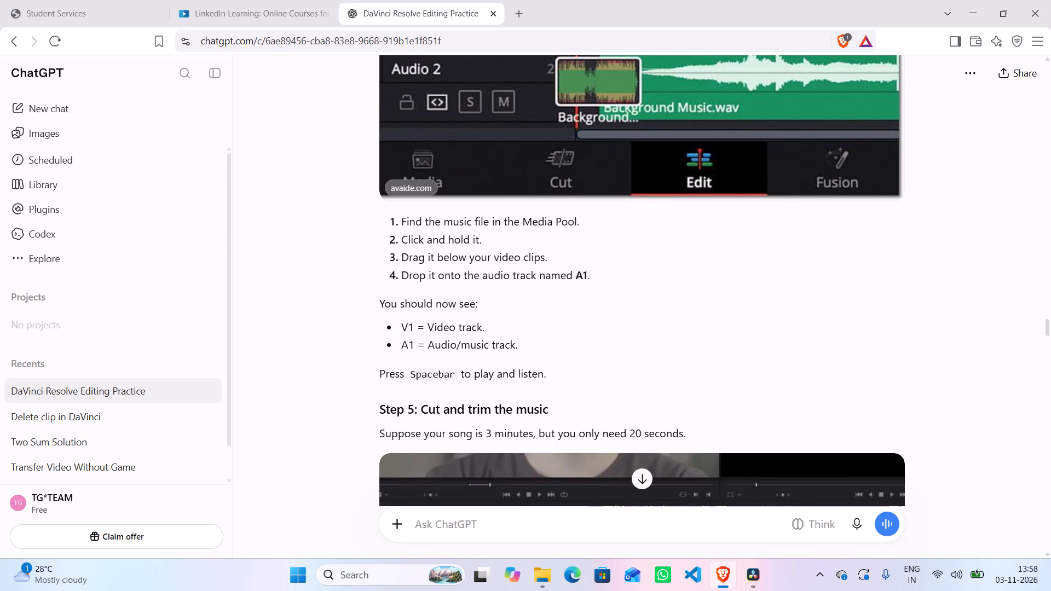
scroll(501, 378, "down", 1)
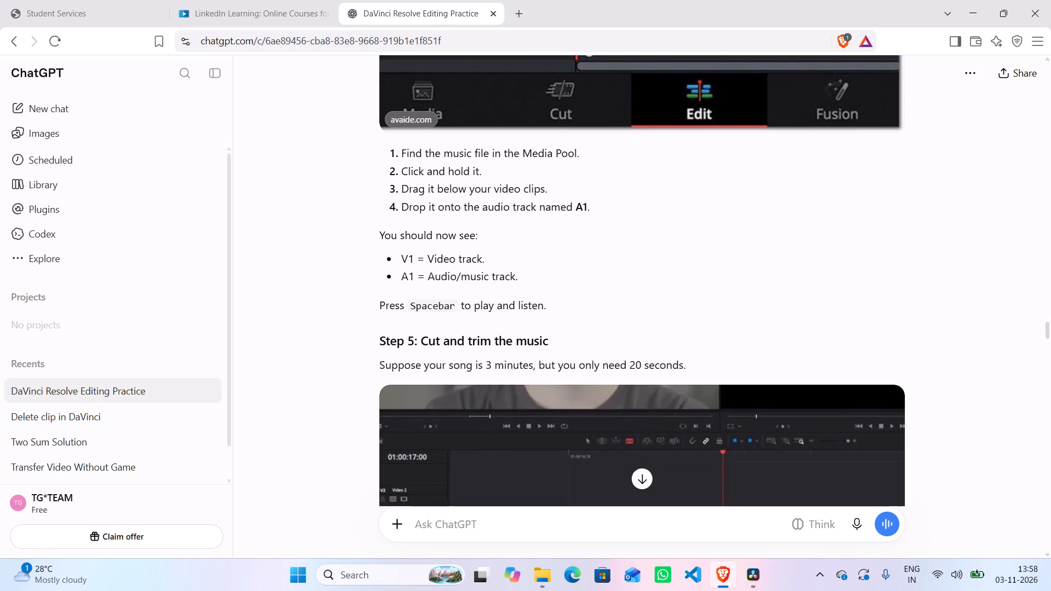
key("alt+Tab")
key("space")
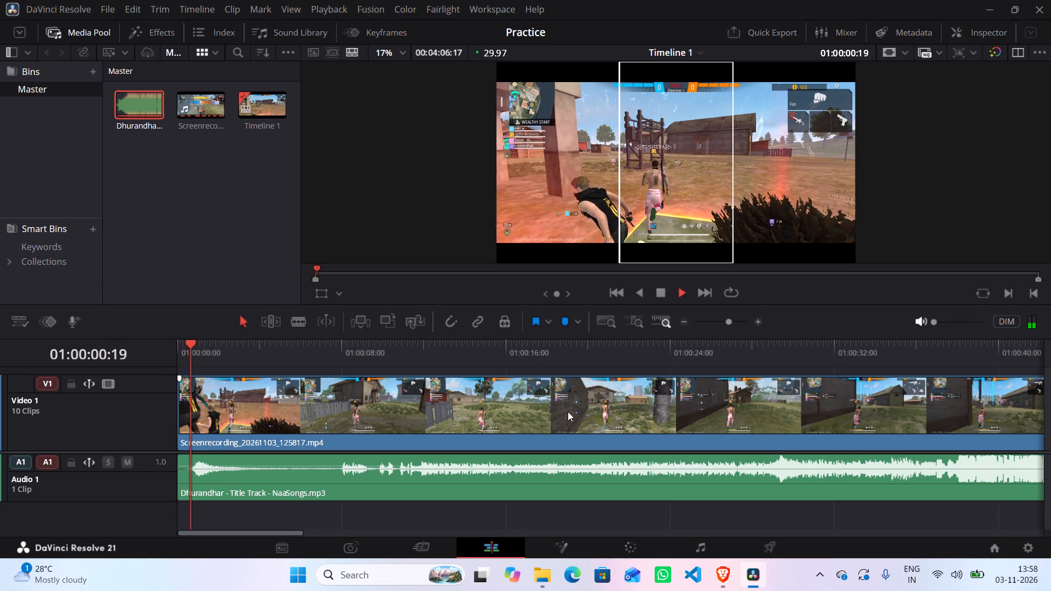
key("space")
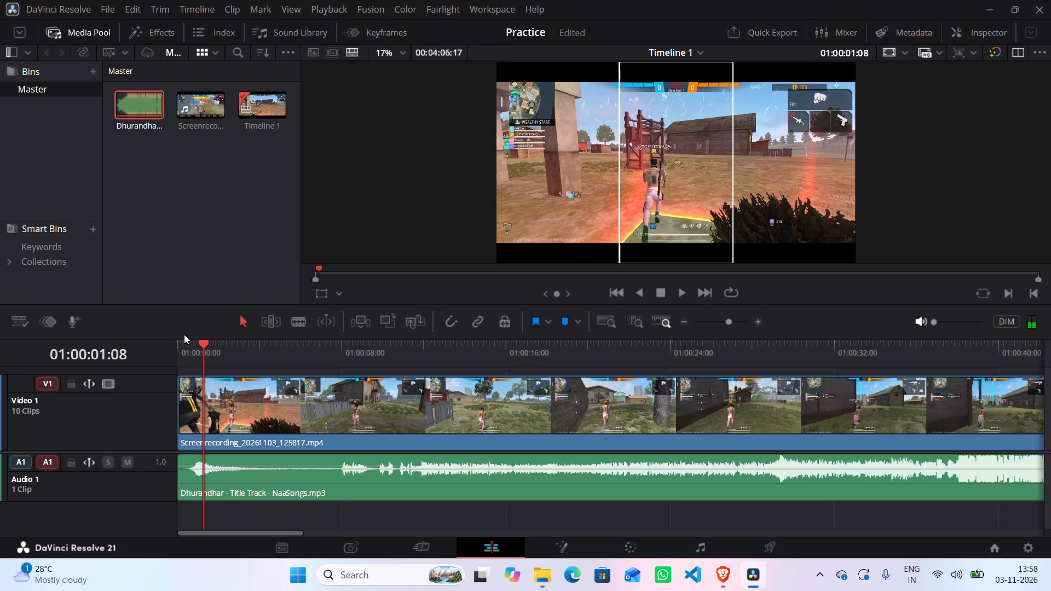
left_click_drag(201, 343, 157, 348)
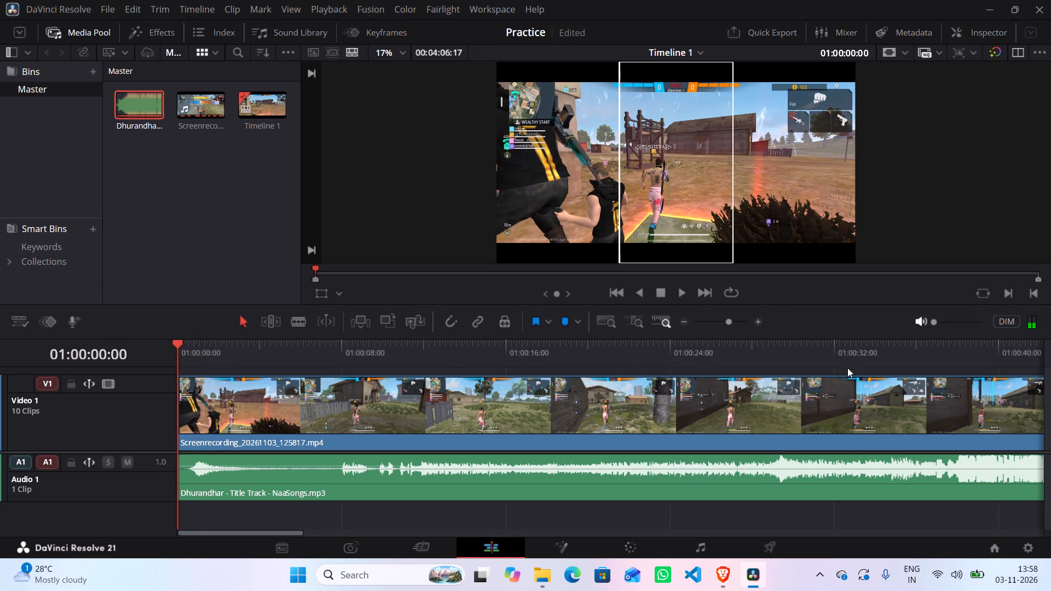
Raise the timeline's monitoring volume to -12 dB.
left_click_drag(937, 322, 965, 323)
Raise the timeline's monitoring volume to maximum and preview the opening seconds of Timeline 1.
left_click_drag(965, 323, 1013, 323)
key("space")
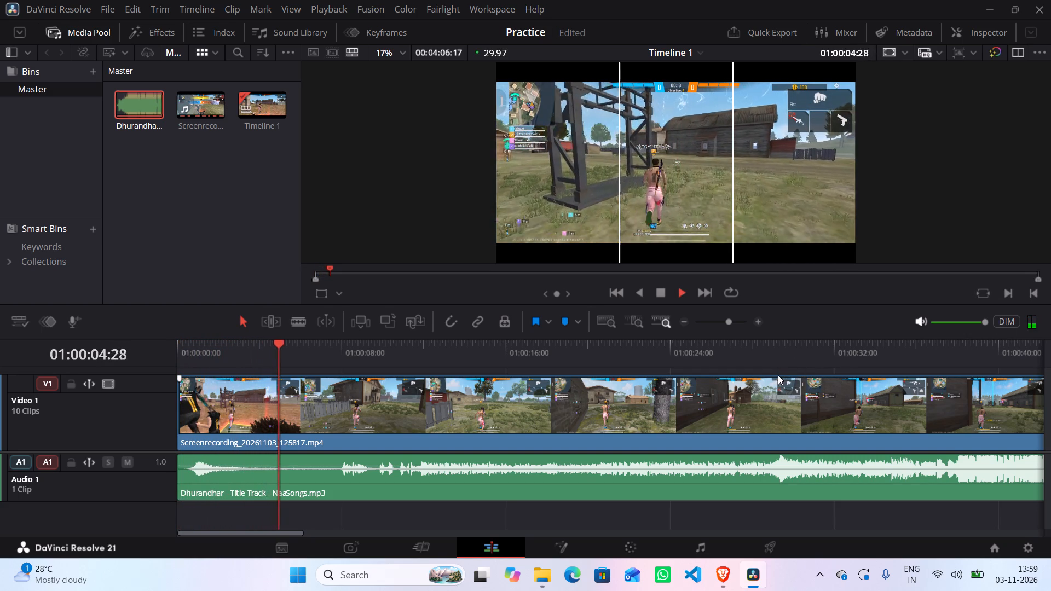
key("space")
key("alt+Tab")
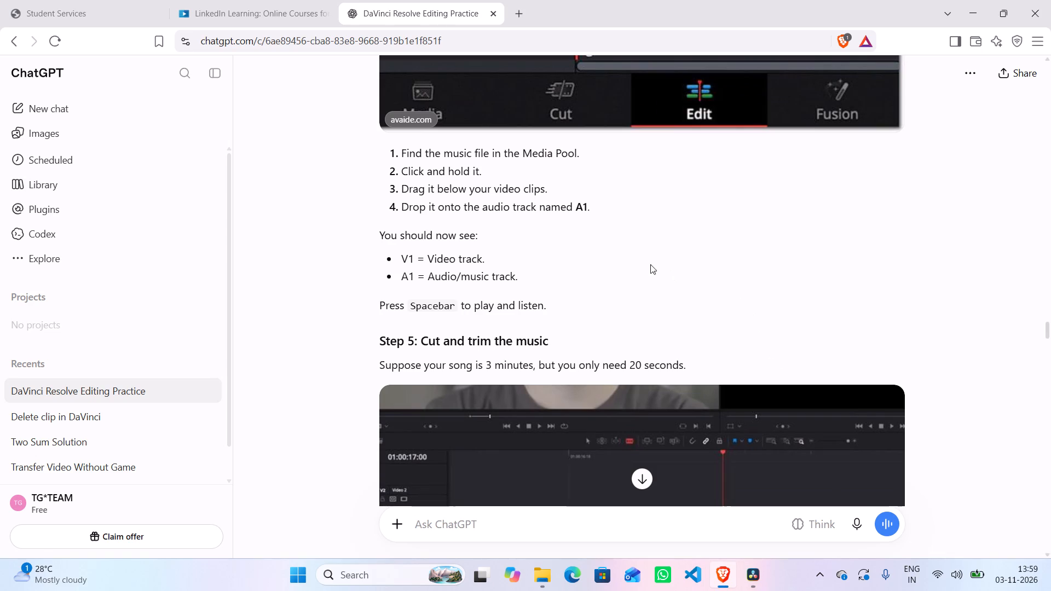
scroll(651, 237, "down", 1)
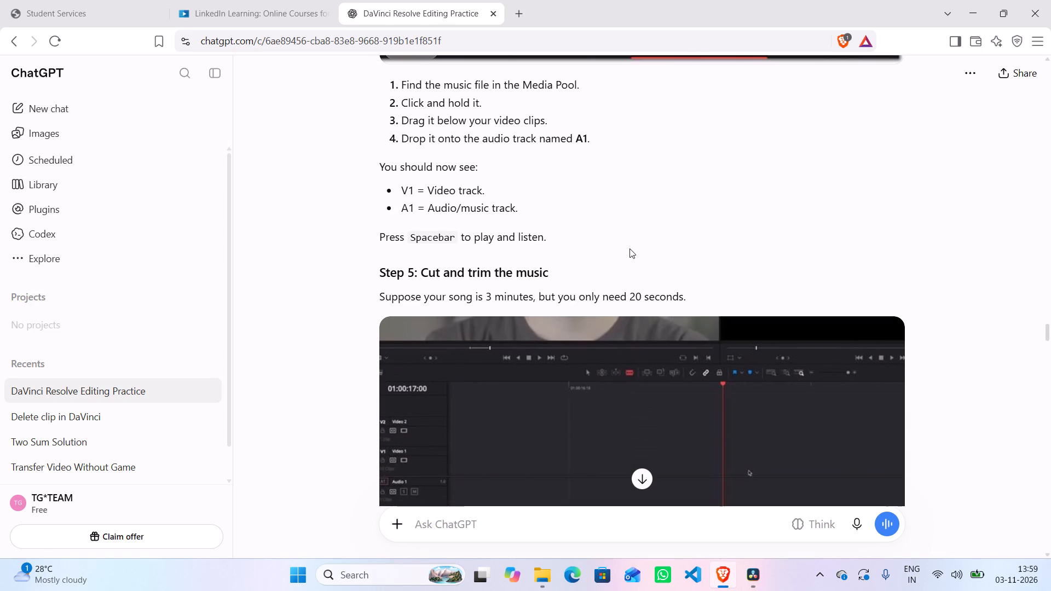
scroll(620, 251, "down", 2)
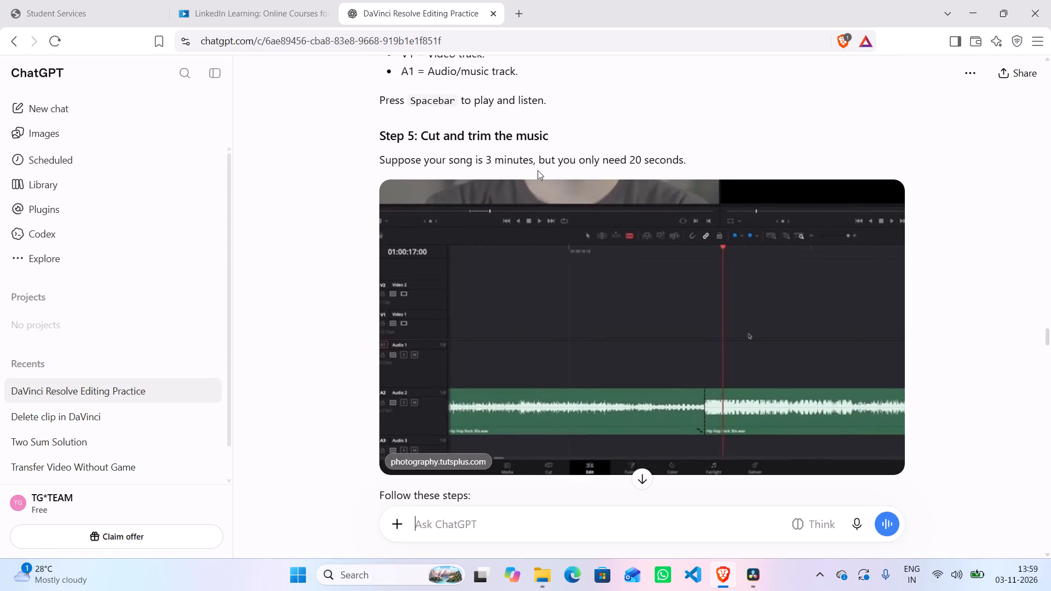
scroll(639, 166, "down", 2)
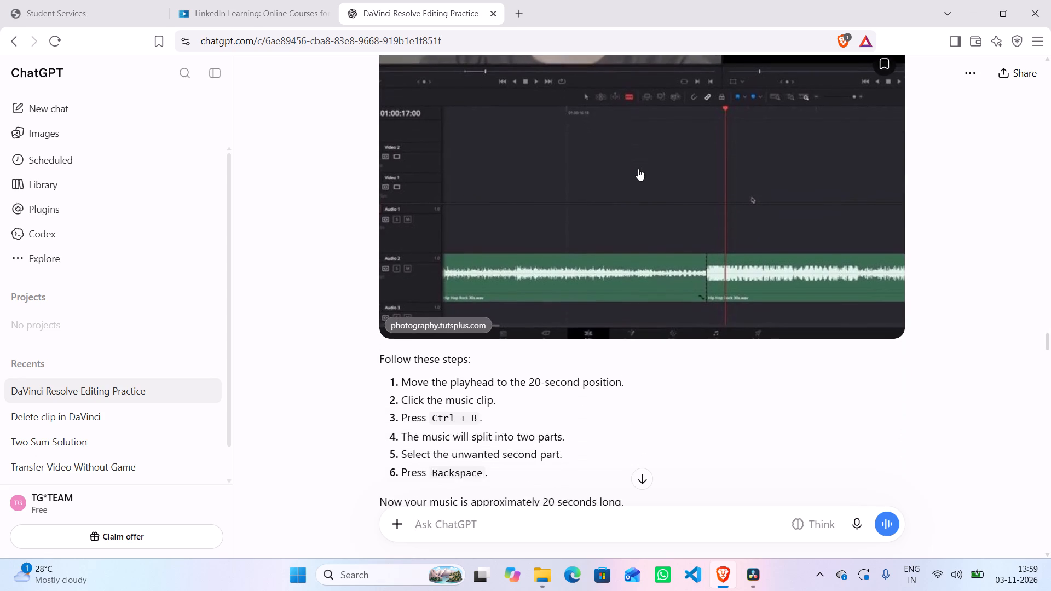
scroll(638, 169, "down", 2)
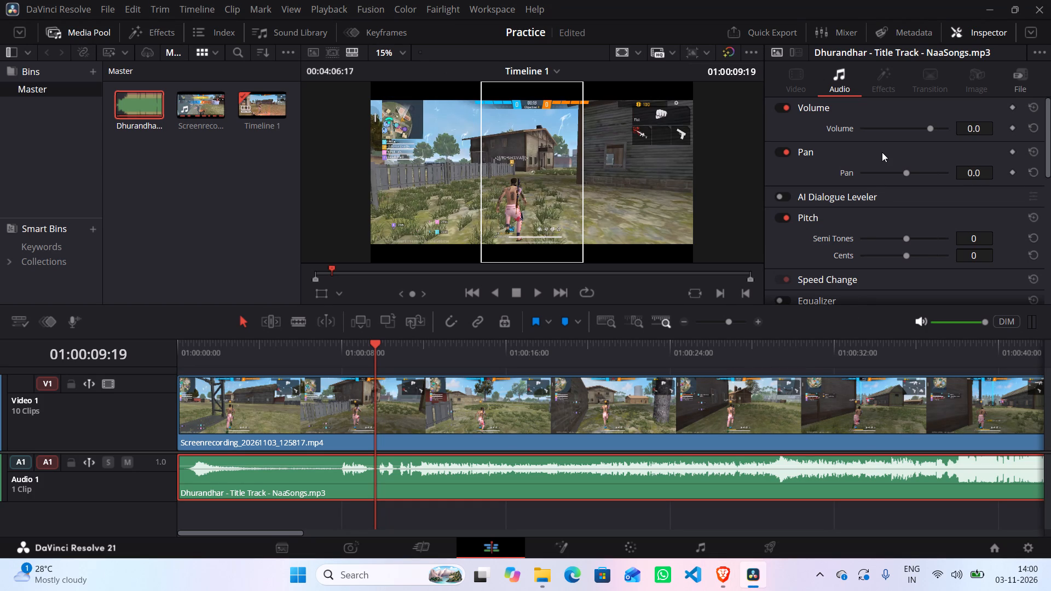
scroll(881, 153, "down", 6)
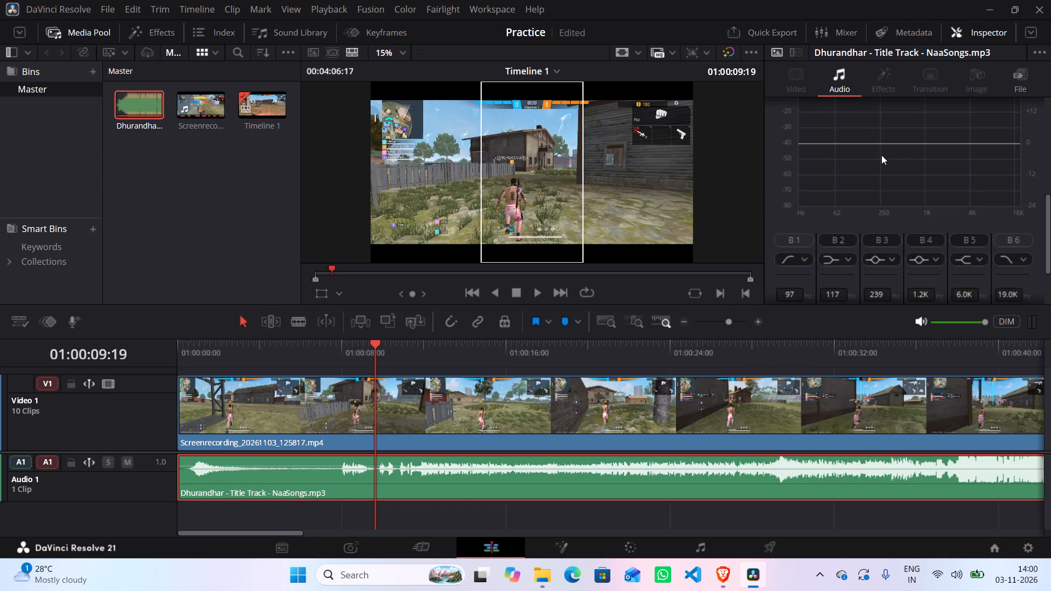
scroll(881, 155, "down", 5)
scroll(881, 155, "up", 13)
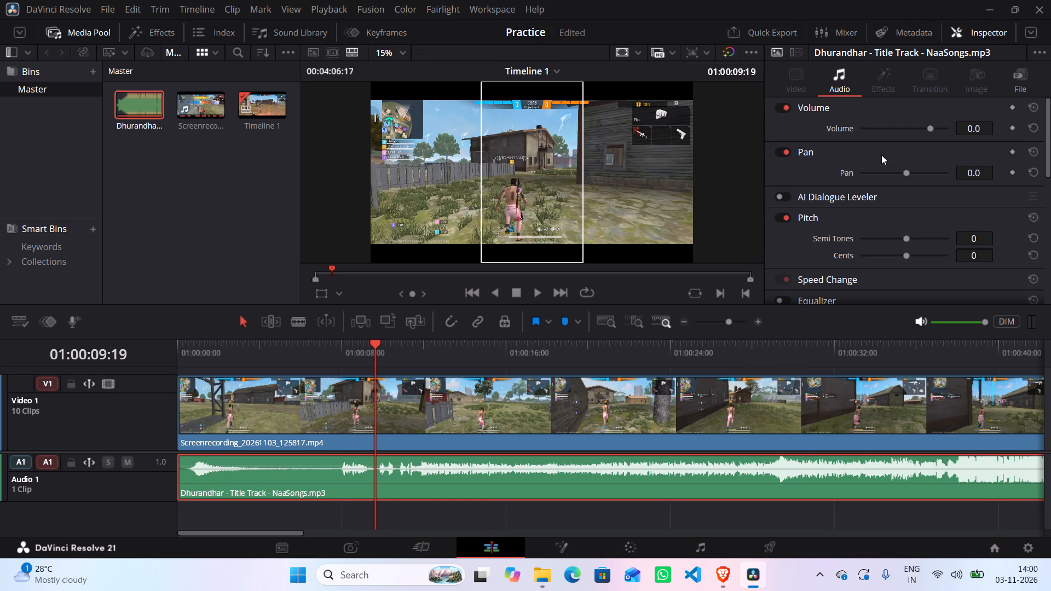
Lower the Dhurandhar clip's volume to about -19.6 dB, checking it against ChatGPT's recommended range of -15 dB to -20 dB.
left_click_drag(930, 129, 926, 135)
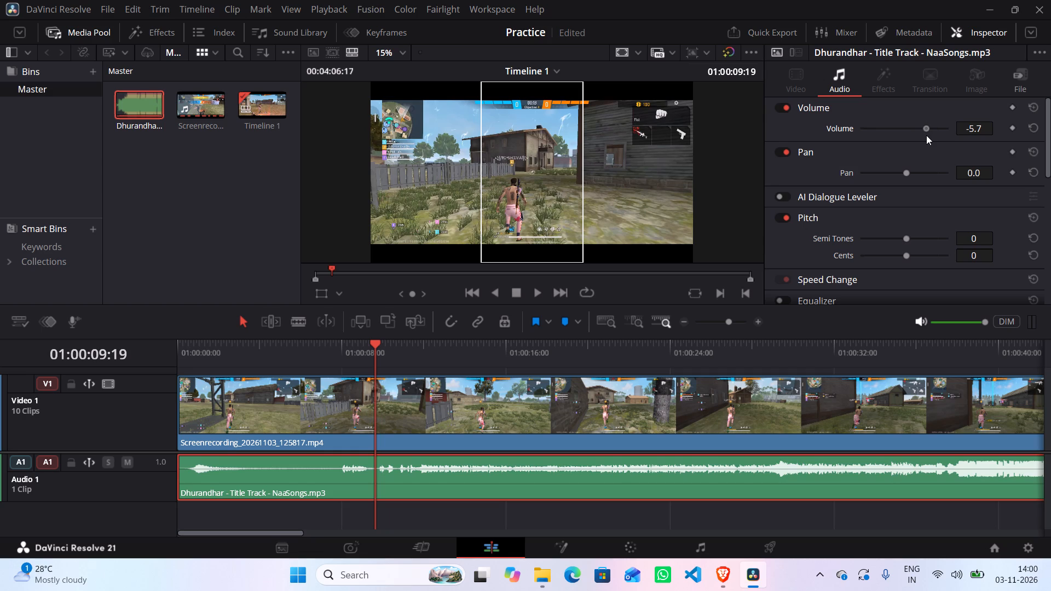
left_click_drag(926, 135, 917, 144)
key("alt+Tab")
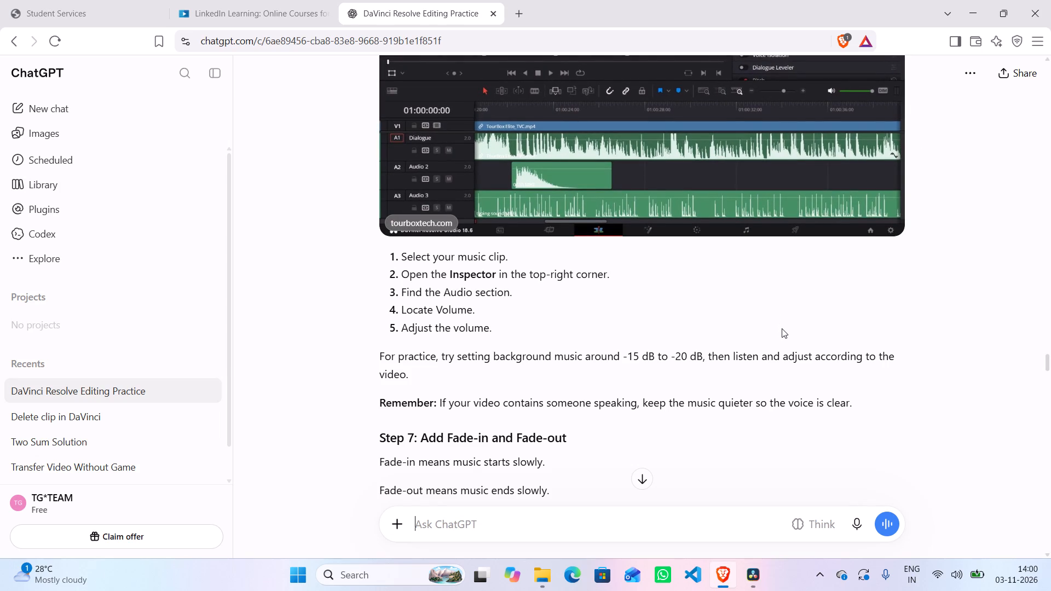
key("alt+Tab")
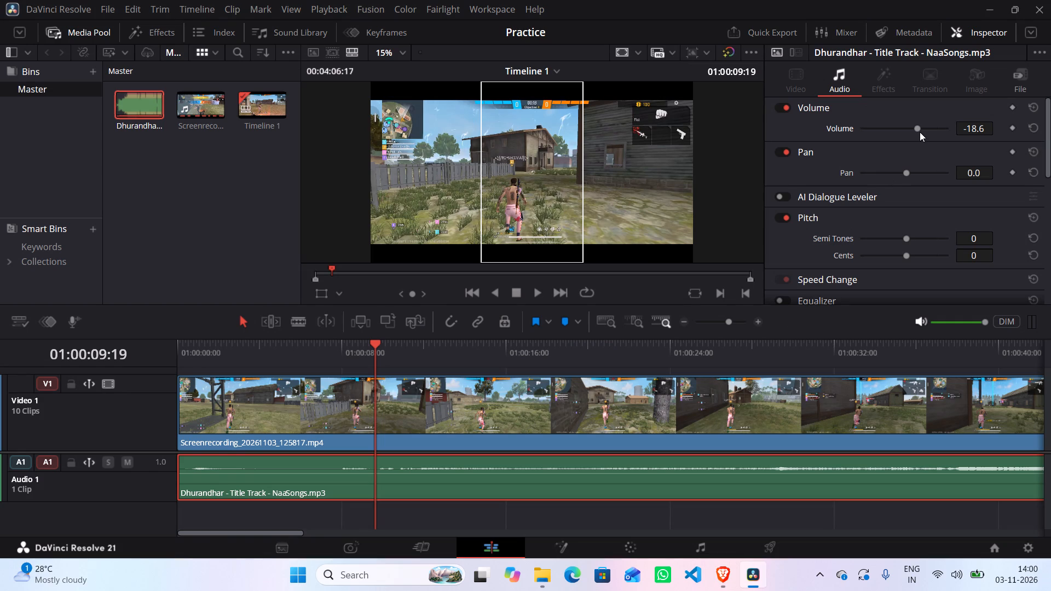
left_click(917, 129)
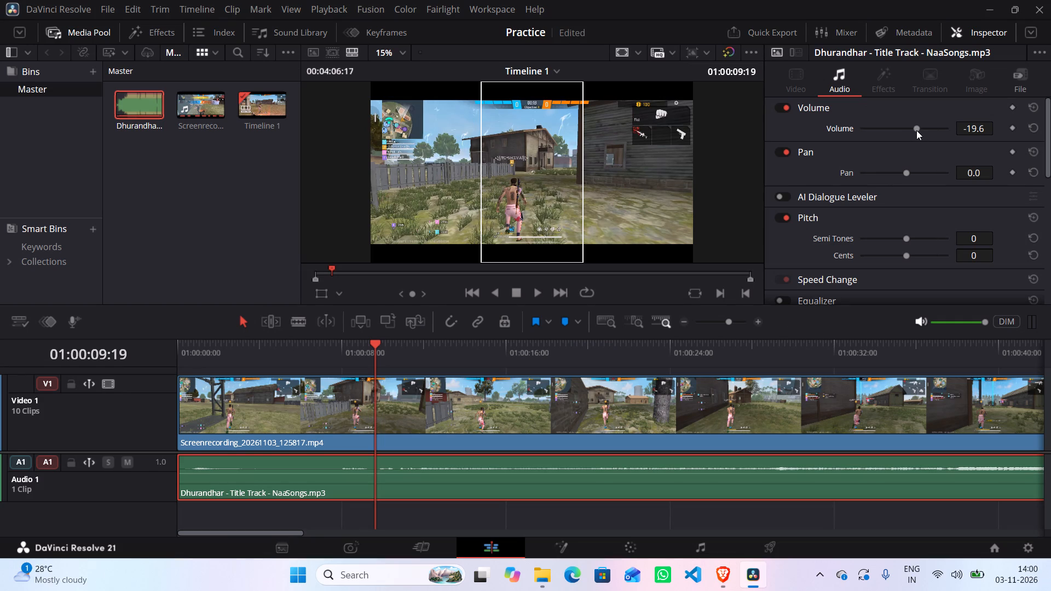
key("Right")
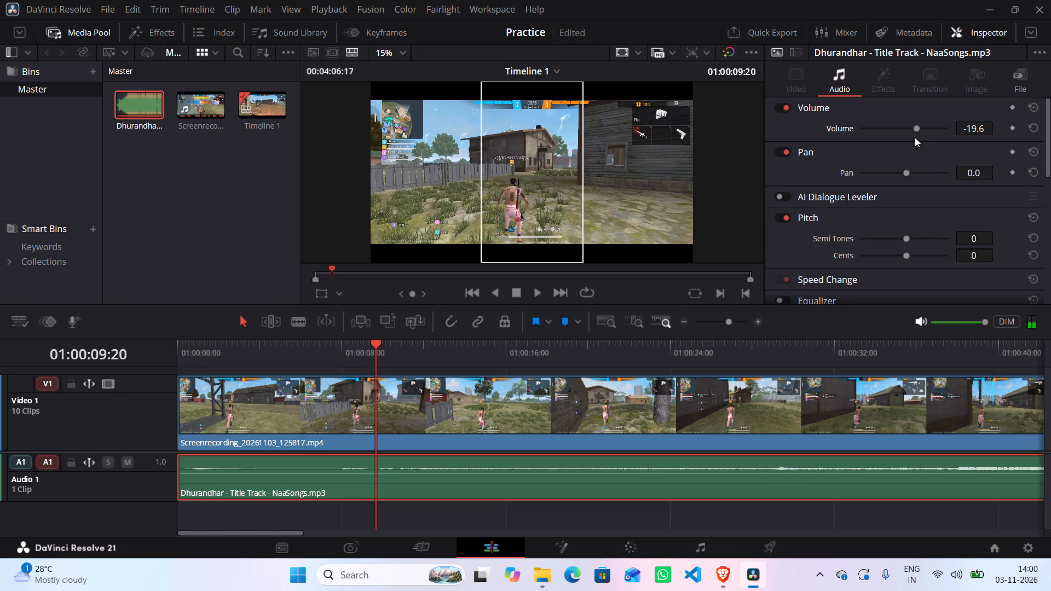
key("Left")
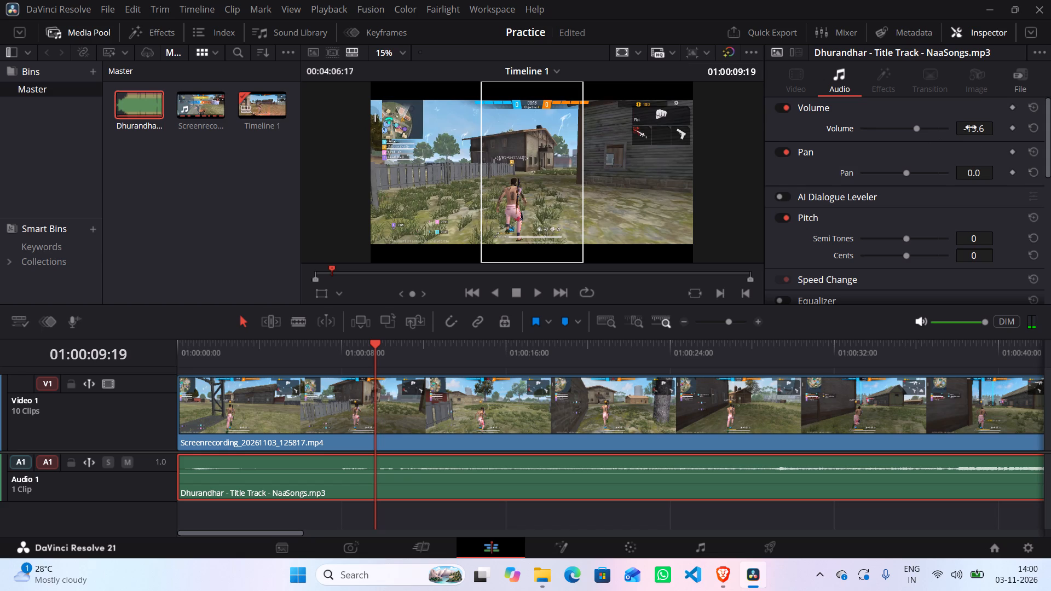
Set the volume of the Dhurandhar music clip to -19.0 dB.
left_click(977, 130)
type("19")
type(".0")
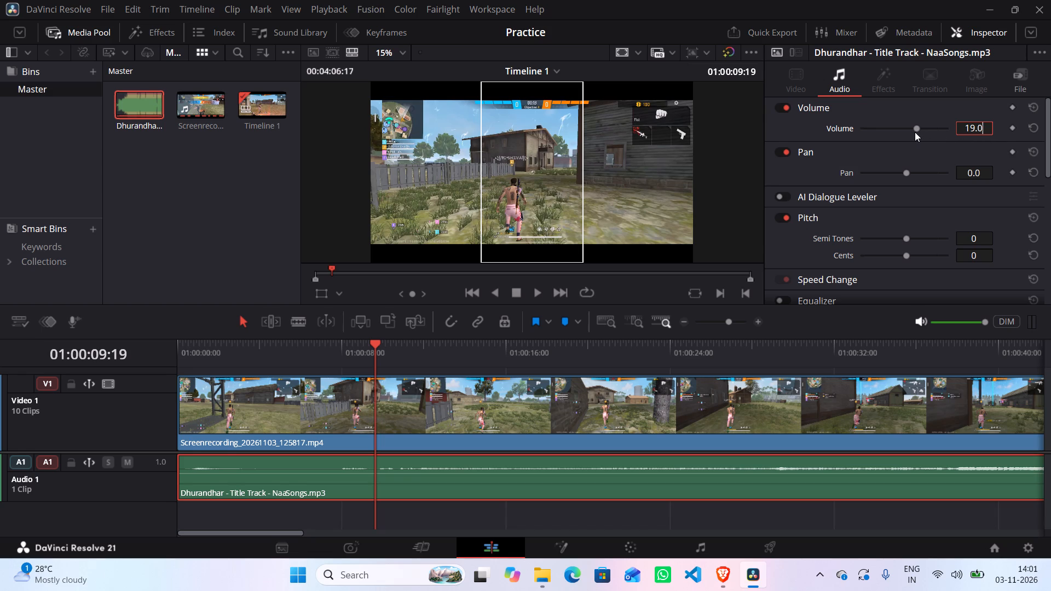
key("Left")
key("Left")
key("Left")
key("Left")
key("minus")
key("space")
Switch to ChatGPT and read Step 7 on adding a fade-in and fade-out to the music.
key("alt+Tab")
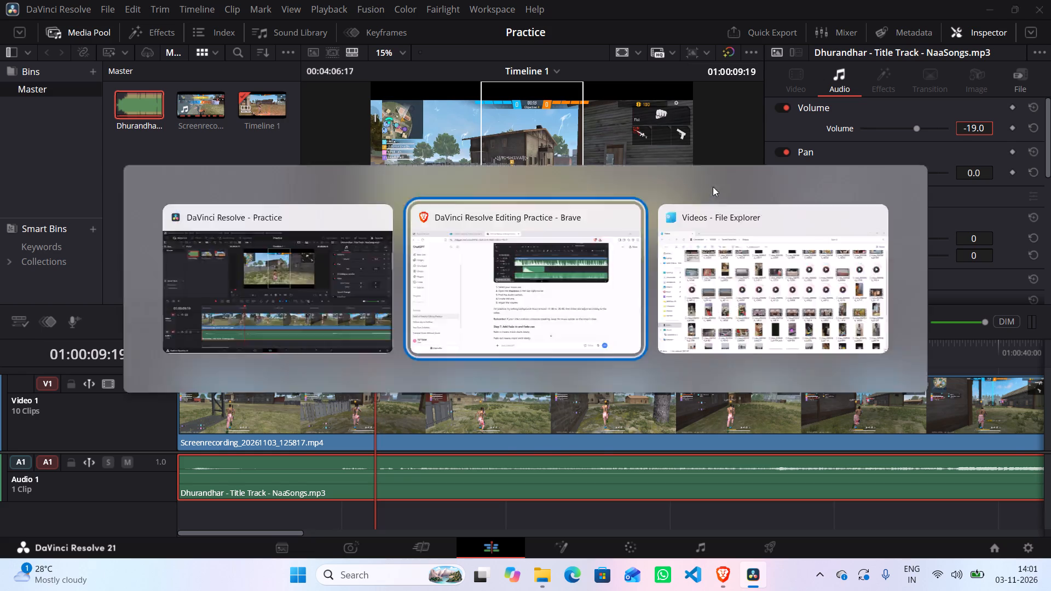
scroll(477, 366, "down", 1)
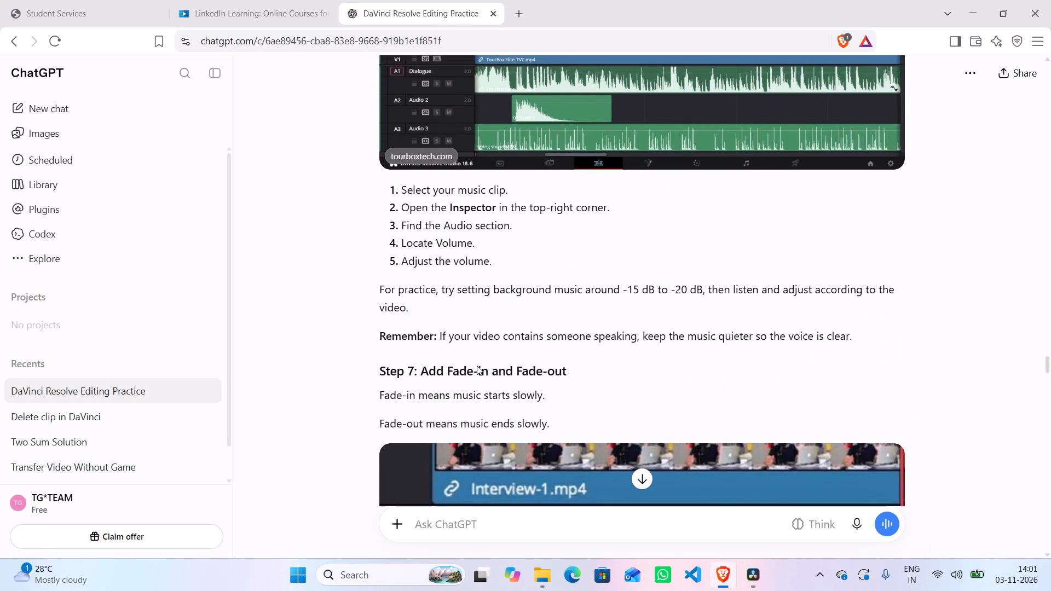
scroll(477, 366, "down", 3)
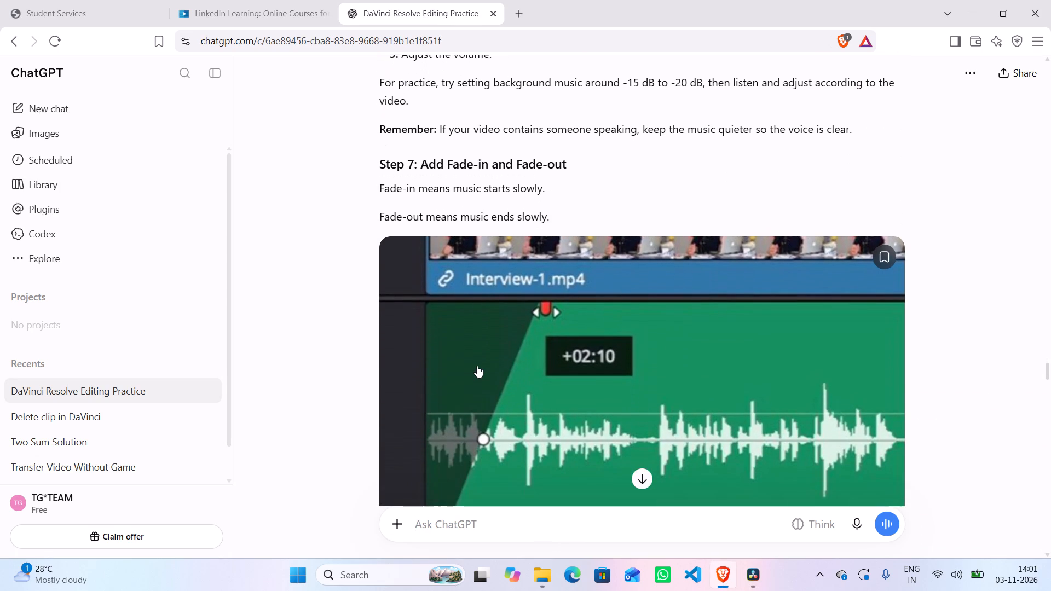
Return to DaVinci Resolve, close the Inspector and play the timeline onward from 01:00:09:19 to listen to the music level.
key("alt+Tab")
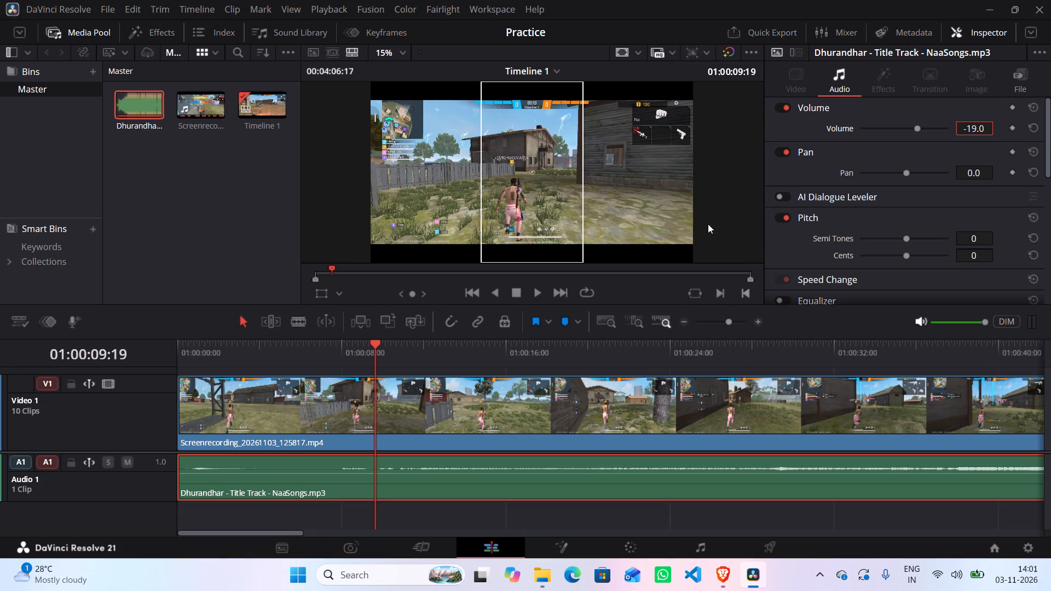
left_click(720, 207)
left_click(720, 207)
left_click(966, 34)
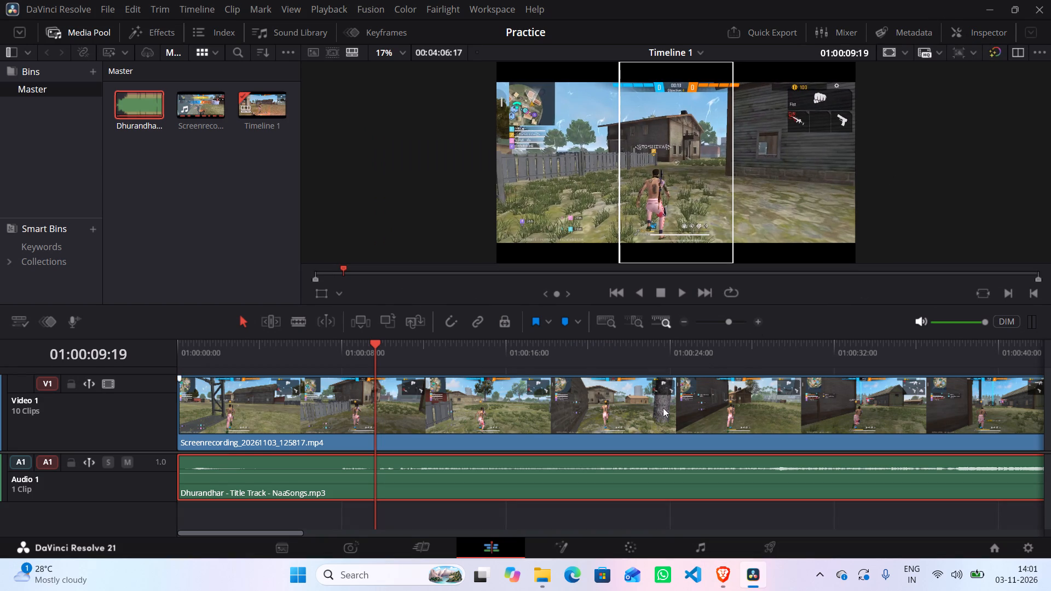
key("space")
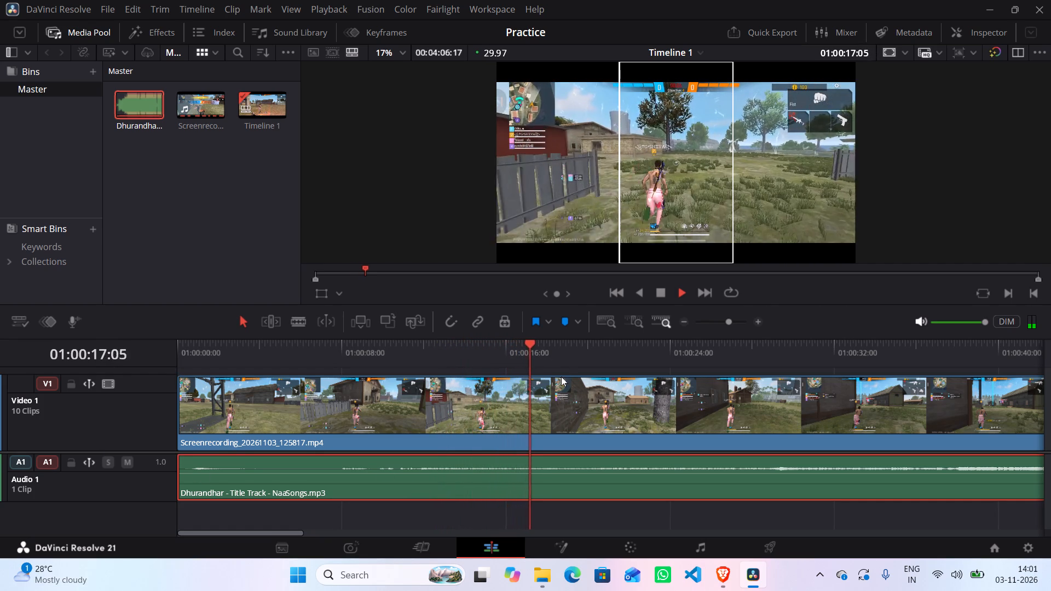
key("space")
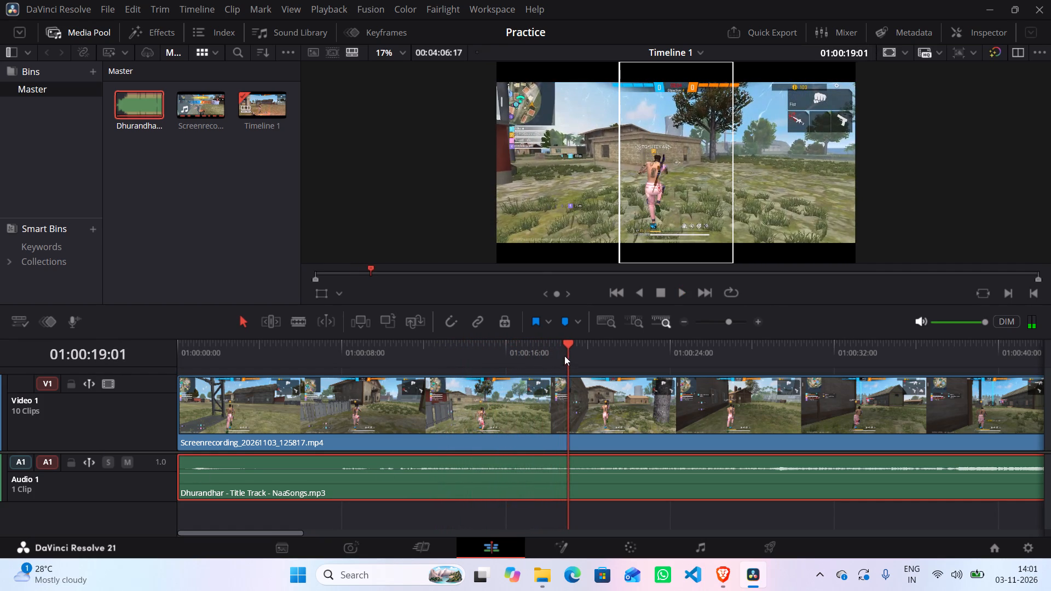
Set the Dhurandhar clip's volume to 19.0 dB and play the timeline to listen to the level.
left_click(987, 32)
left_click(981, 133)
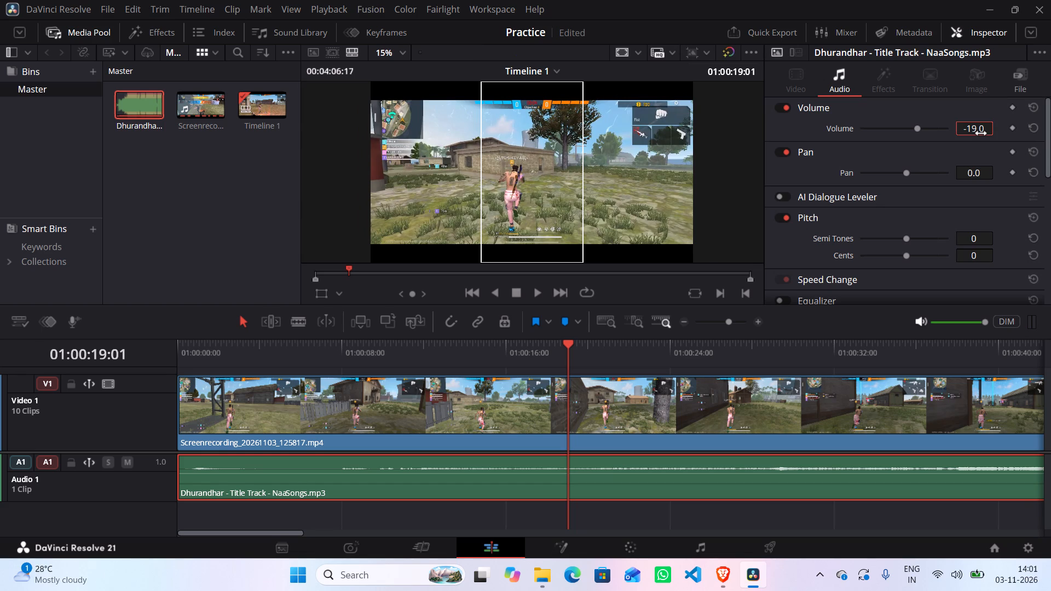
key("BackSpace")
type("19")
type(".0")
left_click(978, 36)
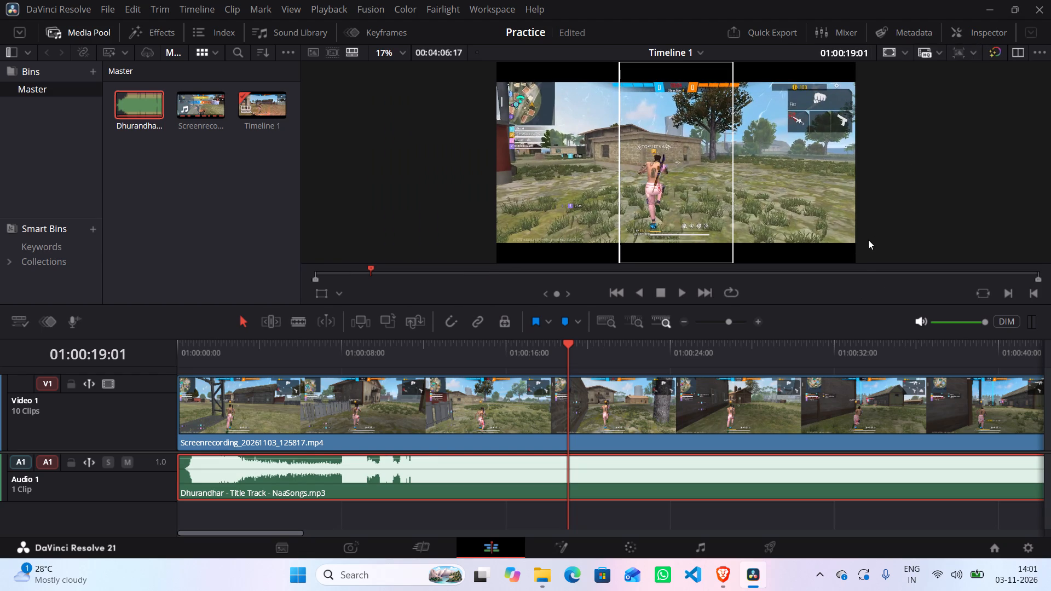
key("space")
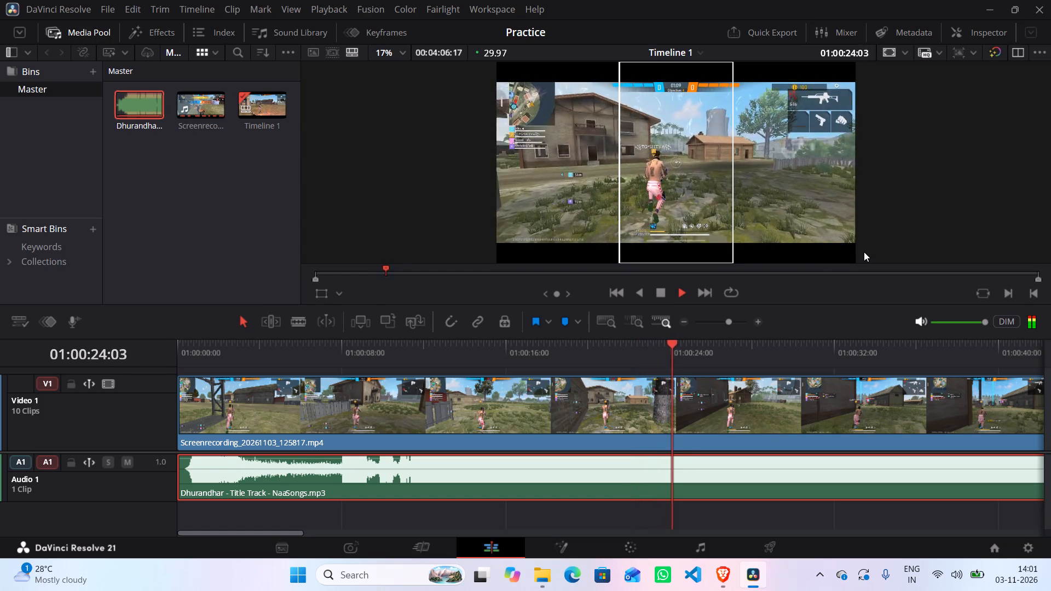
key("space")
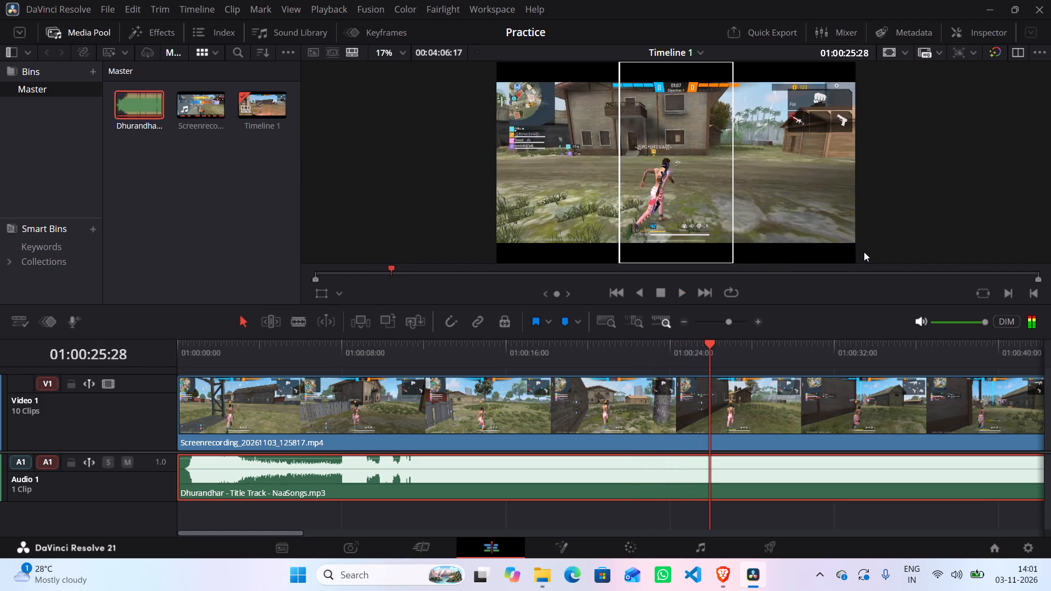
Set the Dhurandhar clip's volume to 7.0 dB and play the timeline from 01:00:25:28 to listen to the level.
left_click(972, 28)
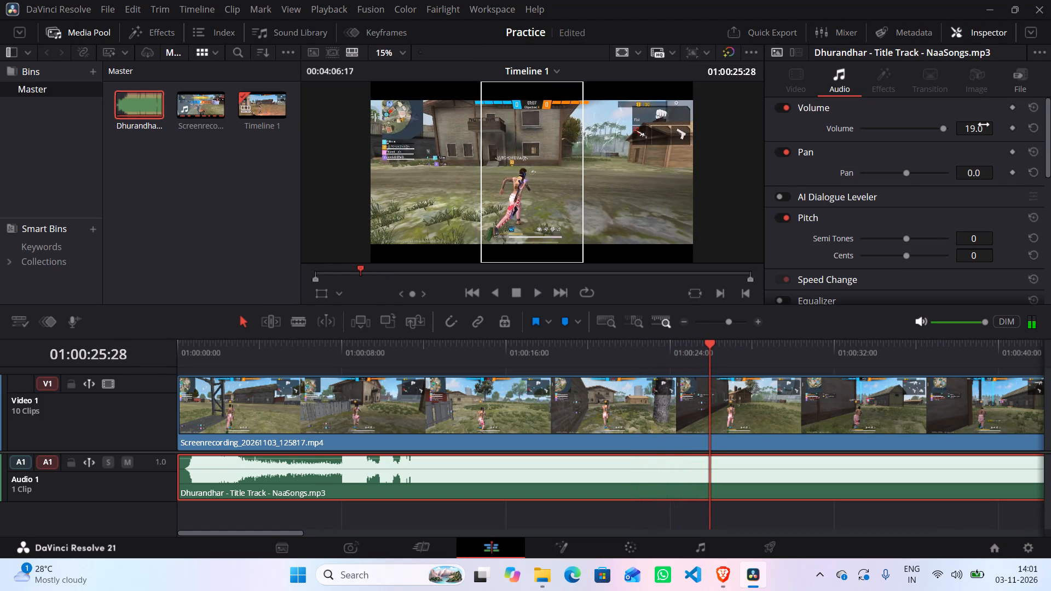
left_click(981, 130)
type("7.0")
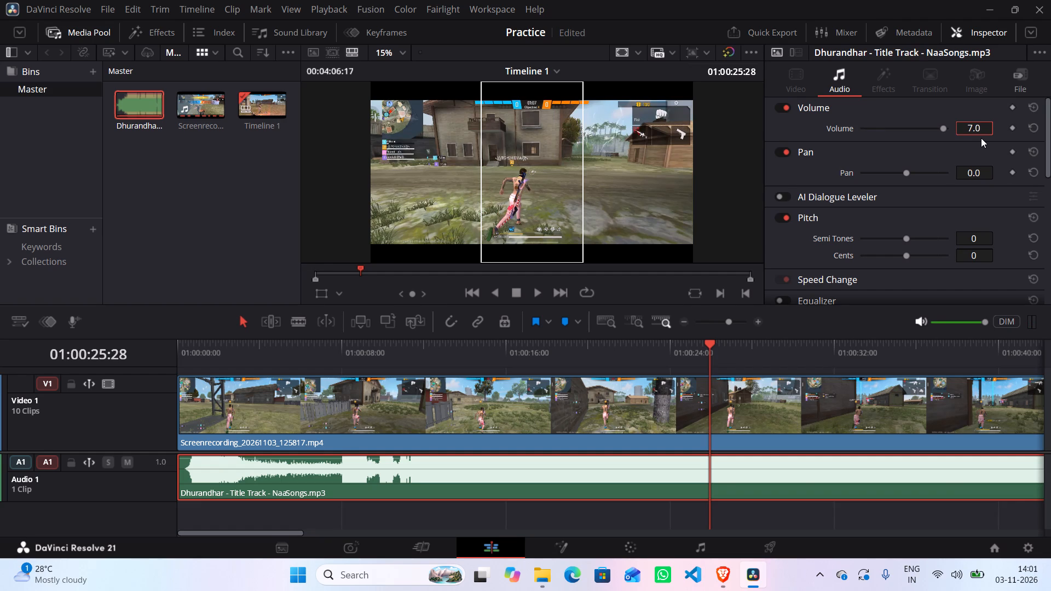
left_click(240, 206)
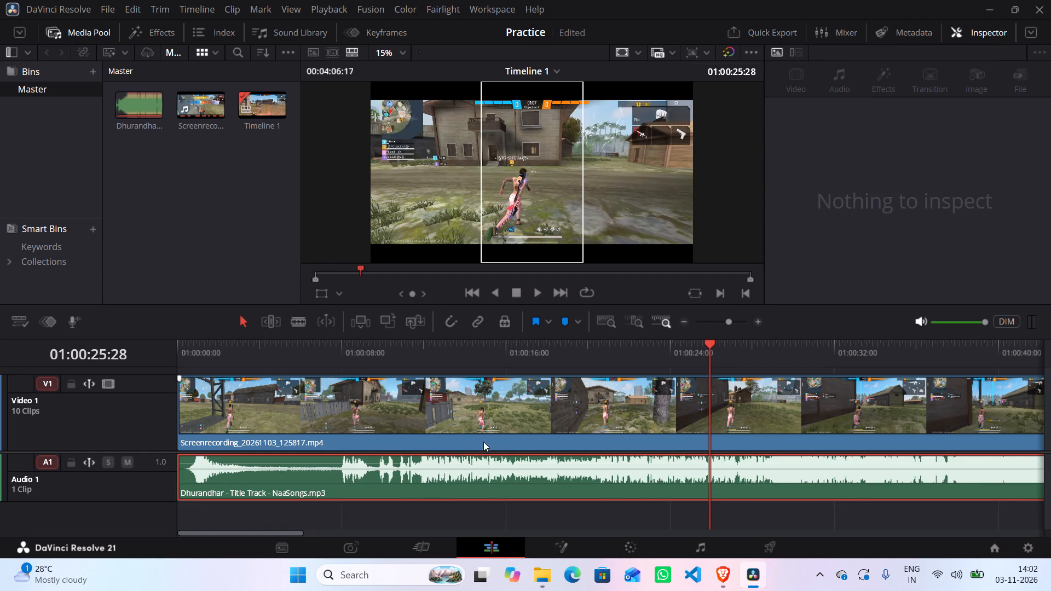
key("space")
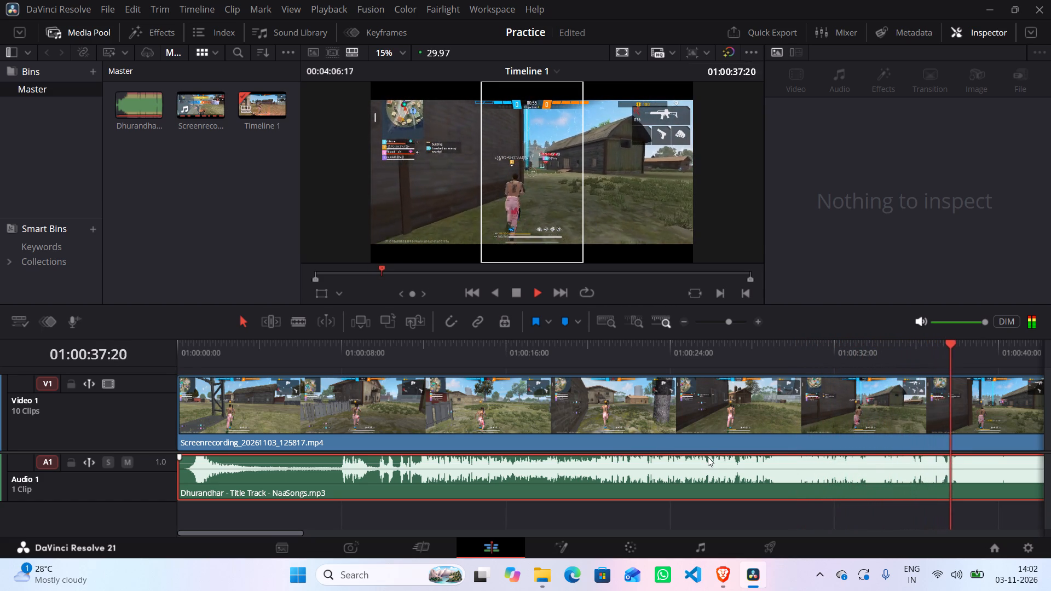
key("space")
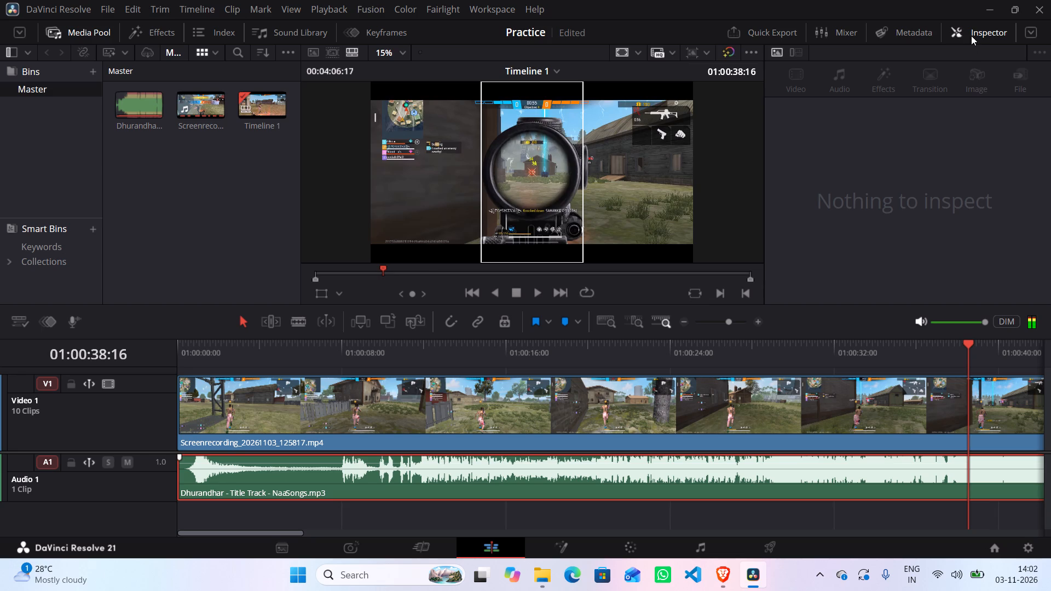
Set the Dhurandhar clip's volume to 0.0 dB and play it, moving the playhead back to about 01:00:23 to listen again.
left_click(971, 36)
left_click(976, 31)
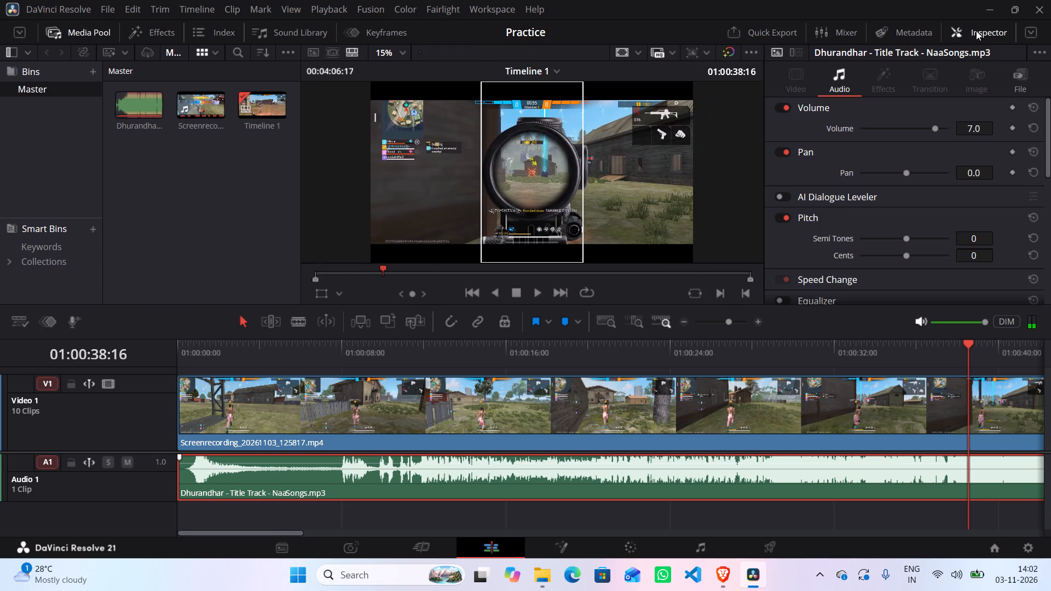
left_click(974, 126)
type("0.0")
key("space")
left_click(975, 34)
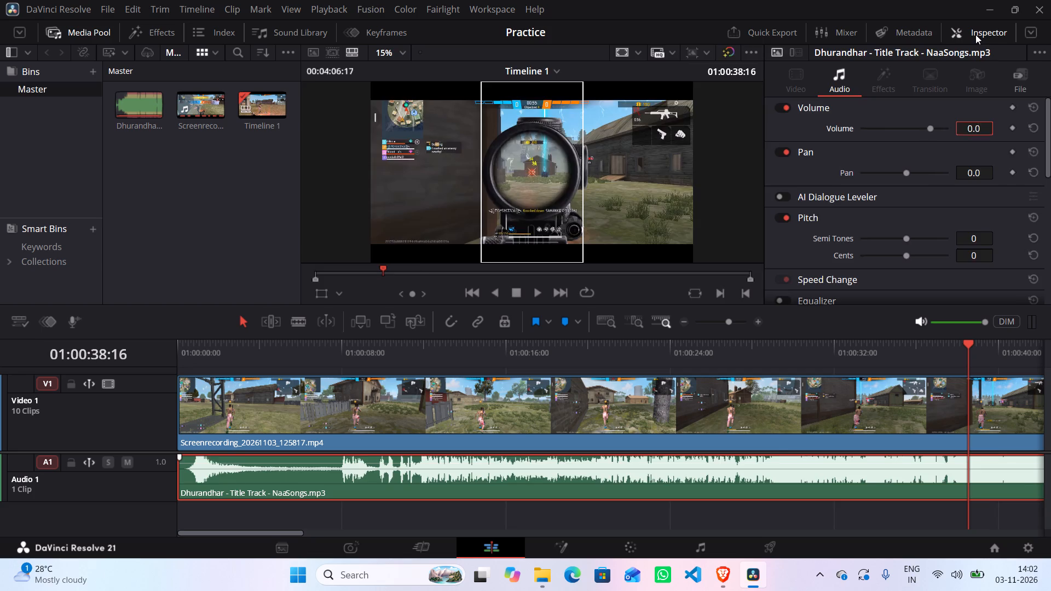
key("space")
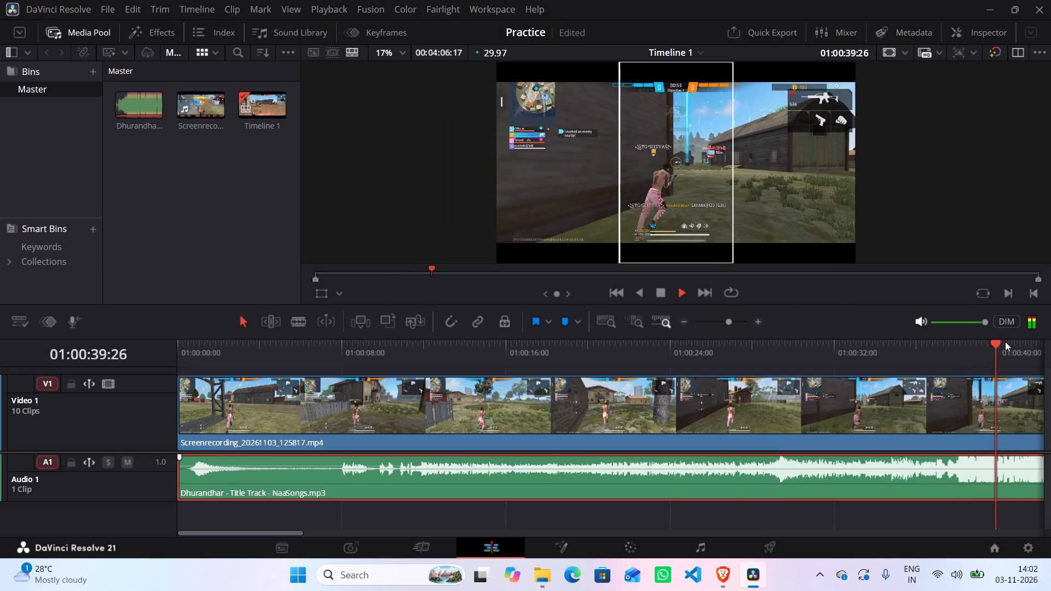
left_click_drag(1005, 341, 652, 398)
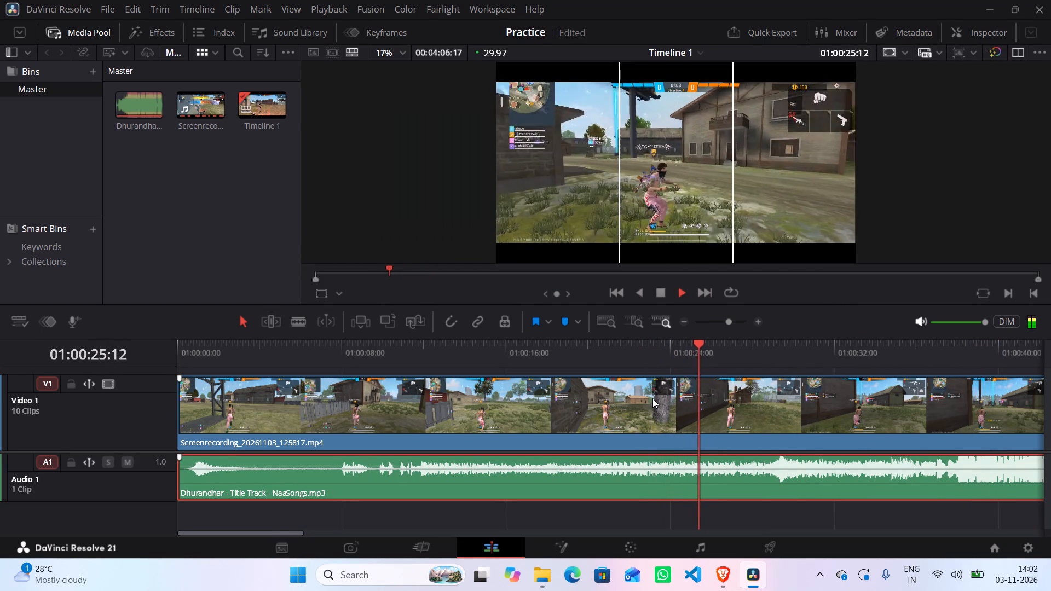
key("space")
left_click(971, 32)
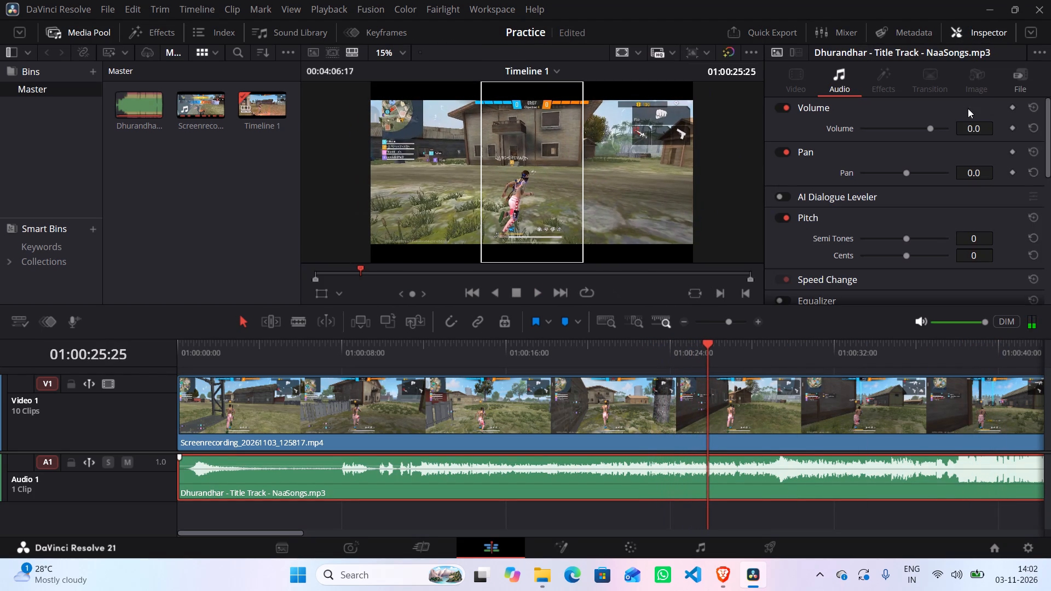
left_click(966, 129)
left_click(977, 134)
type("7.0")
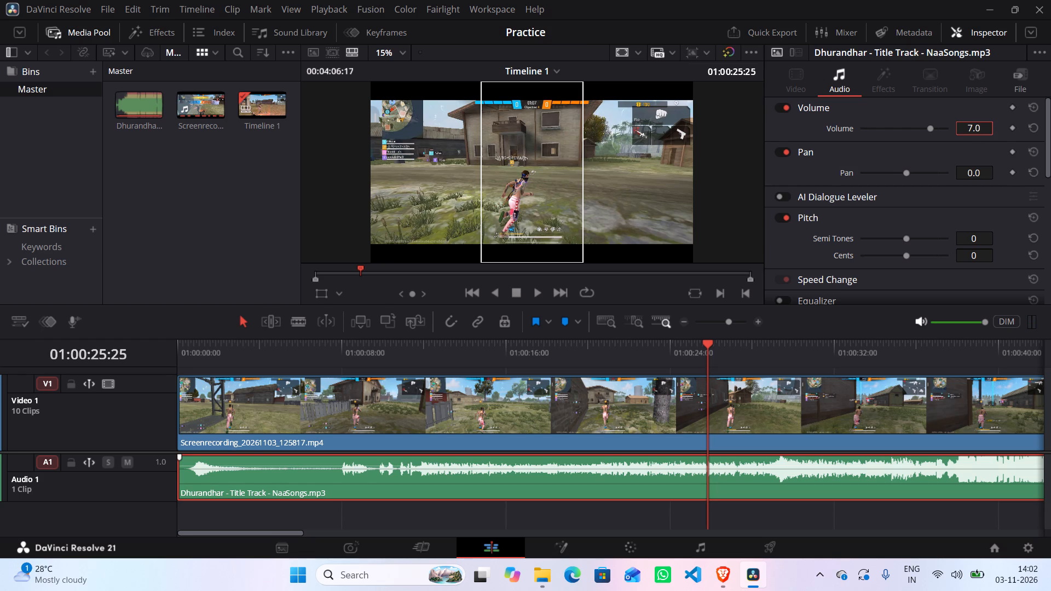
left_click(228, 183)
key("space")
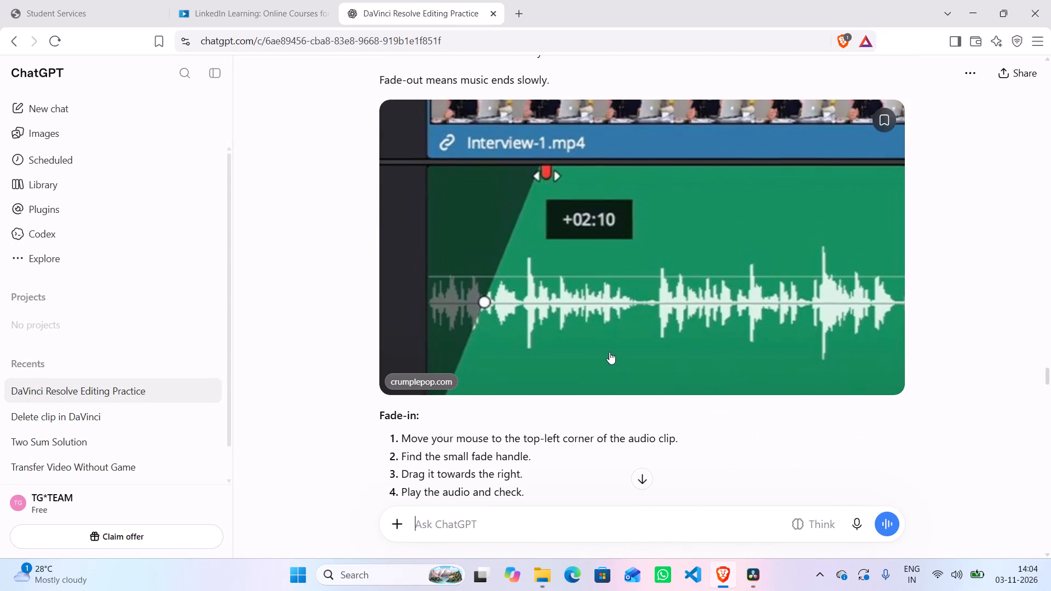
Return to DaVinci Resolve, play the timeline from the start to hear the fade-in, and move the playhead back to 01:00:06:24.
key("alt+Tab")
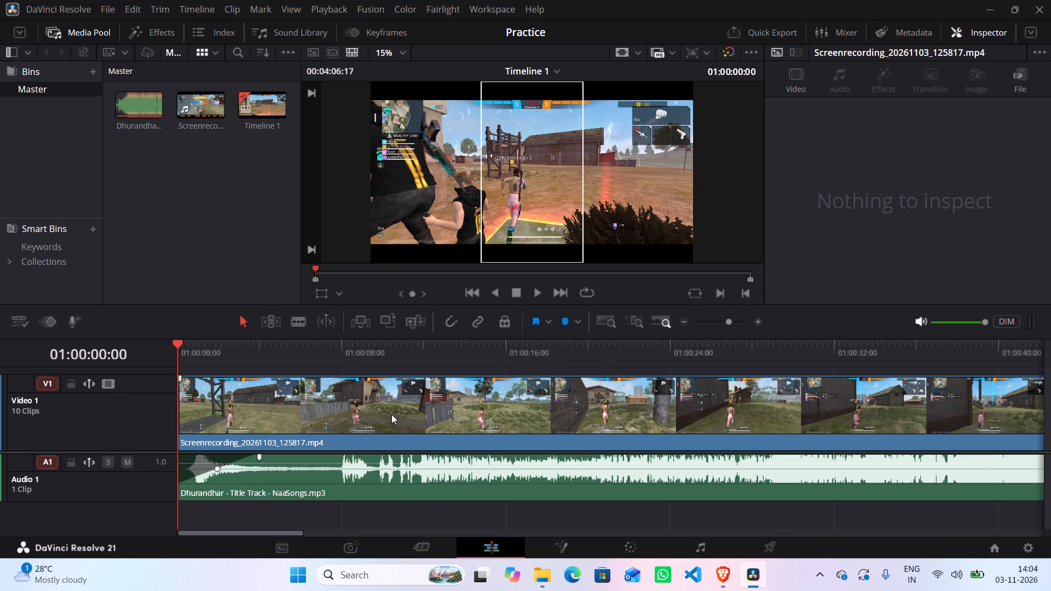
key("space")
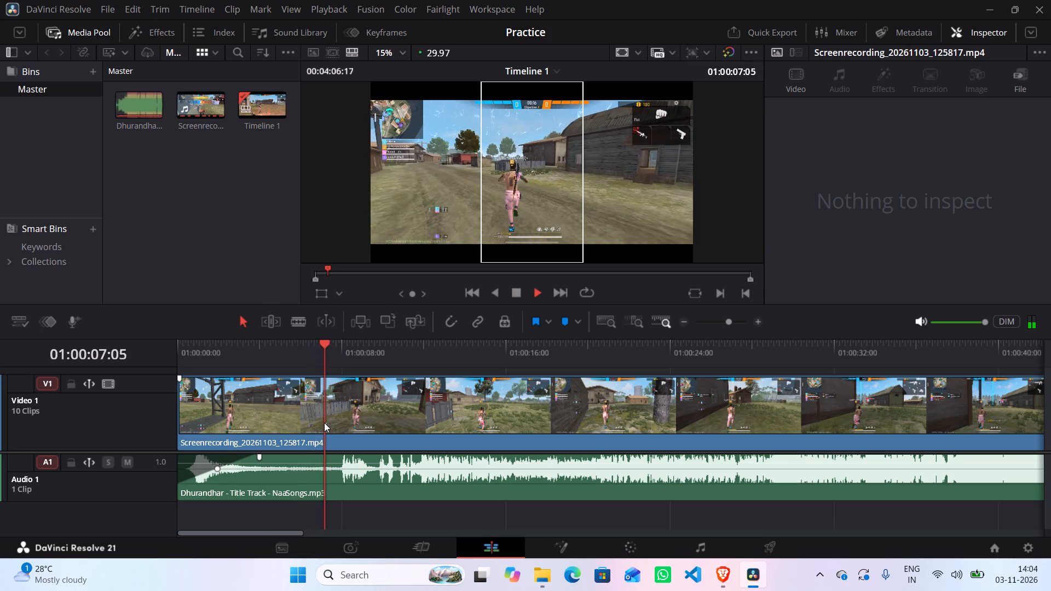
key("space")
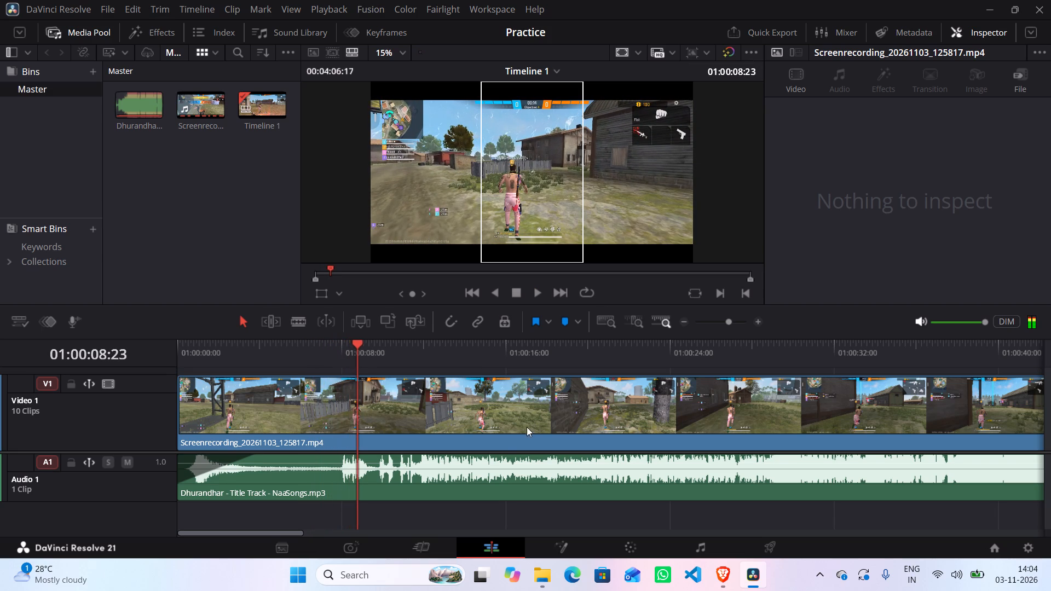
left_click_drag(359, 344, 317, 351)
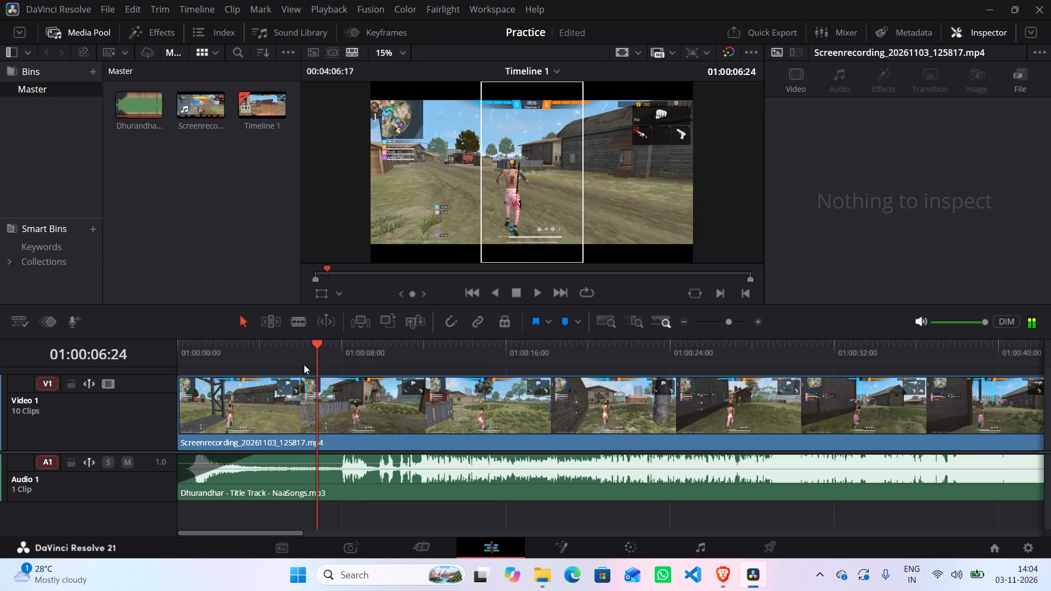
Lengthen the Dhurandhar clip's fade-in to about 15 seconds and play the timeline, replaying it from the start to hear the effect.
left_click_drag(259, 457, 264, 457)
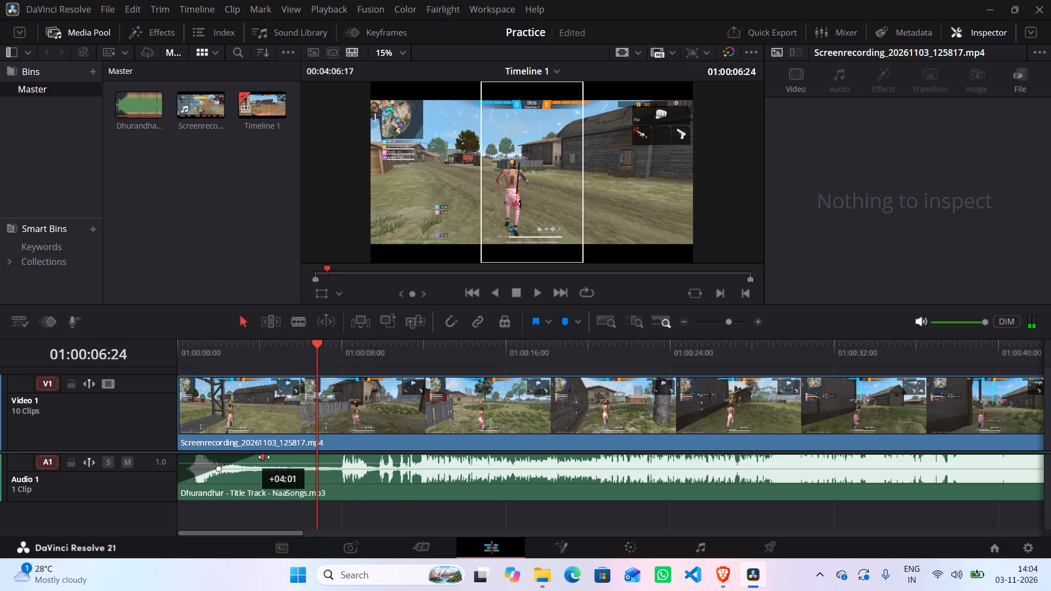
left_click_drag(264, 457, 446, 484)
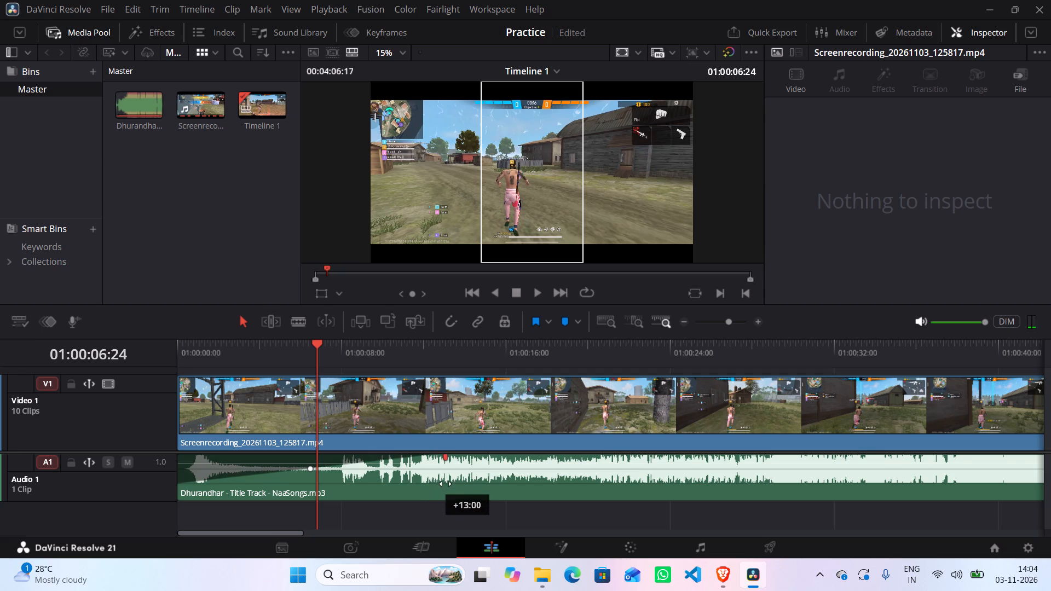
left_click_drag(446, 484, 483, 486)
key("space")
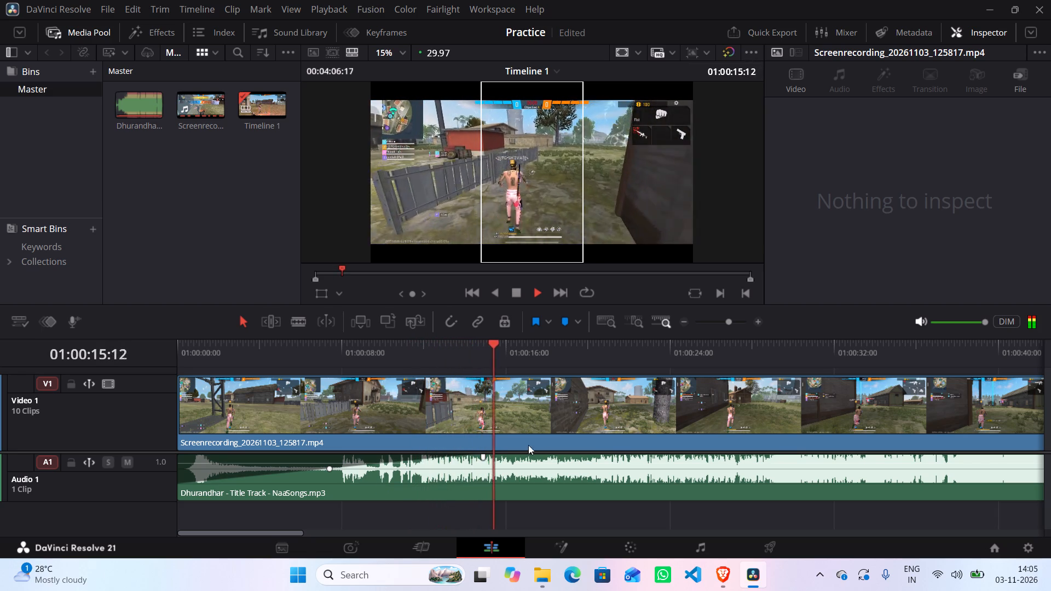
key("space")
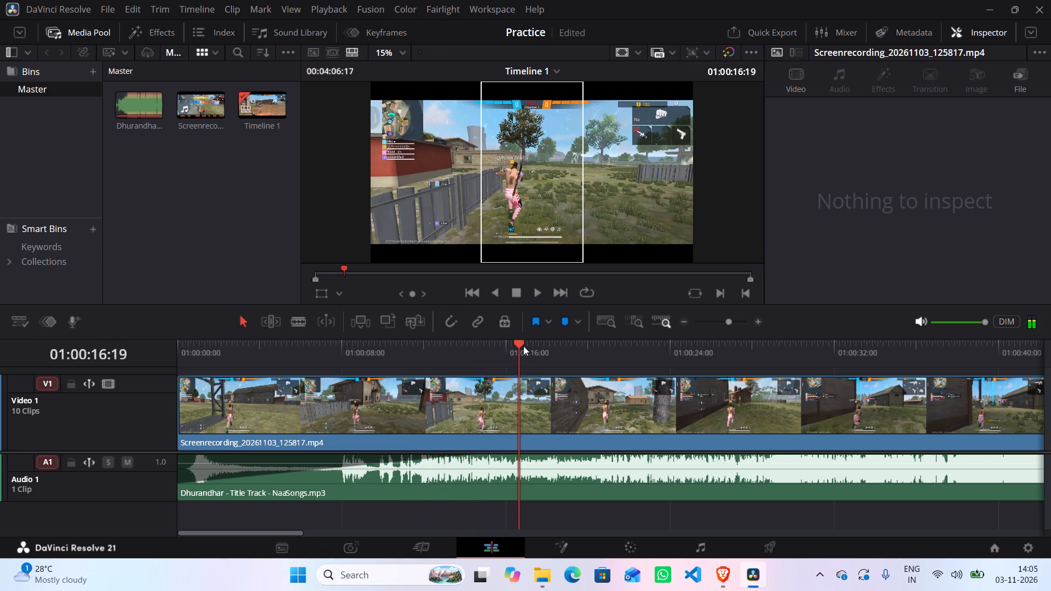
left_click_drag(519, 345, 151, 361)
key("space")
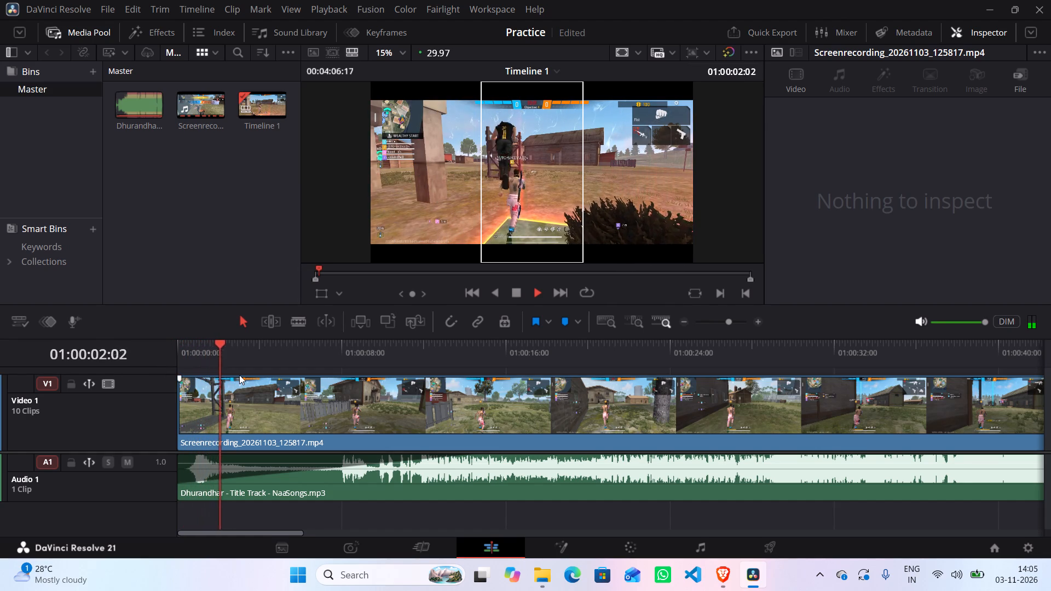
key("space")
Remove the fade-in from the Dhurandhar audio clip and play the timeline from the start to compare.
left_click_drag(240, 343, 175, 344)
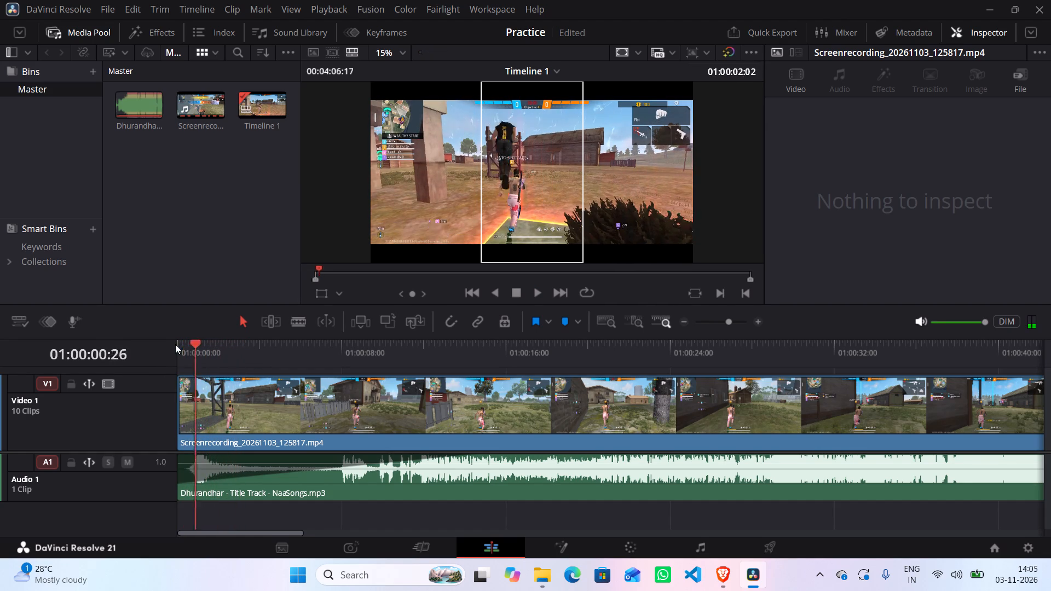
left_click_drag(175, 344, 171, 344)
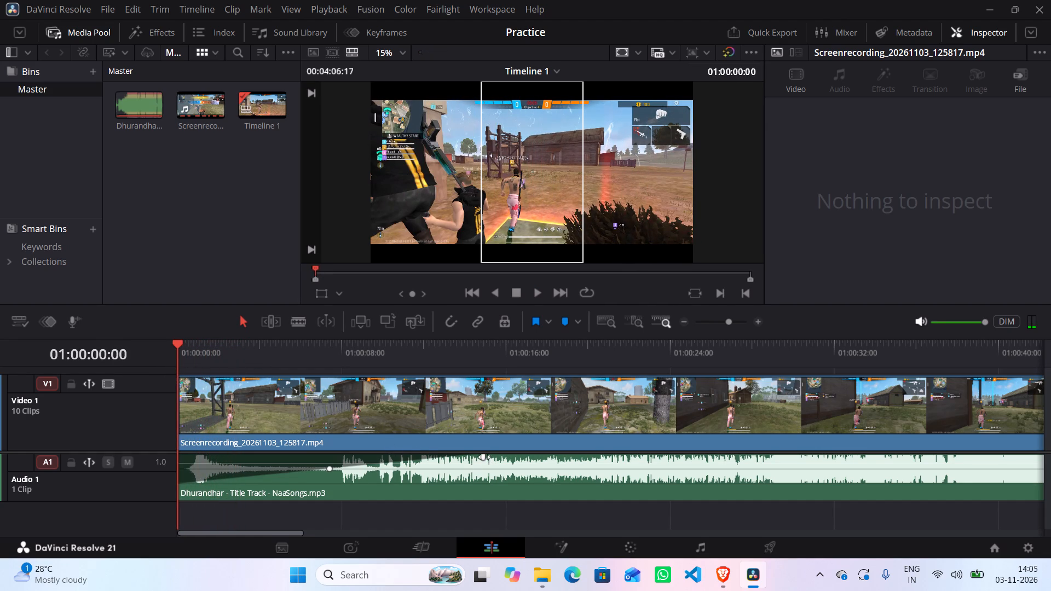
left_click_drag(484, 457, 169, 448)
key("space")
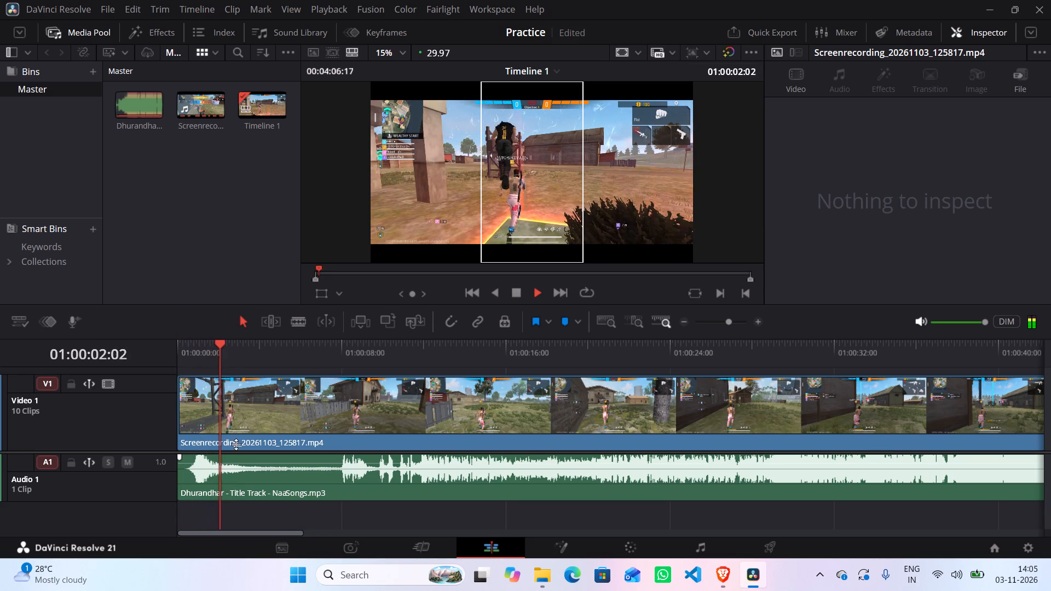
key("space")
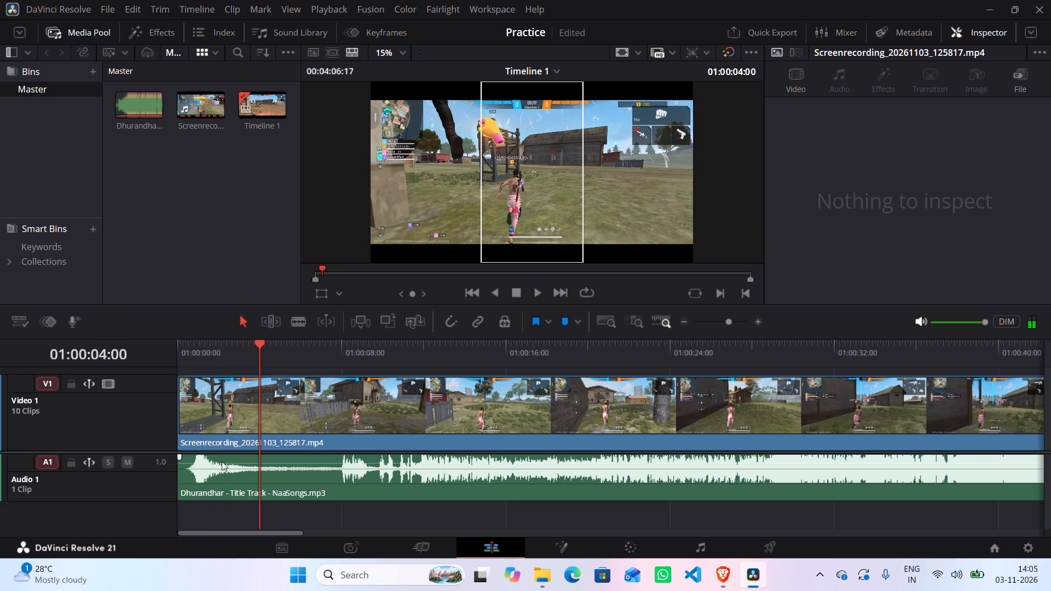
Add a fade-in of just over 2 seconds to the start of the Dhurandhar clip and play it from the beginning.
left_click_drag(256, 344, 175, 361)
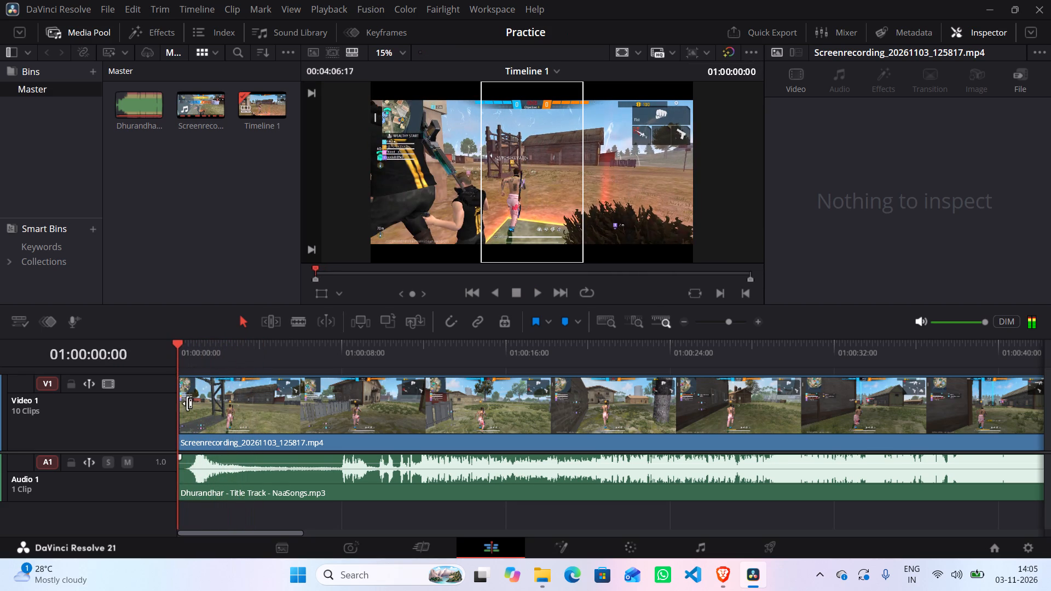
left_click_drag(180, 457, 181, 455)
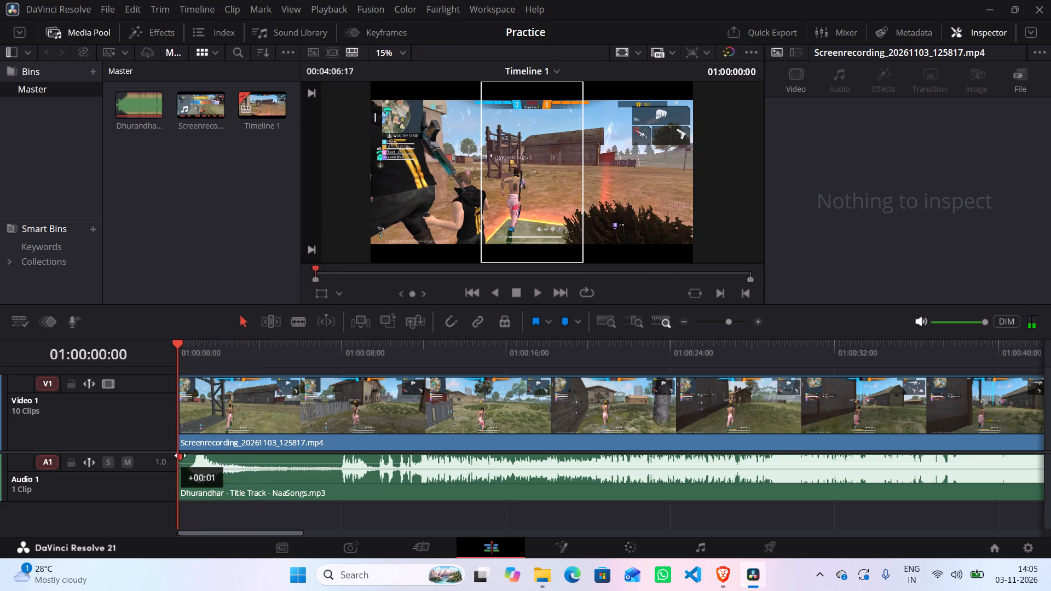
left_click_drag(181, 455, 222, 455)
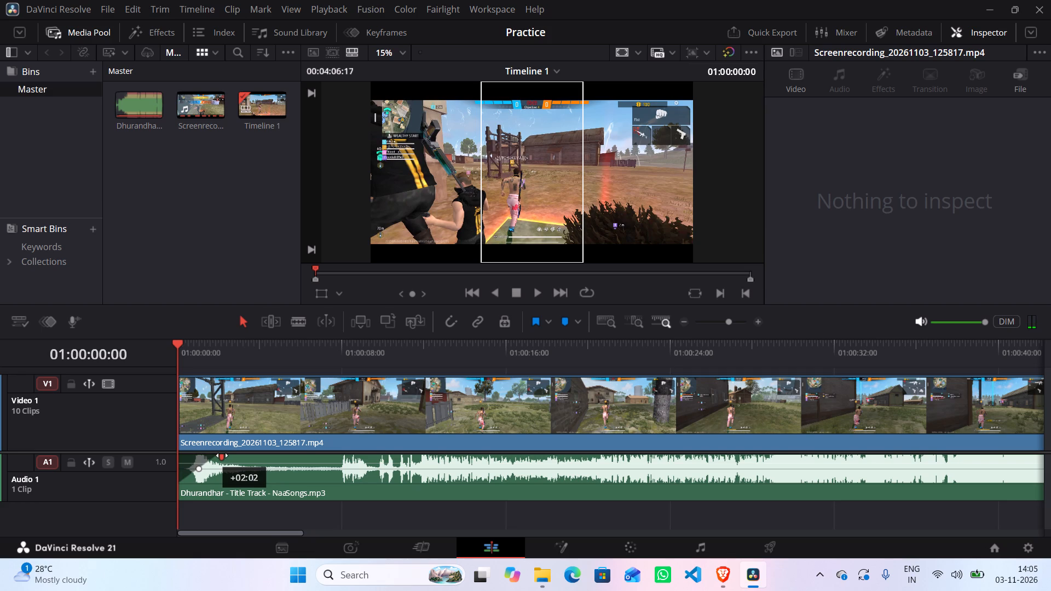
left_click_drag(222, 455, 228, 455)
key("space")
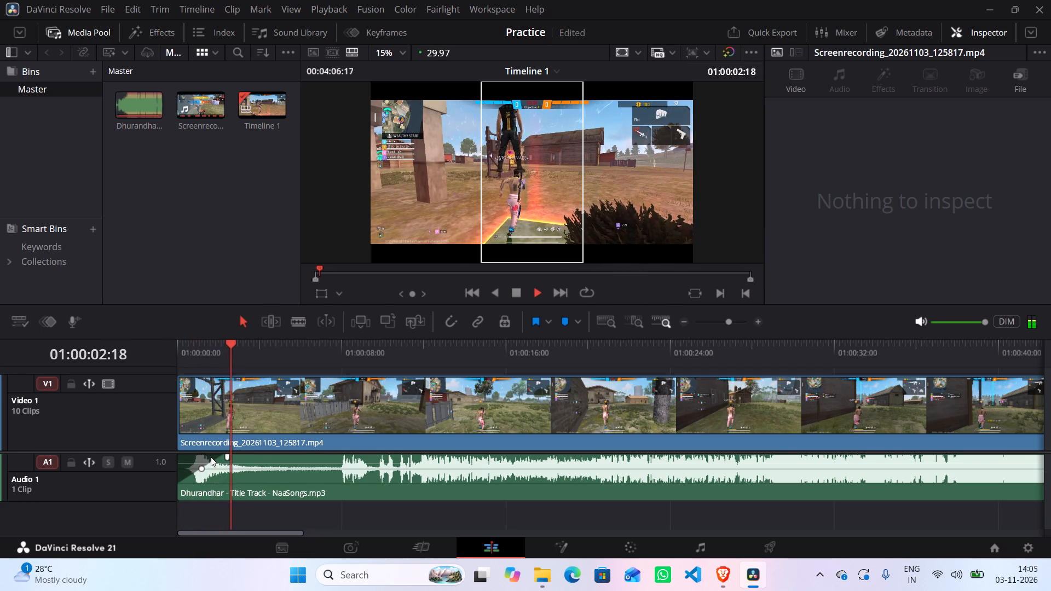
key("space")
Lengthen the Dhurandhar clip's fade-in to about 4 seconds and play the timeline from the start to hear it.
left_click_drag(233, 339, 195, 359)
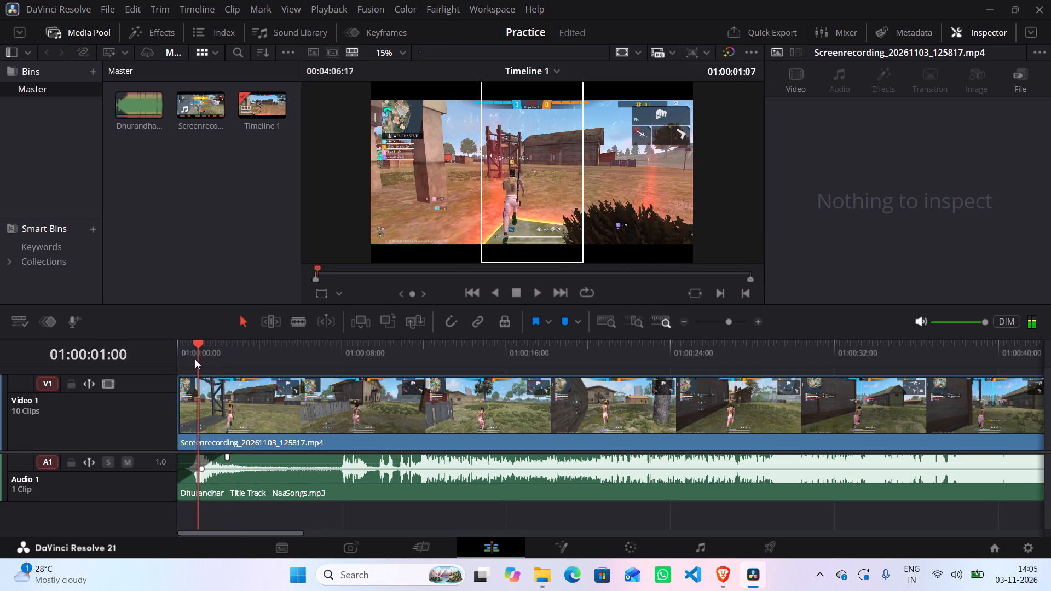
left_click_drag(195, 359, 176, 368)
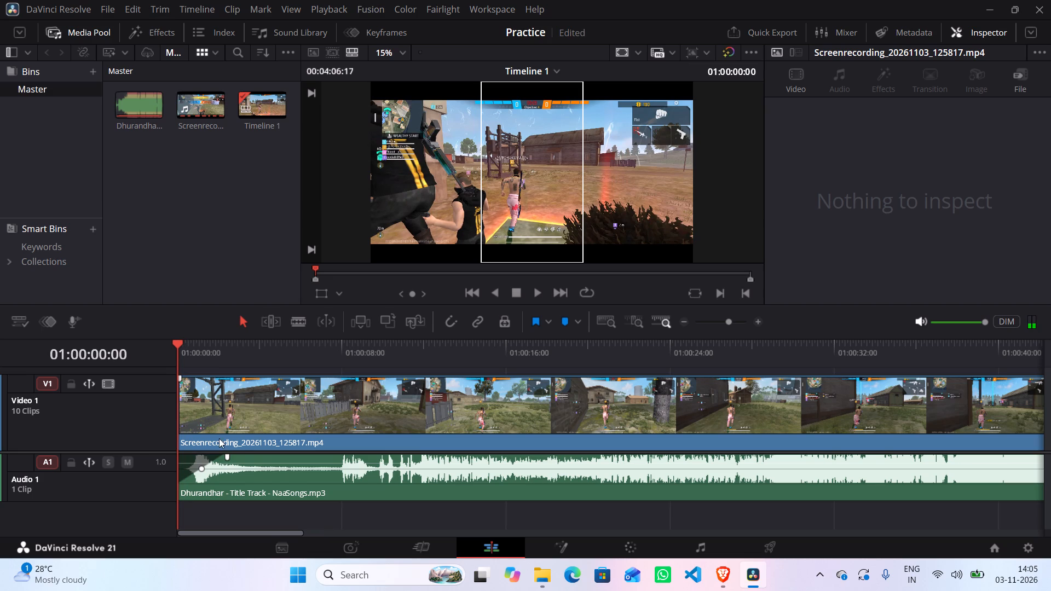
left_click_drag(228, 459, 255, 459)
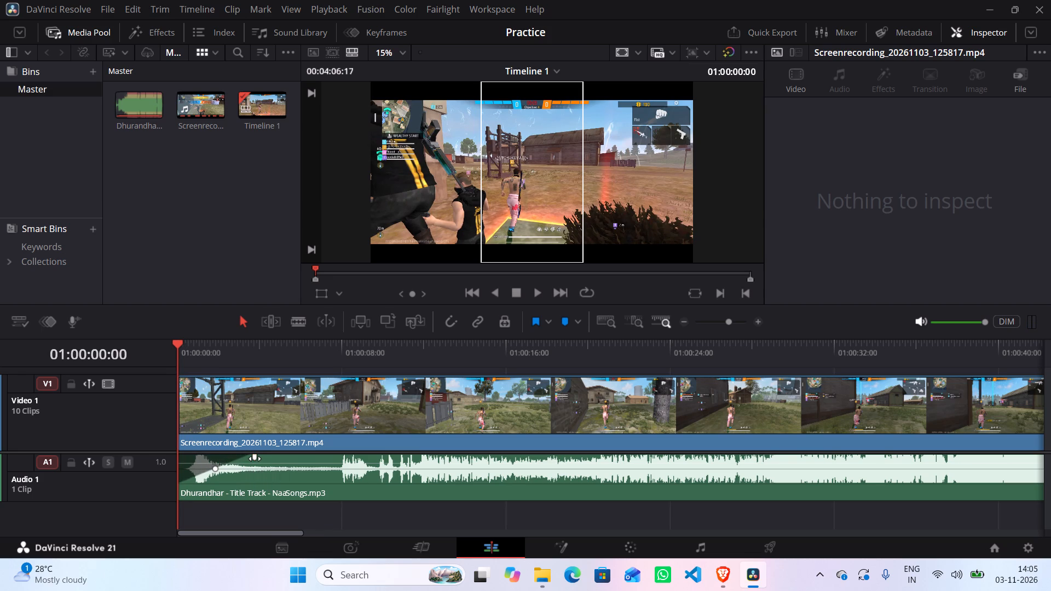
key("space")
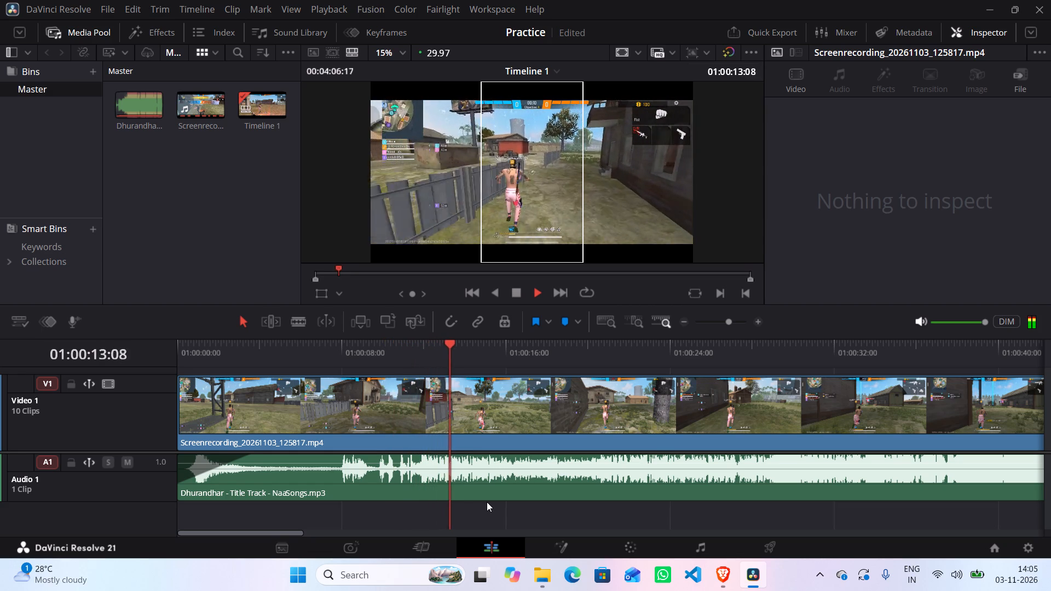
key("space")
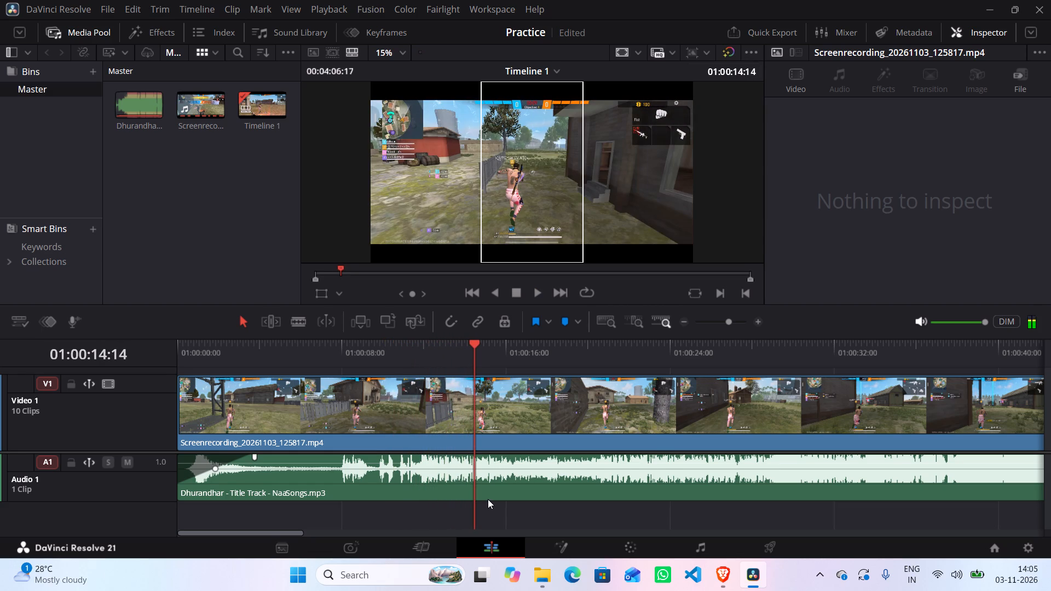
Switch to ChatGPT and read the Step 7 fade-out instructions and the start of Step 8 on synchronizing video with music beats.
key("alt+Tab")
scroll(481, 426, "down", 2)
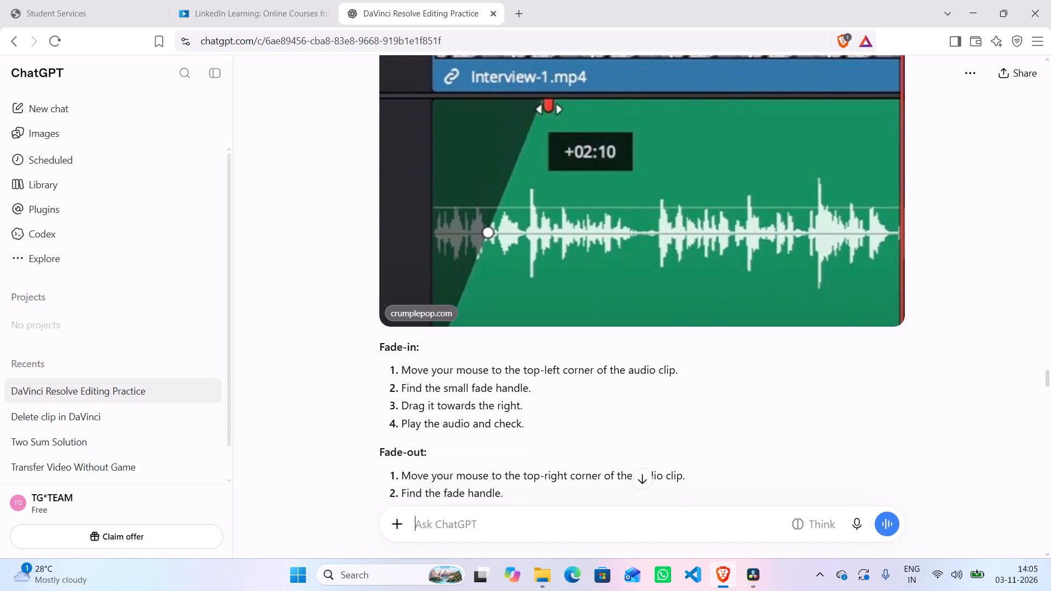
scroll(481, 421, "down", 1)
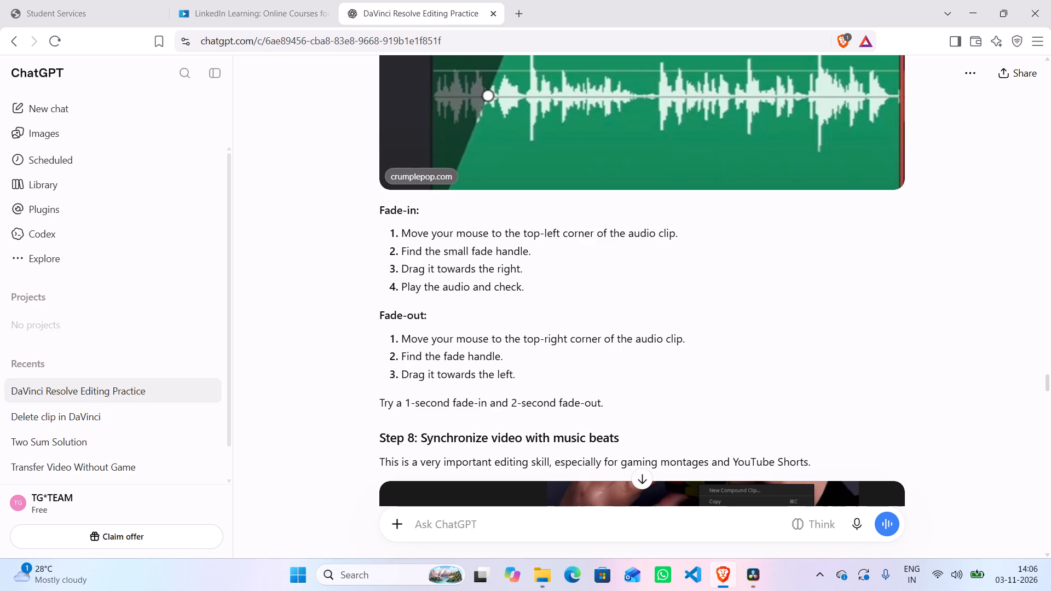
scroll(518, 265, "down", 2)
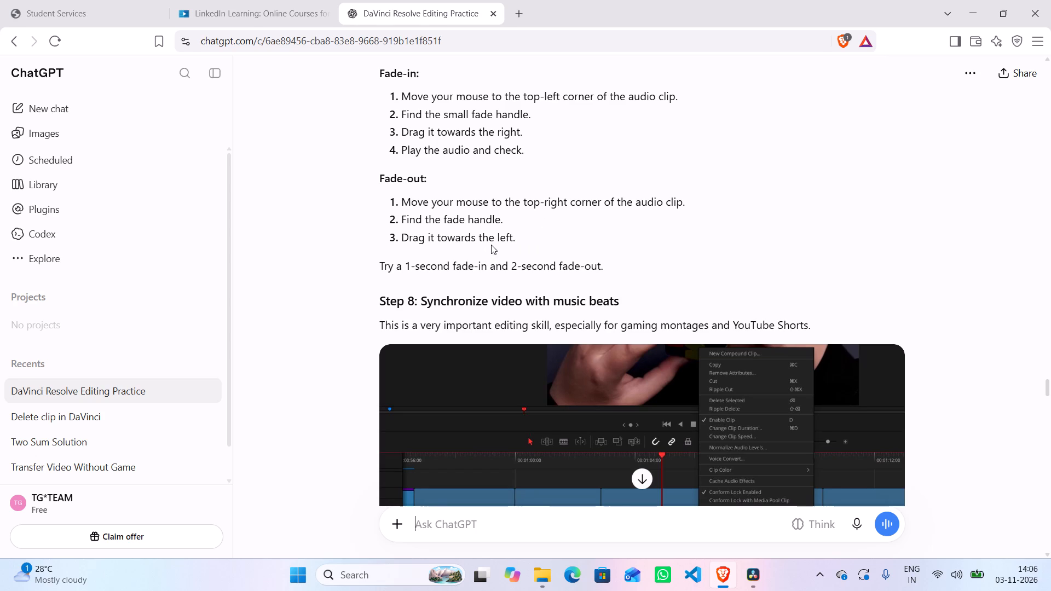
scroll(491, 245, "down", 1)
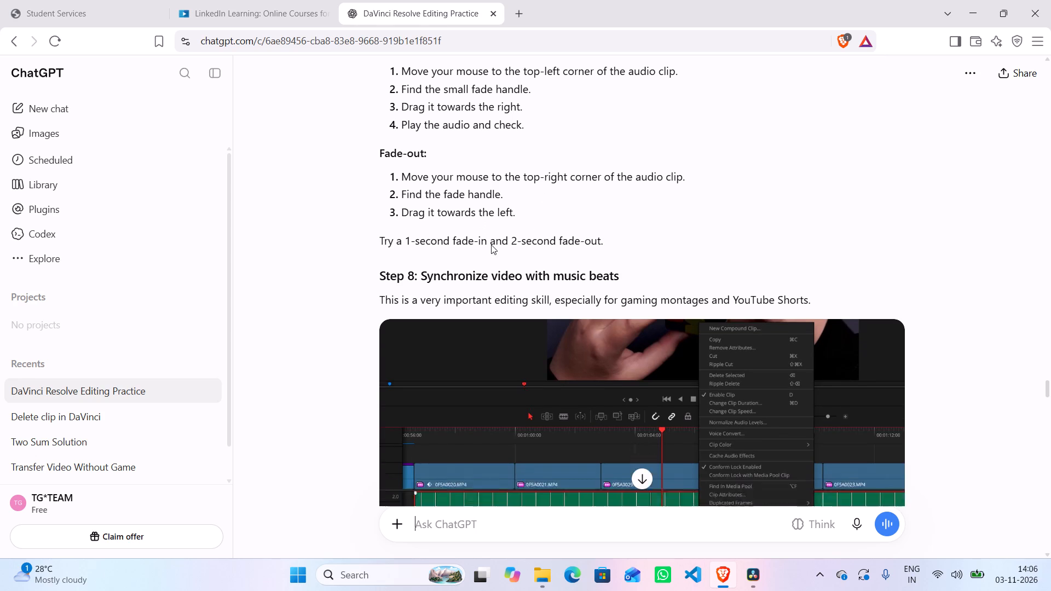
scroll(491, 245, "down", 2)
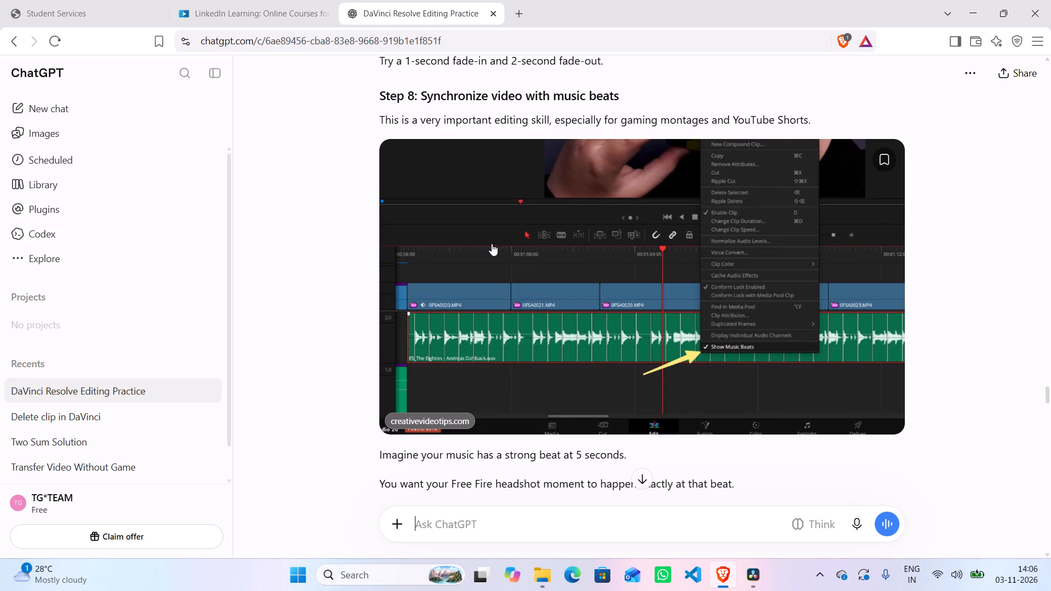
Return to DaVinci Resolve, find and play the end of the Dhurandhar audio clip, and add a fade-out of about 5.5 seconds there.
key("alt+Tab")
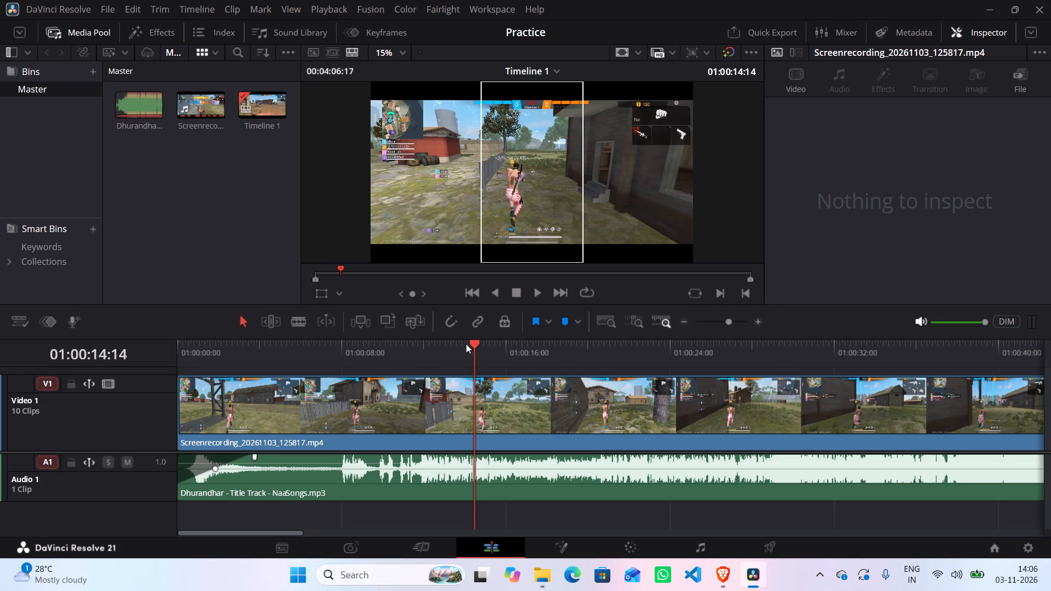
left_click_drag(474, 344, 1050, 385)
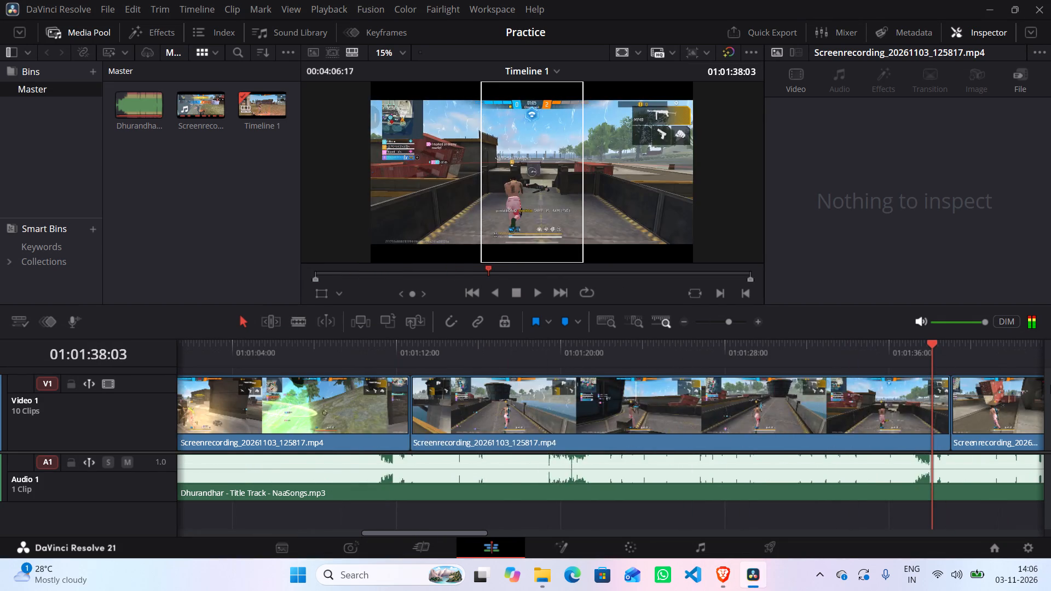
left_click_drag(1050, 385, 783, 417)
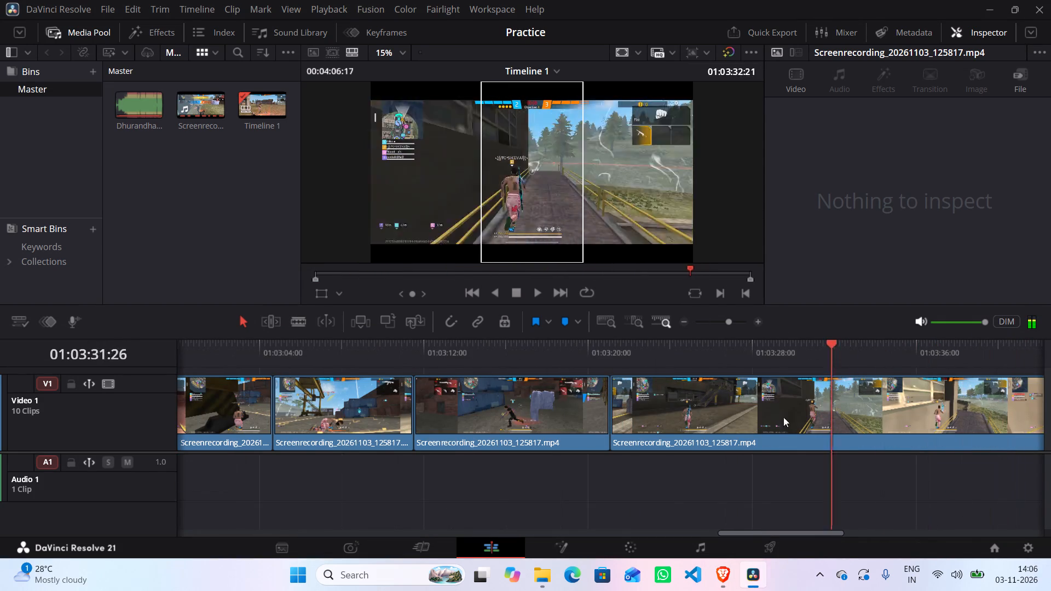
left_click_drag(783, 417, 209, 467)
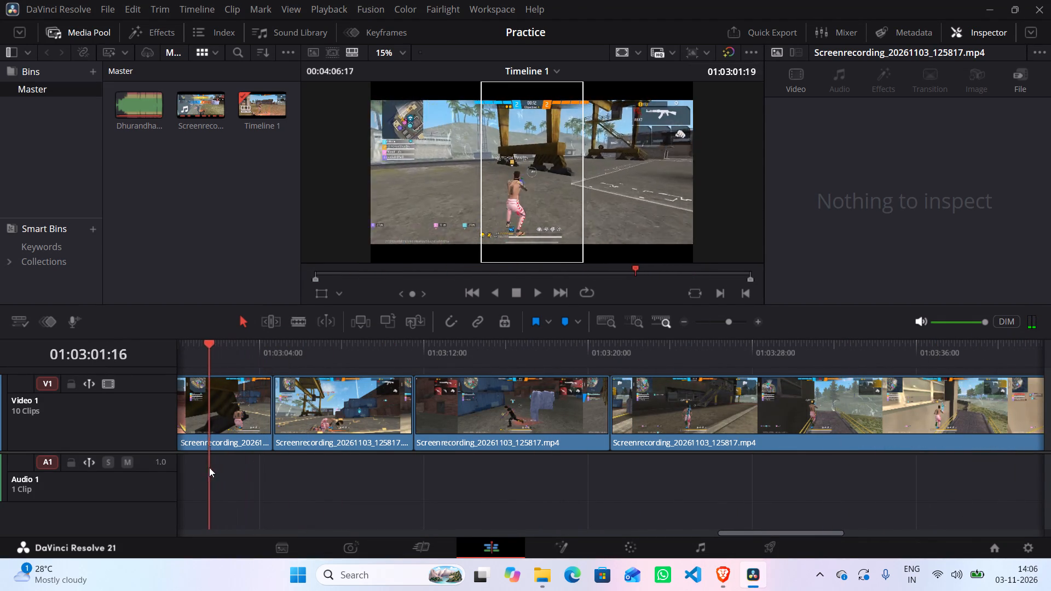
left_click_drag(209, 467, 402, 482)
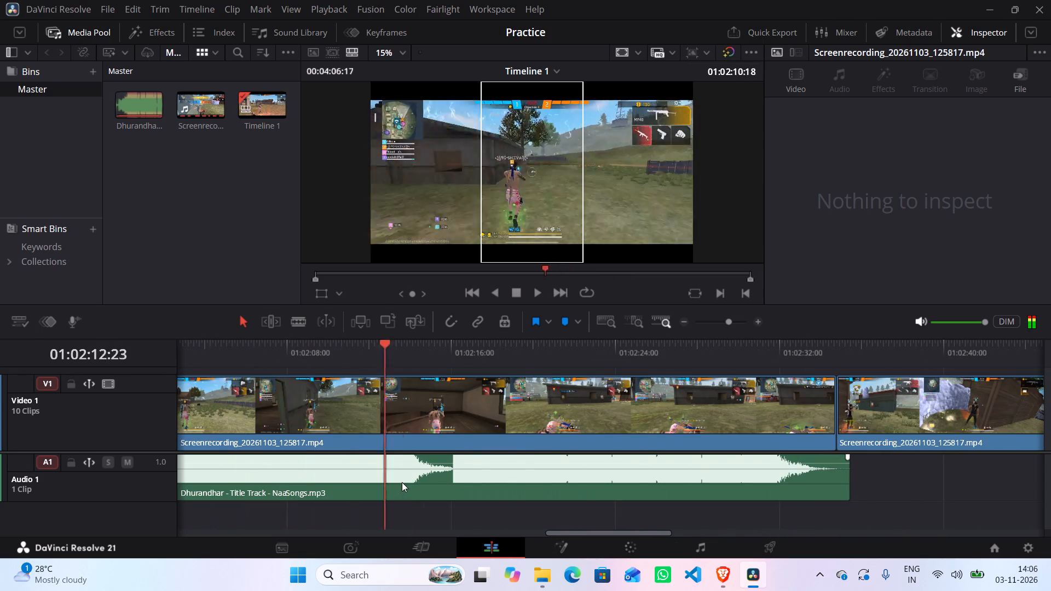
left_click_drag(402, 482, 567, 482)
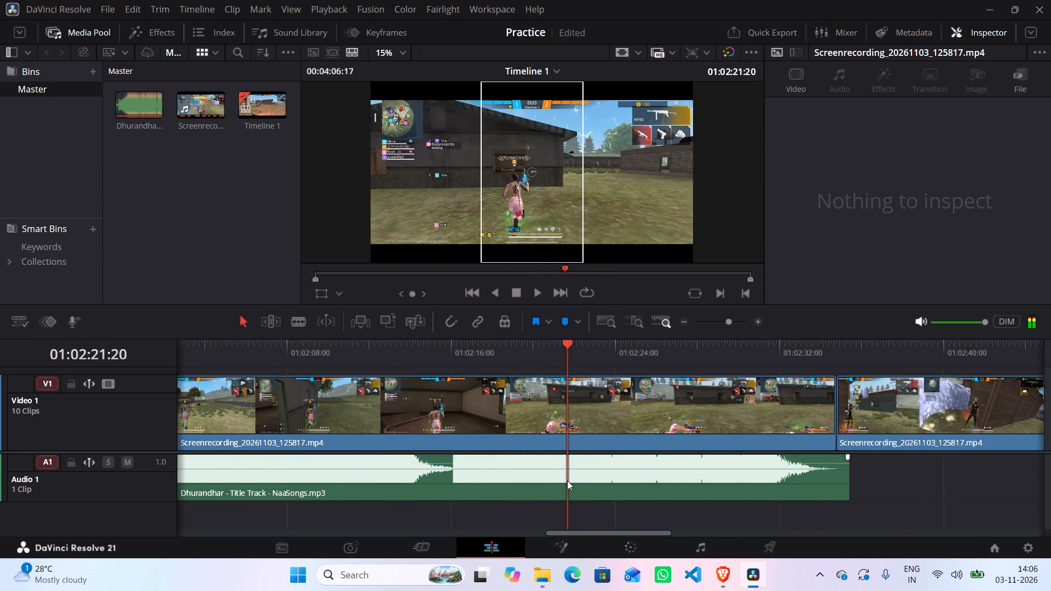
key("space")
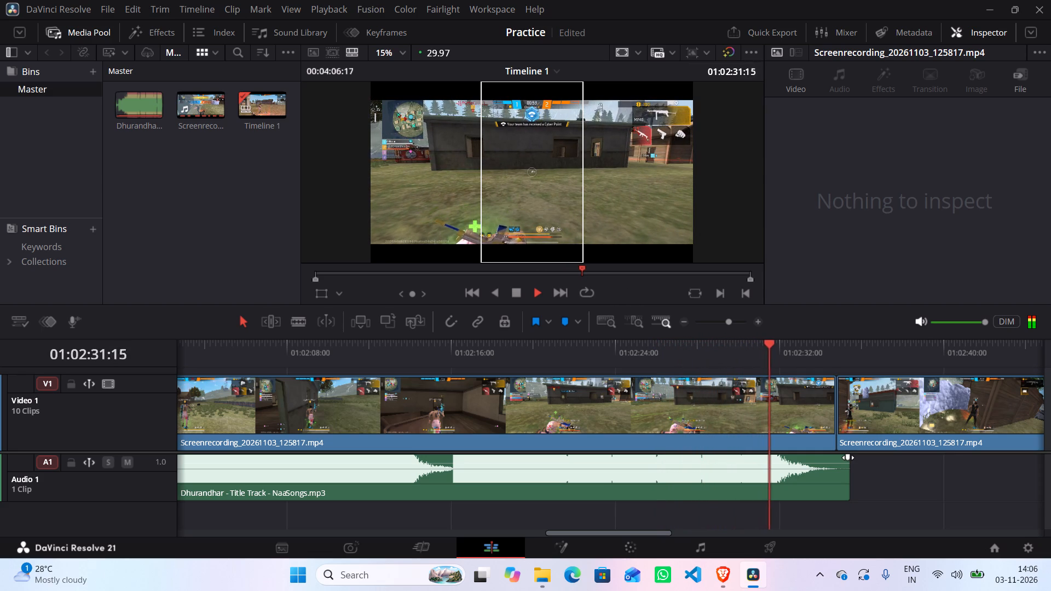
left_click_drag(848, 457, 735, 456)
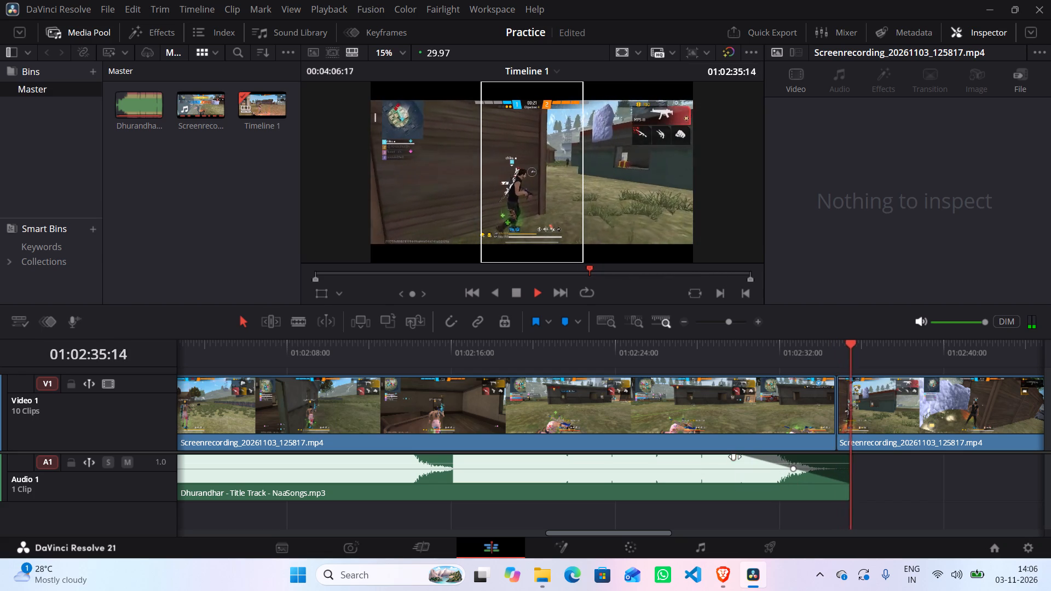
Replay the ending of the Dhurandhar audio clip to hear the fade-out.
left_click_drag(883, 347, 863, 349)
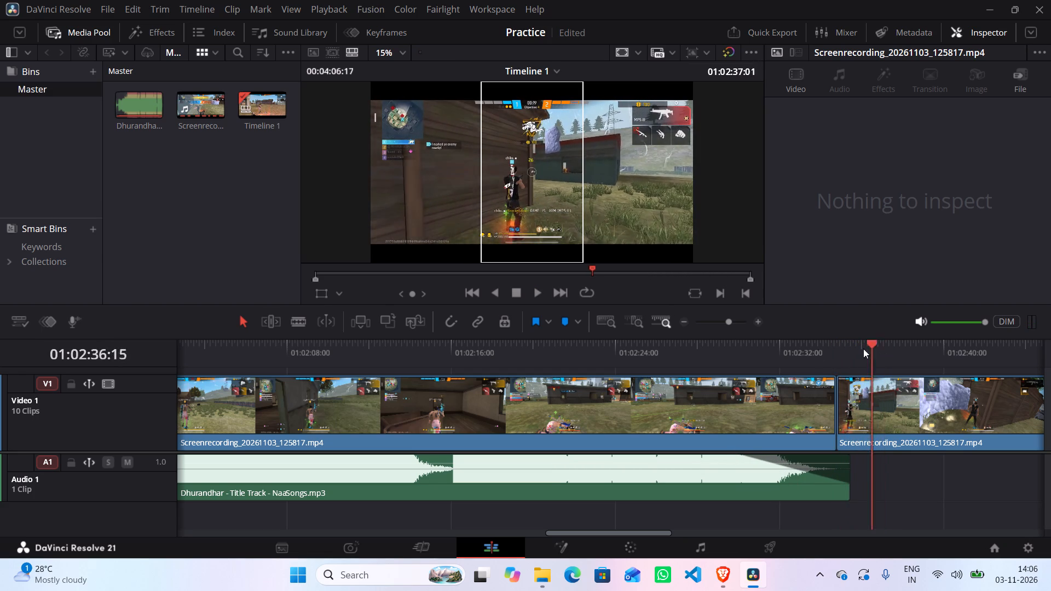
left_click_drag(863, 349, 561, 350)
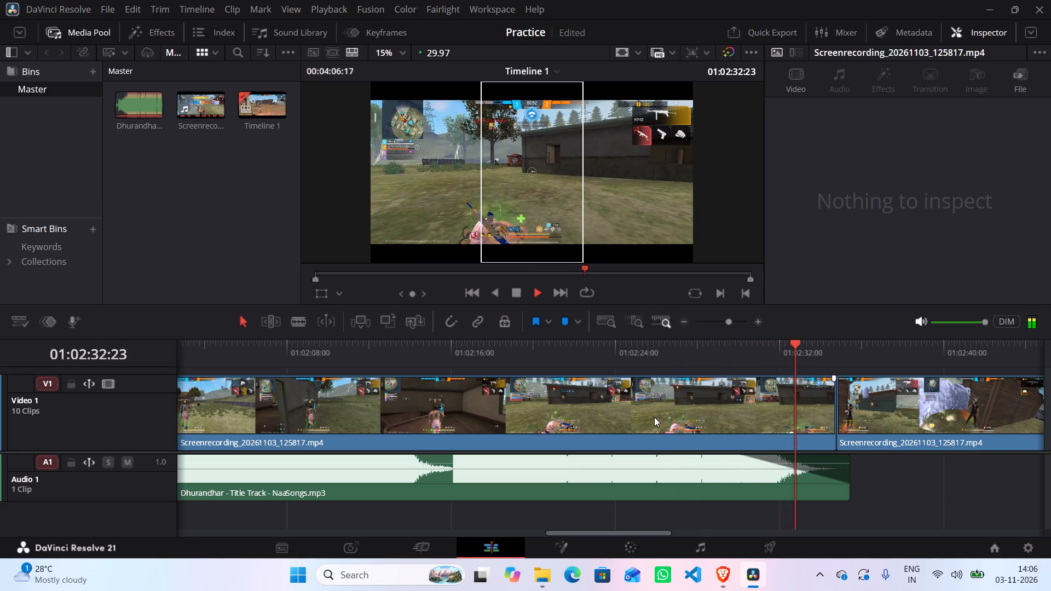
key("space")
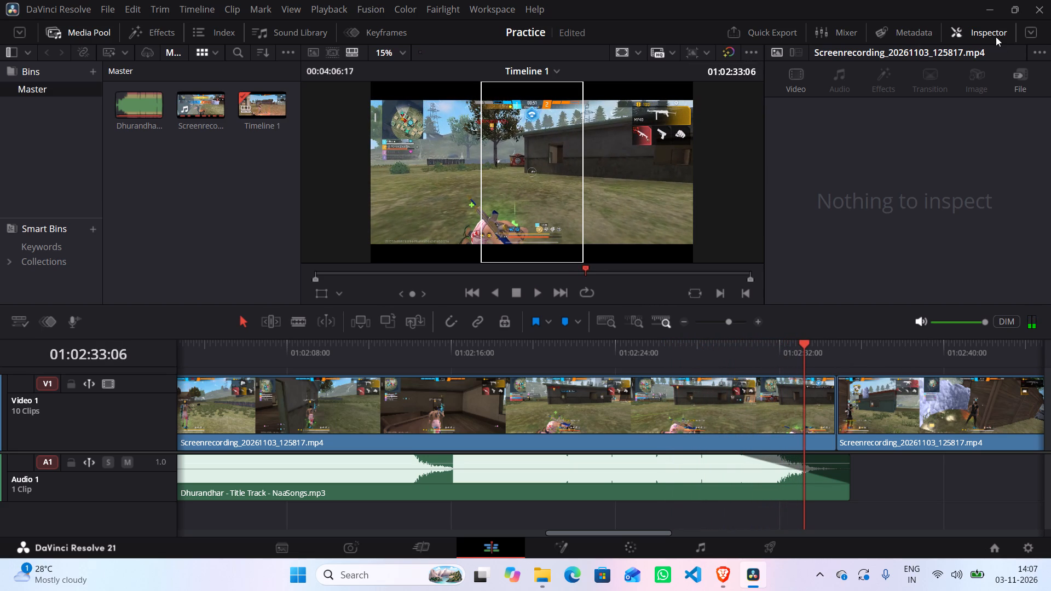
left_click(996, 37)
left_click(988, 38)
Set the volume of the Dhurandhar audio clip to 2.0.
left_click(848, 81)
left_click(841, 82)
left_click(766, 482)
left_click(968, 131)
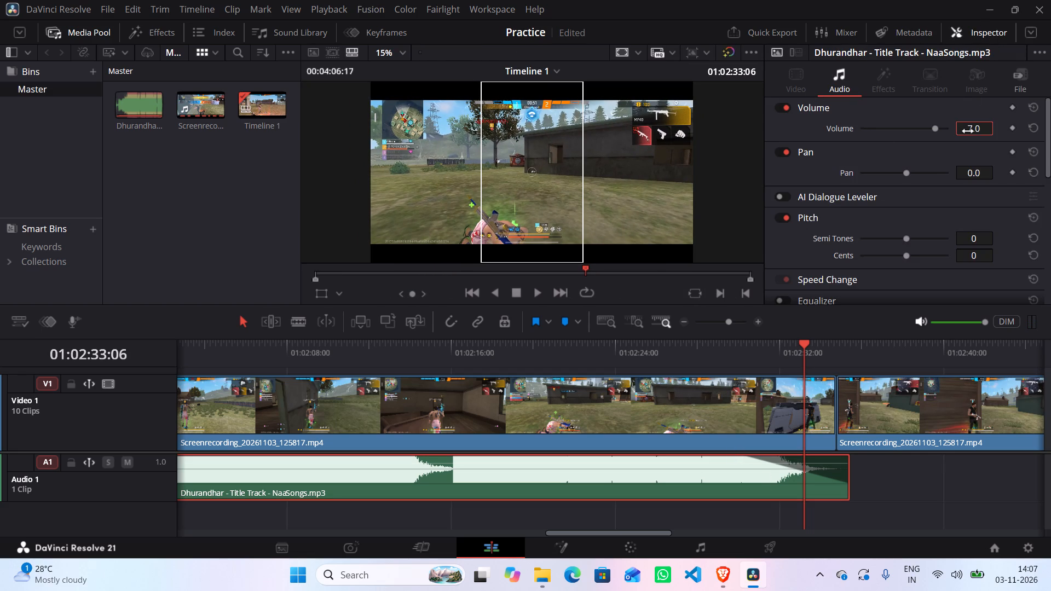
type("2.0")
left_click(993, 31)
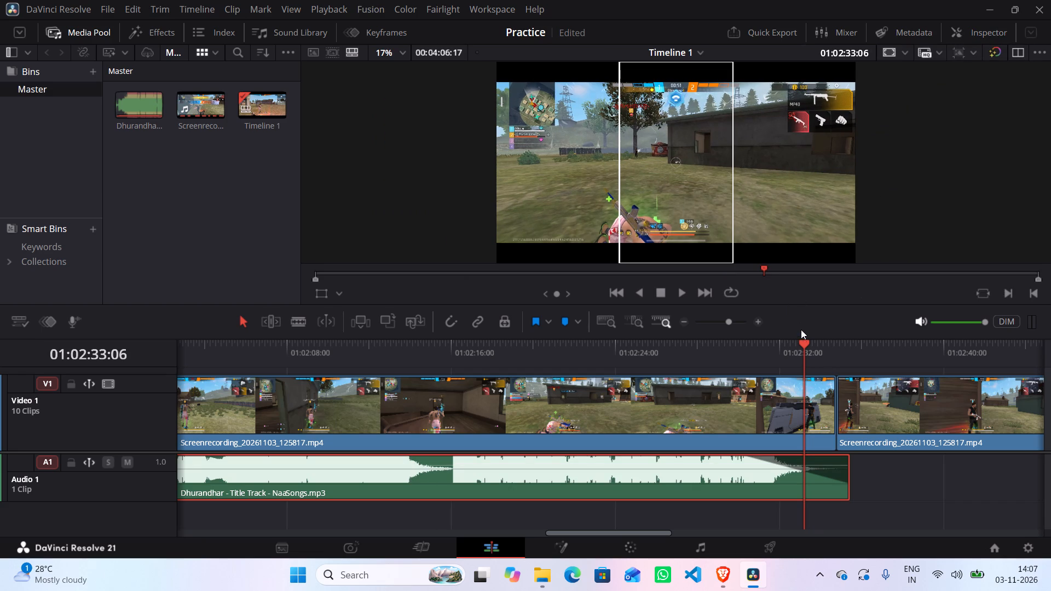
Play the timeline from the start to hear the Dhurandhar clip at its new volume.
left_click_drag(803, 345, 152, 390)
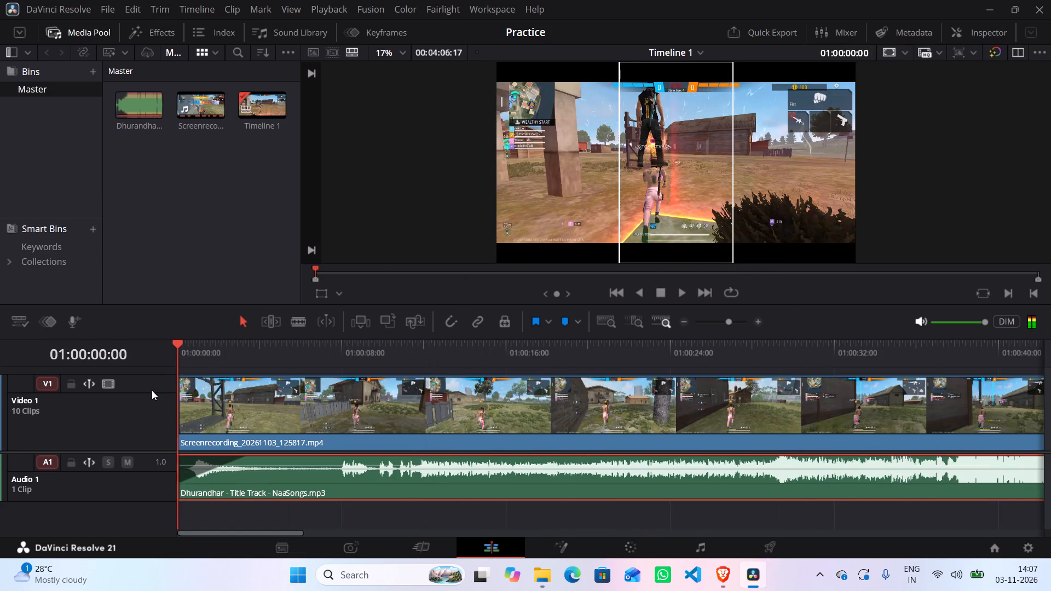
left_click(958, 31)
left_click(958, 31)
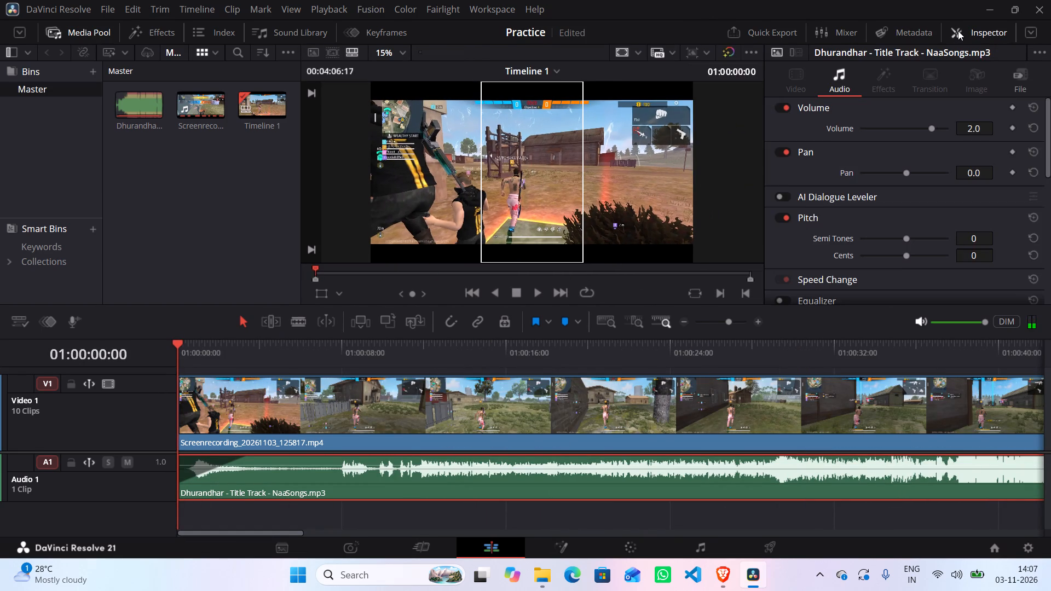
key("space")
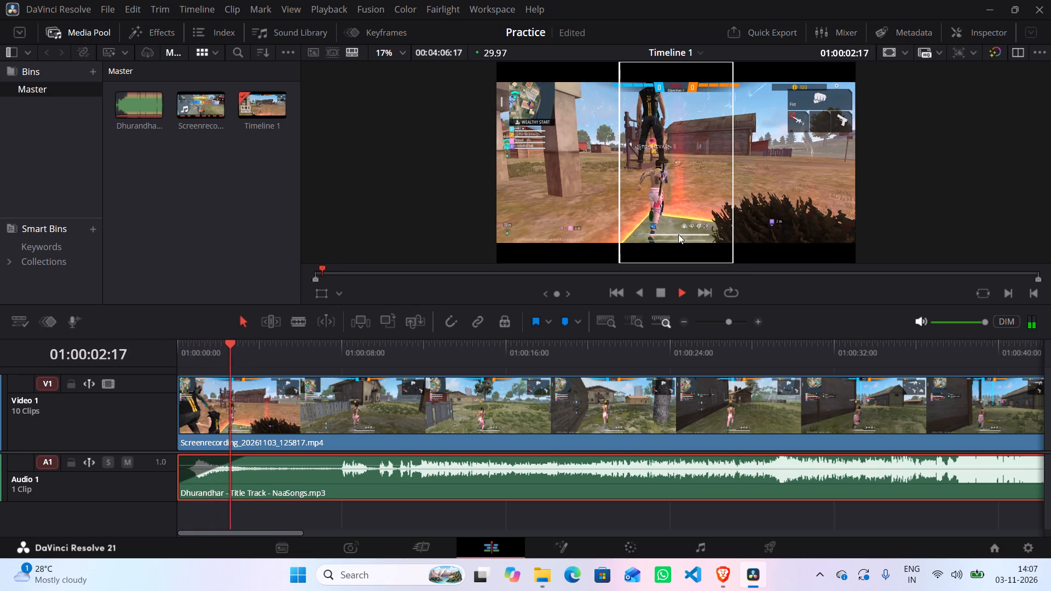
Close DaVinci Resolve and return to the Windows desktop.
key("alt+space")
key("alt+c")
key("alt+x")
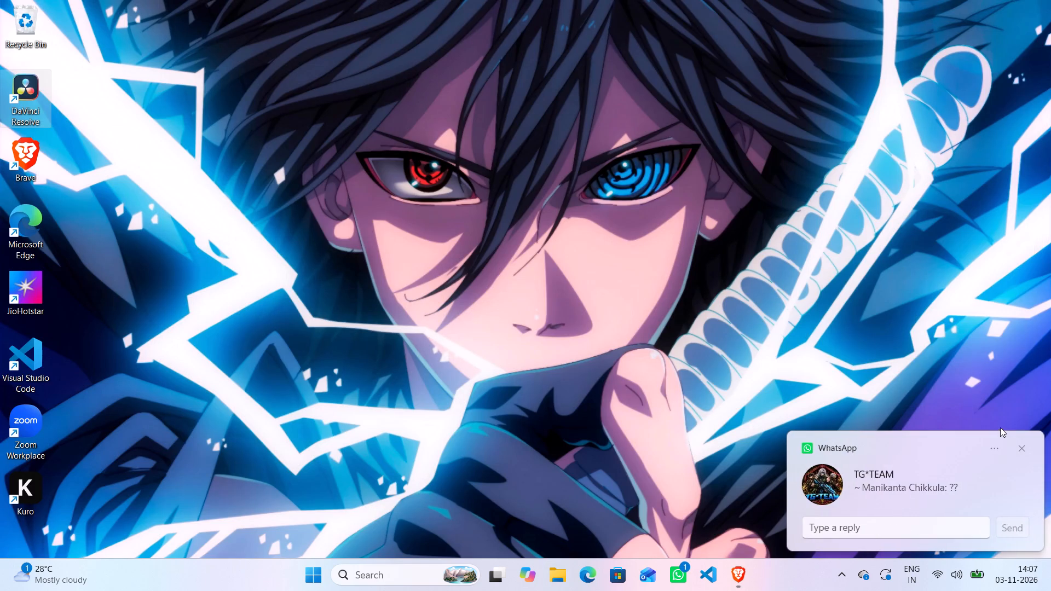
Dismiss the WhatsApp notification, launch DaVinci Resolve from the desktop and open the Practice project.
left_click(1021, 448)
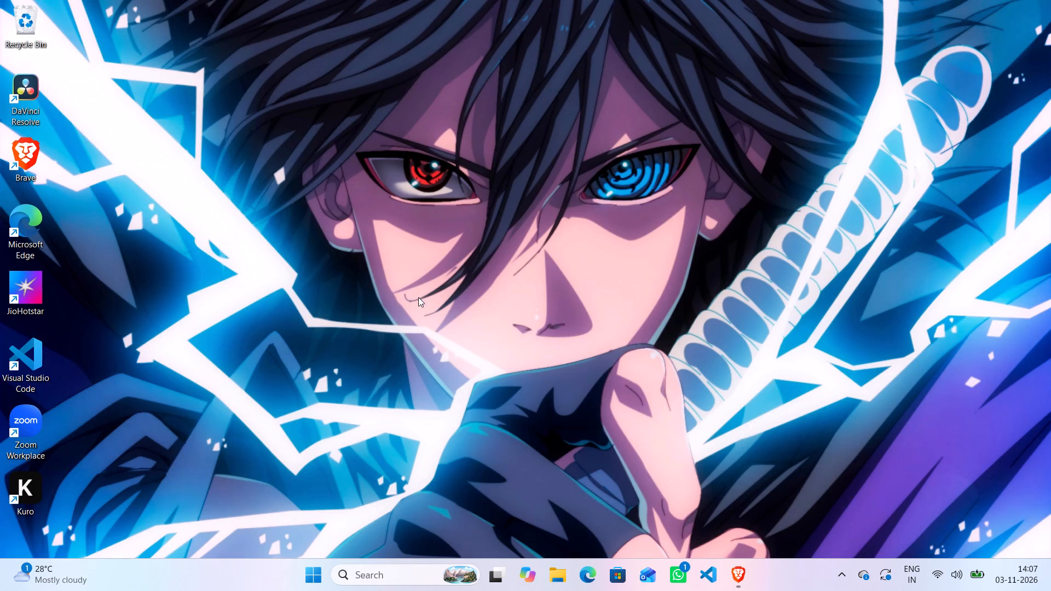
double_click(28, 91)
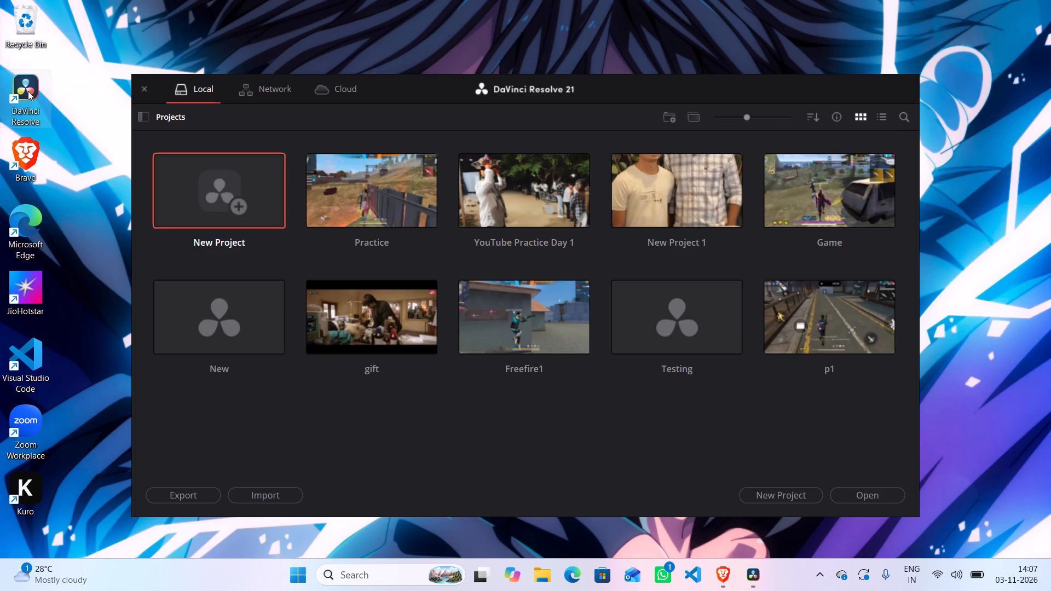
double_click(361, 186)
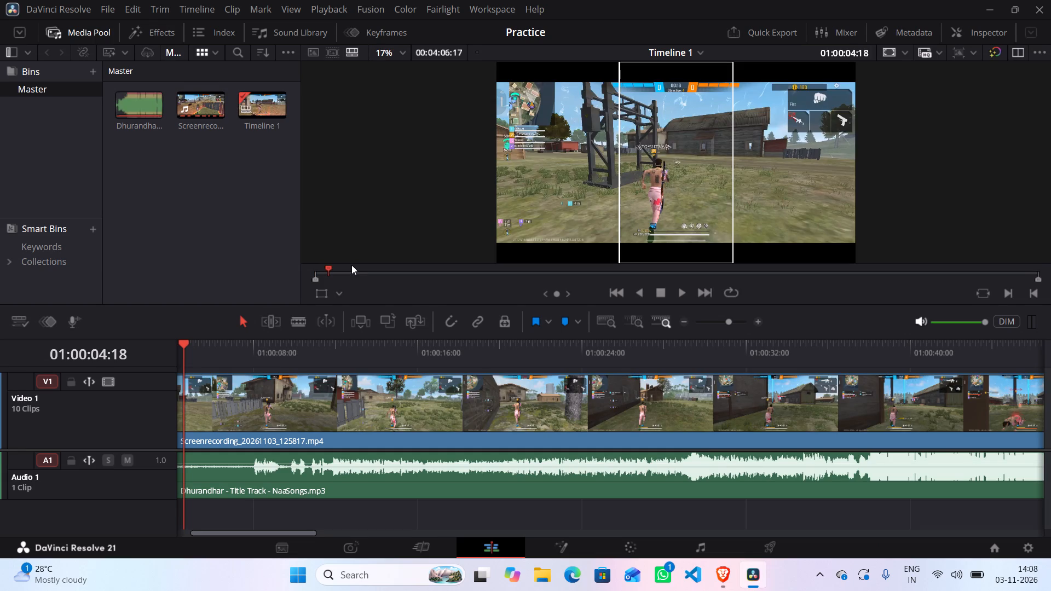
Play the reopened timeline from the start to hear the music's fade-in and volume.
left_click_drag(185, 343, 171, 345)
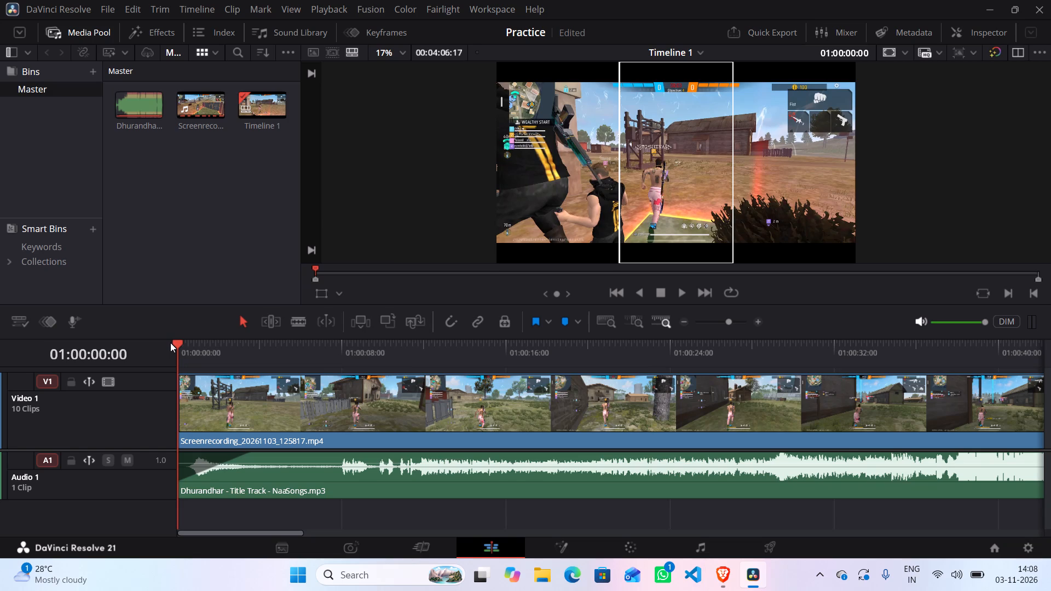
key("space")
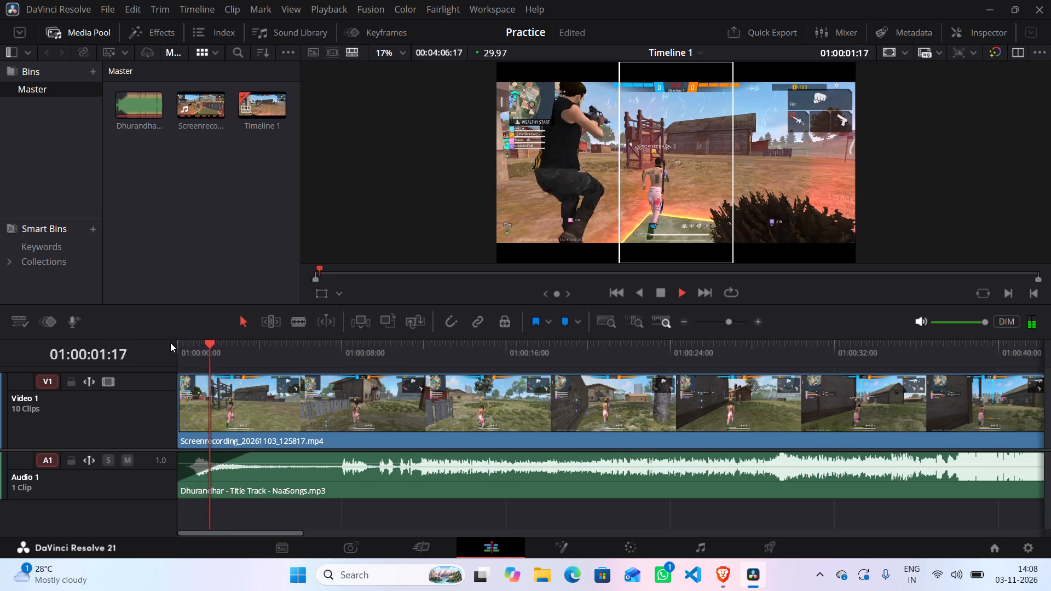
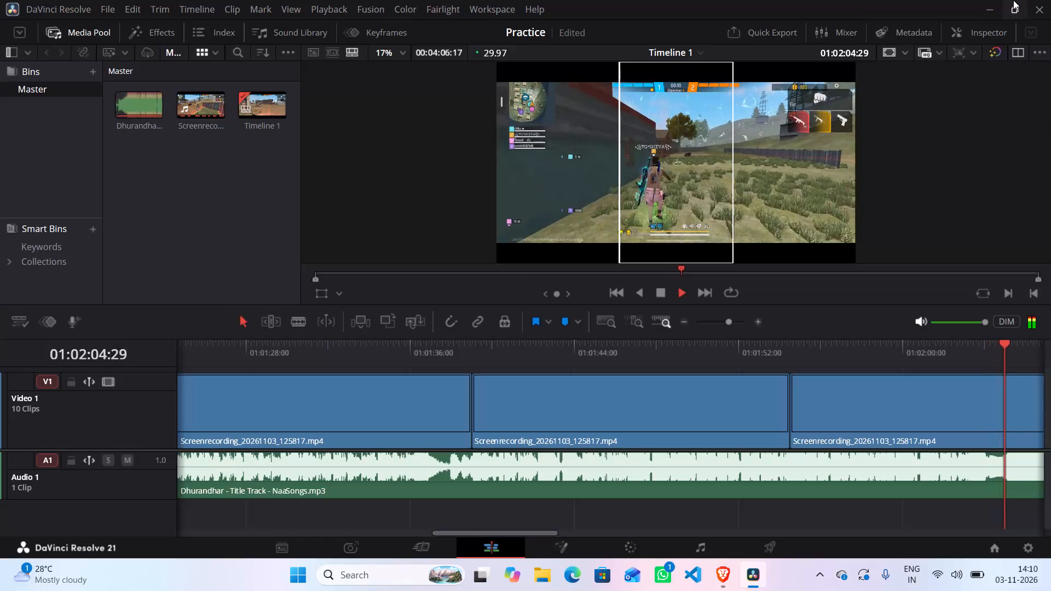
Play the timeline past the end of the Dhurandhar clip to hear its closing fade-out, and stop playback there.
left_click(841, 471)
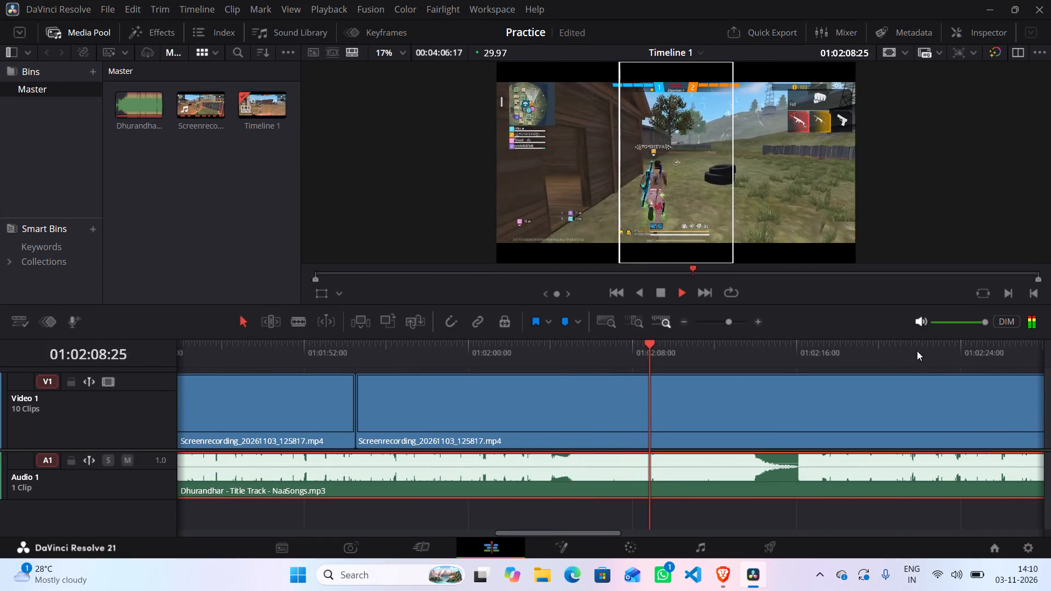
left_click(992, 35)
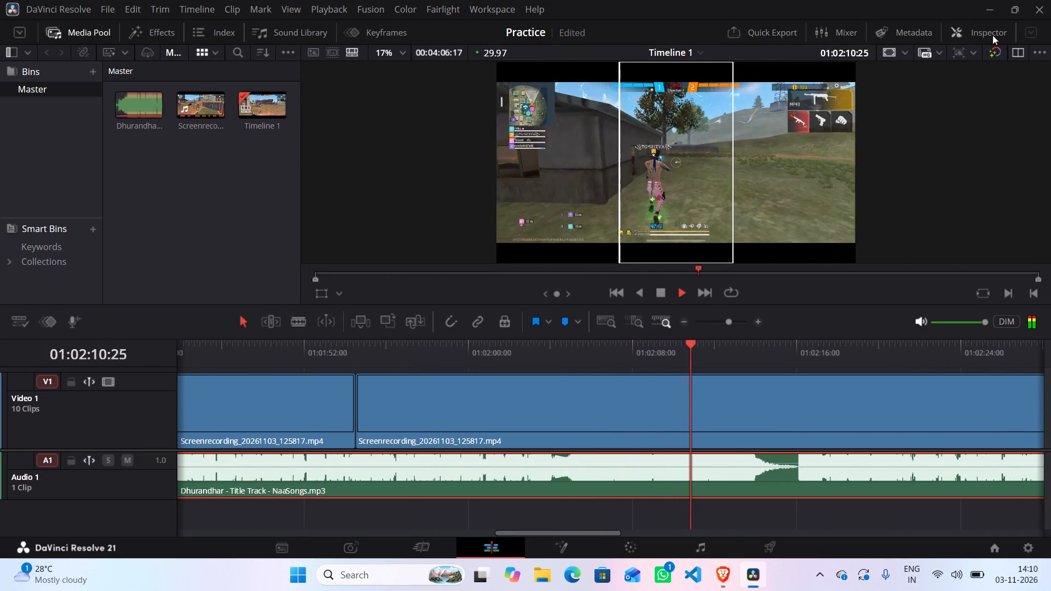
left_click(992, 35)
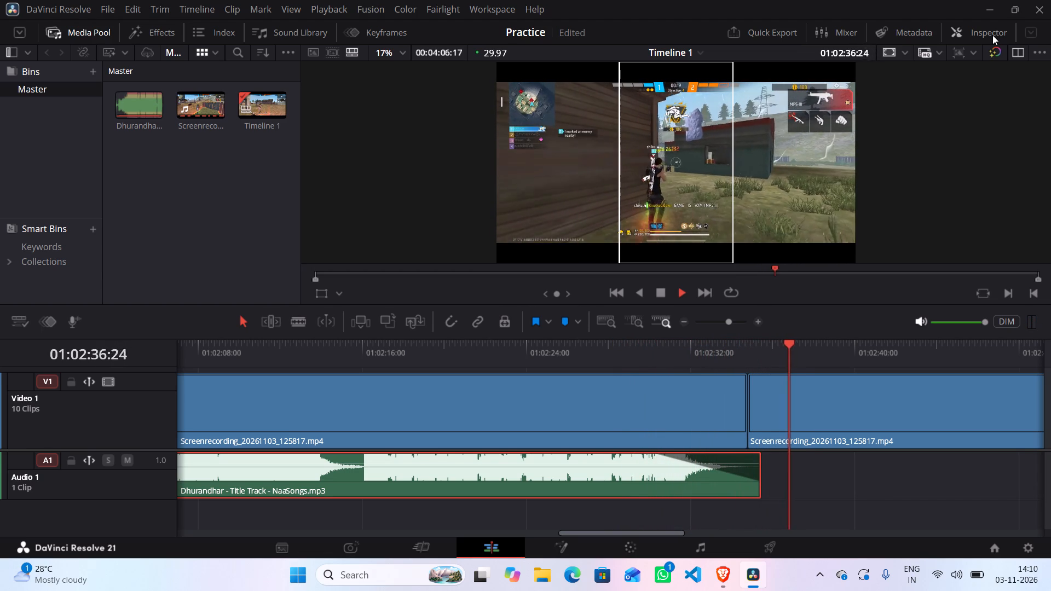
key("space")
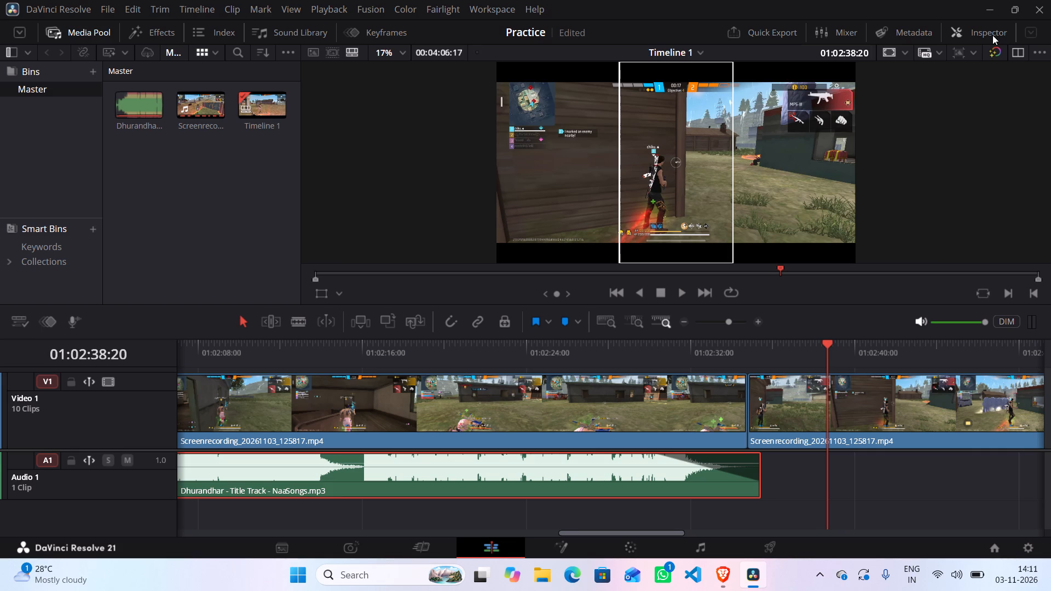
View the metadata of the Dhurandhar audio clip.
left_click(888, 27)
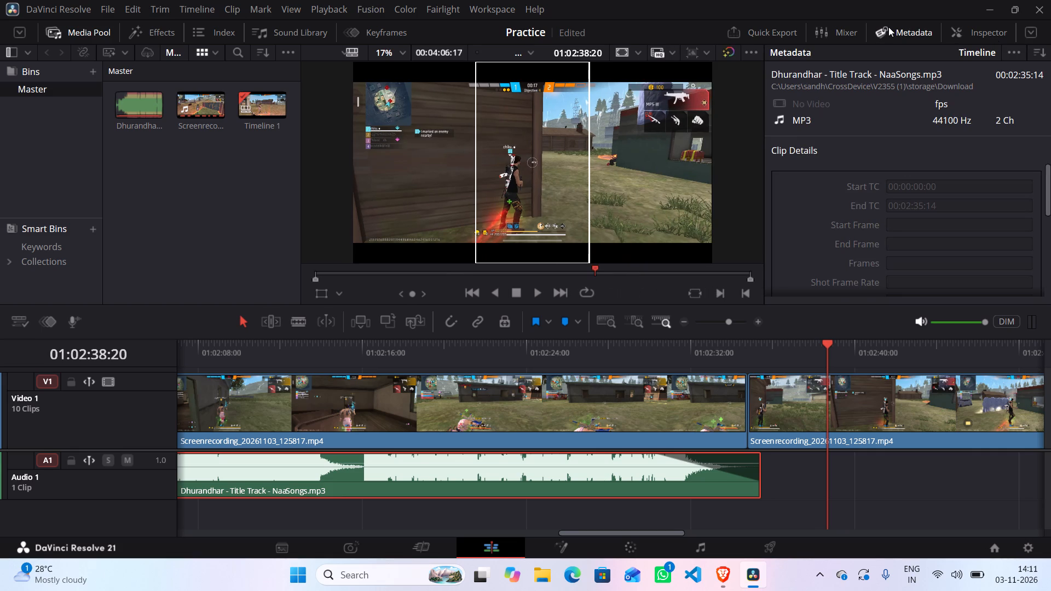
left_click(888, 27)
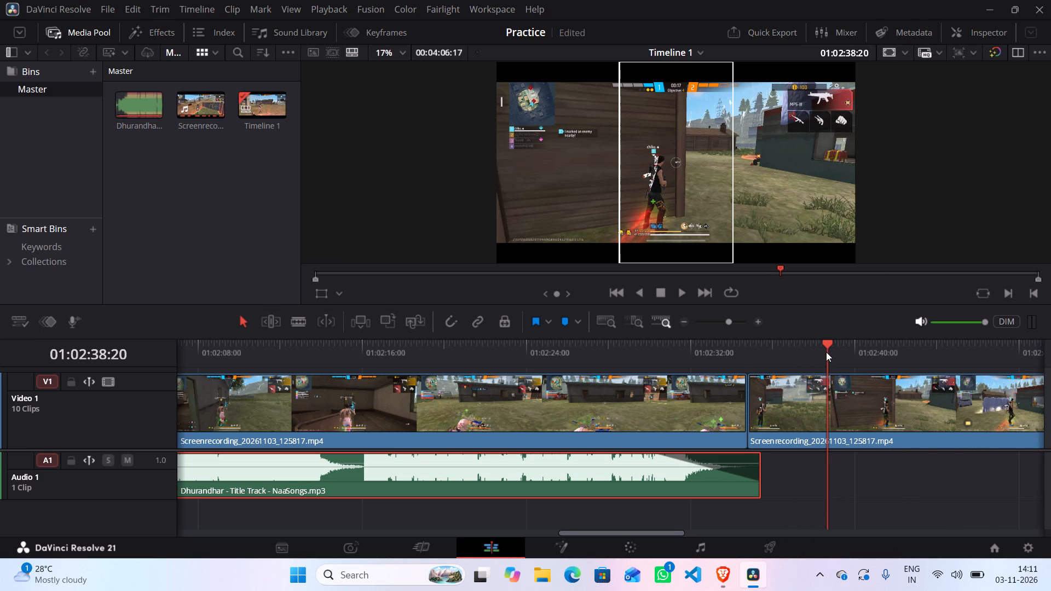
Move the playhead back to the end of the Dhurandhar audio clip, at 01:02:35:15.
left_click_drag(827, 341, 801, 360)
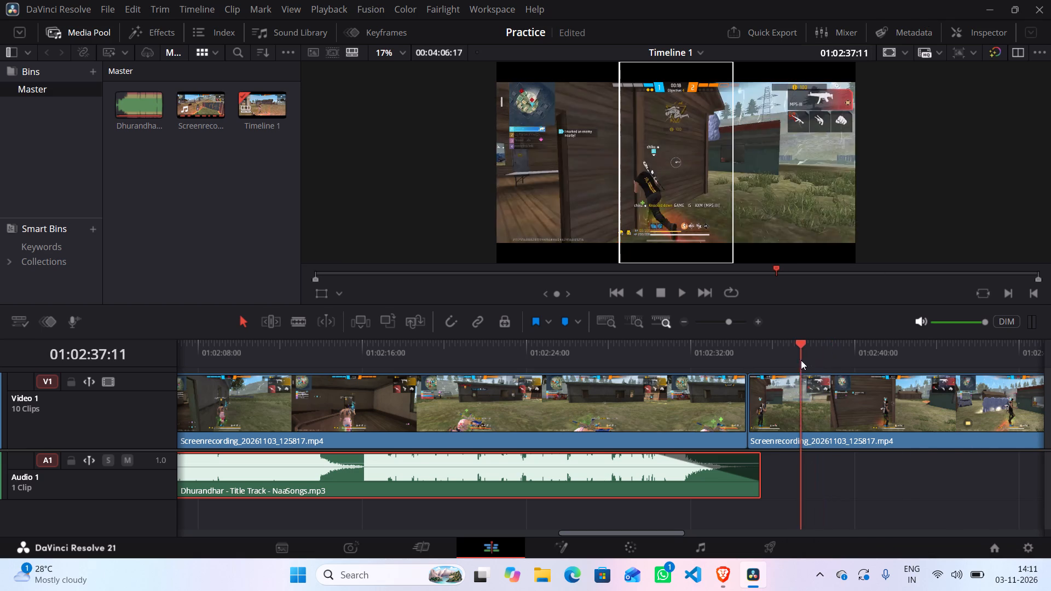
left_click_drag(801, 360, 763, 368)
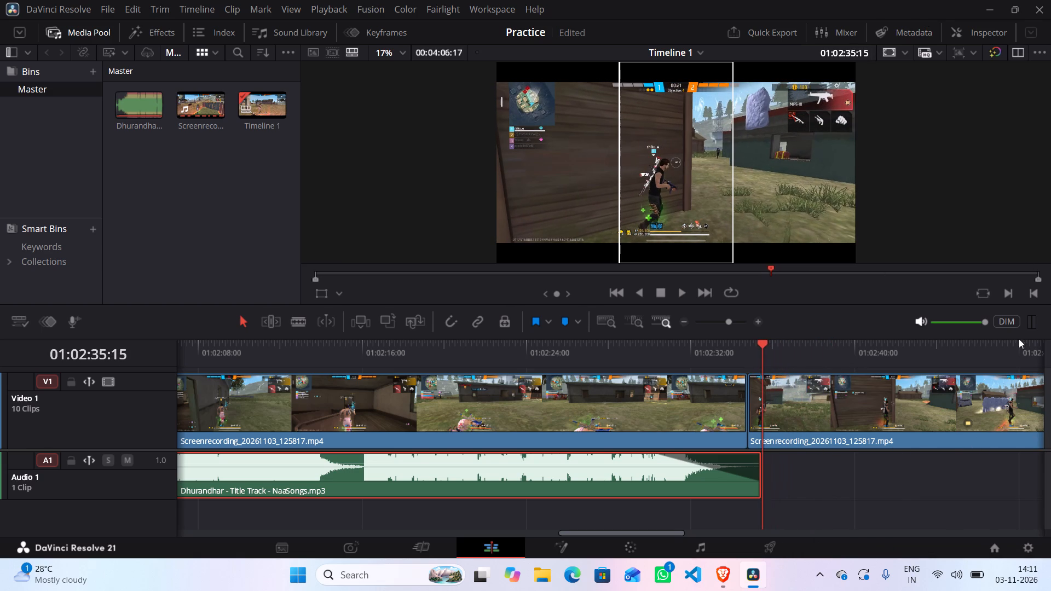
Begin importing another media file into the Practice project.
left_click(99, 5)
left_click(148, 188)
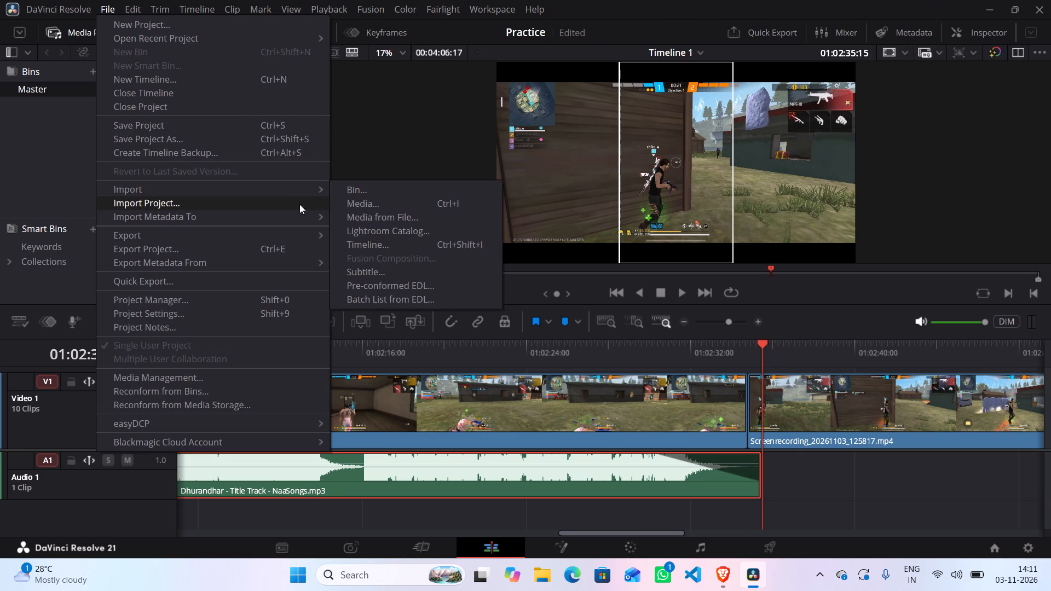
left_click(358, 204)
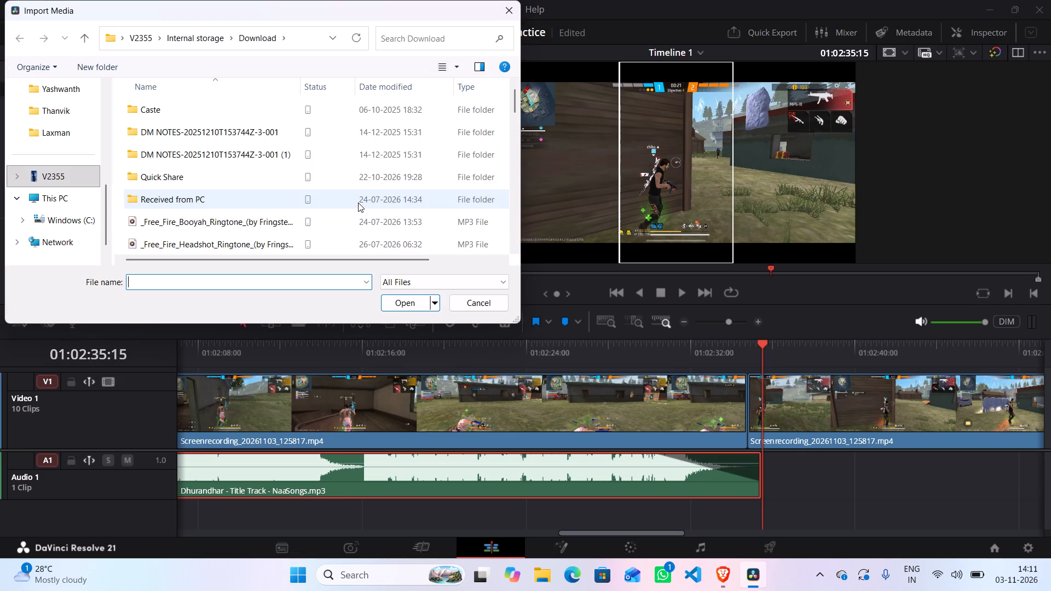
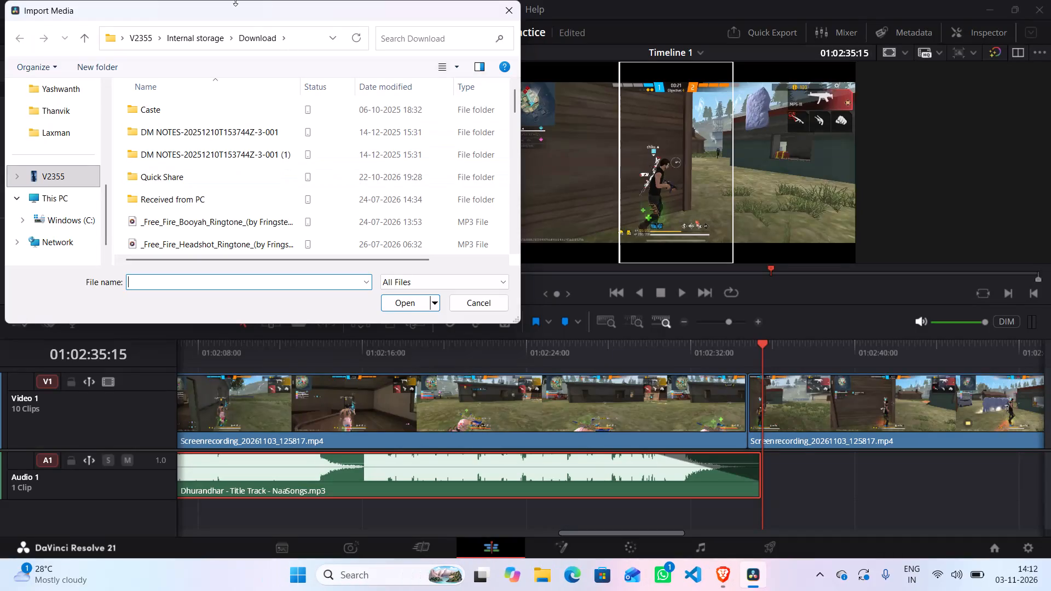
Import "KGF Movie - BGM _ Instrumental" from the V2355 phone's Music folder into the media pool.
double_click(82, 32)
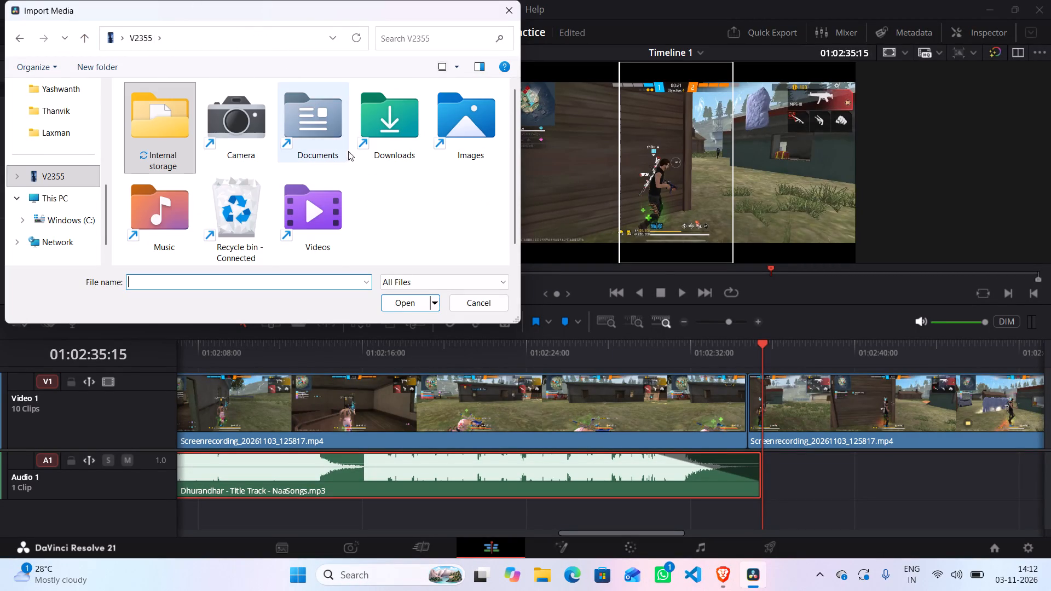
left_click(184, 216)
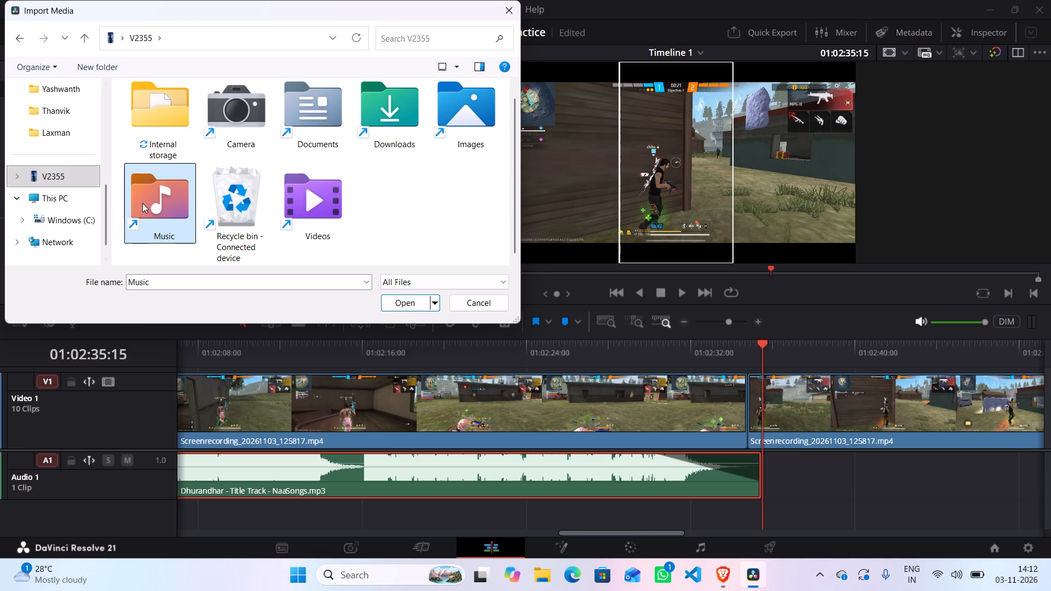
double_click(159, 197)
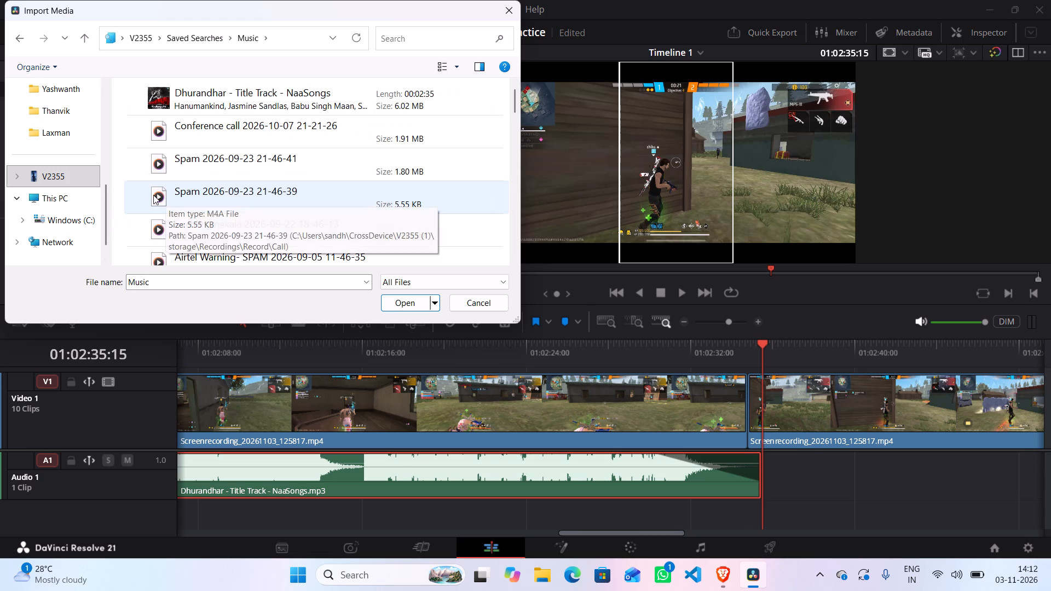
scroll(204, 117, "down", 2)
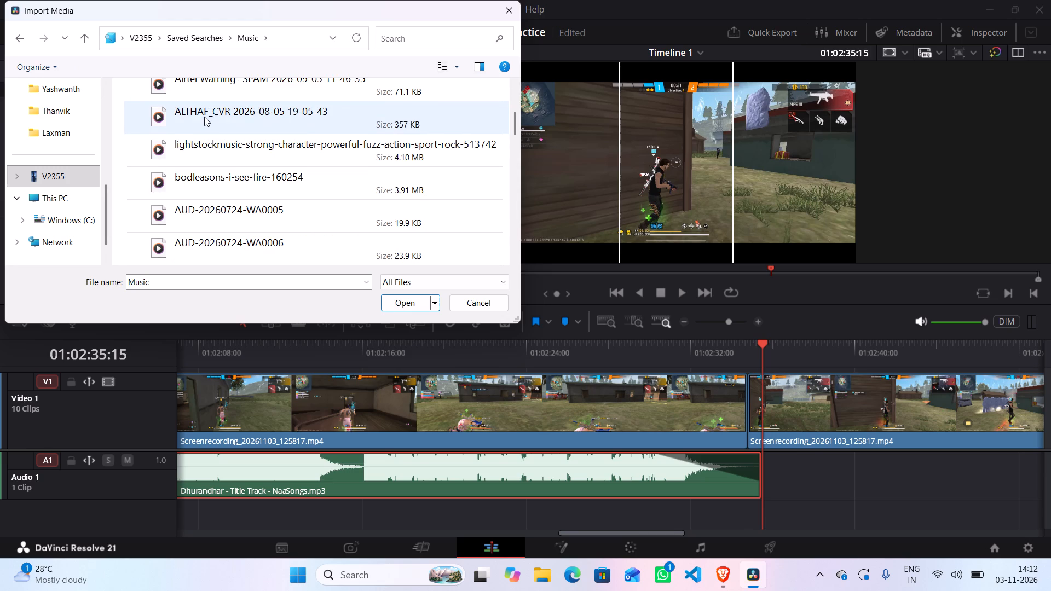
scroll(204, 117, "down", 4)
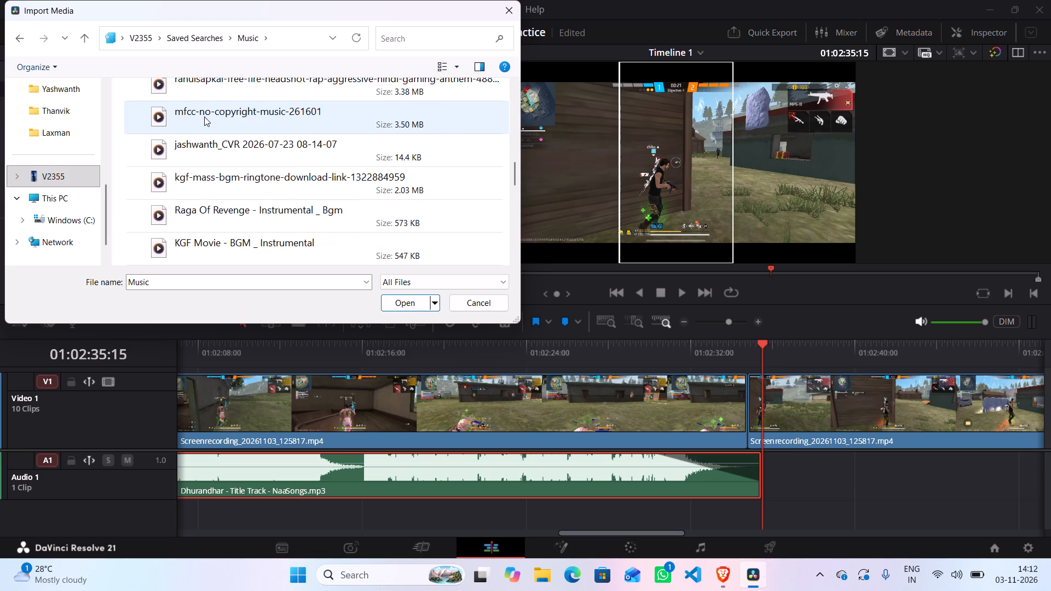
scroll(204, 117, "down", 2)
scroll(212, 160, "down", 9)
scroll(213, 160, "up", 1)
scroll(213, 160, "down", 3)
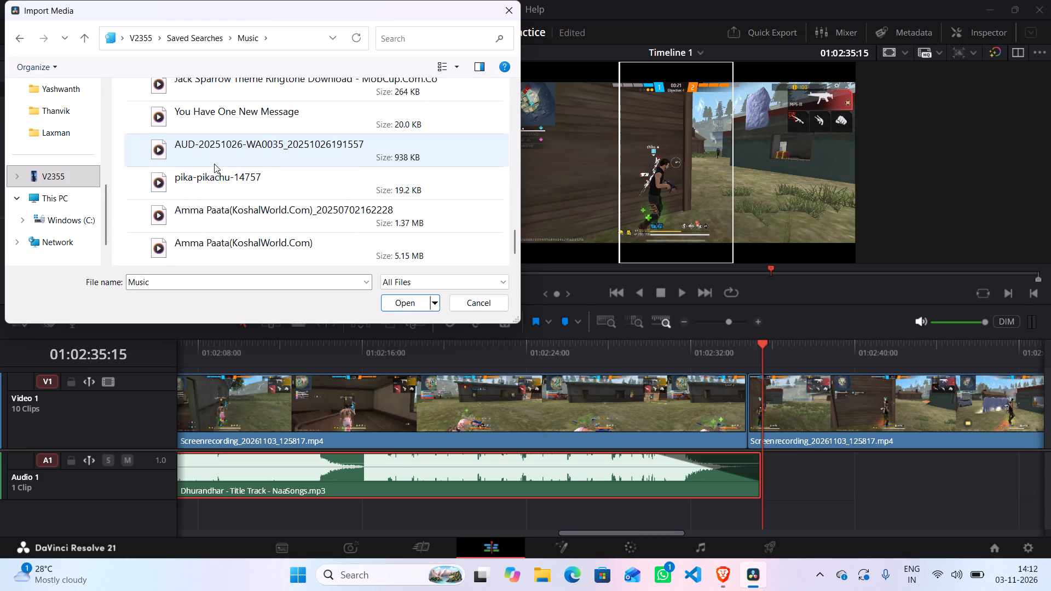
scroll(214, 164, "down", 15)
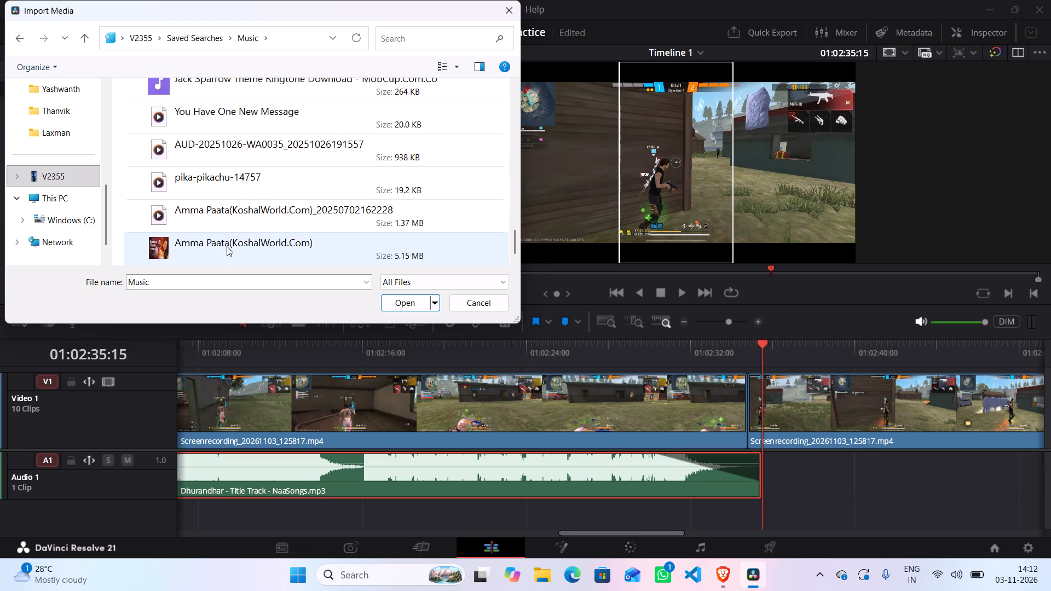
scroll(227, 246, "up", 2)
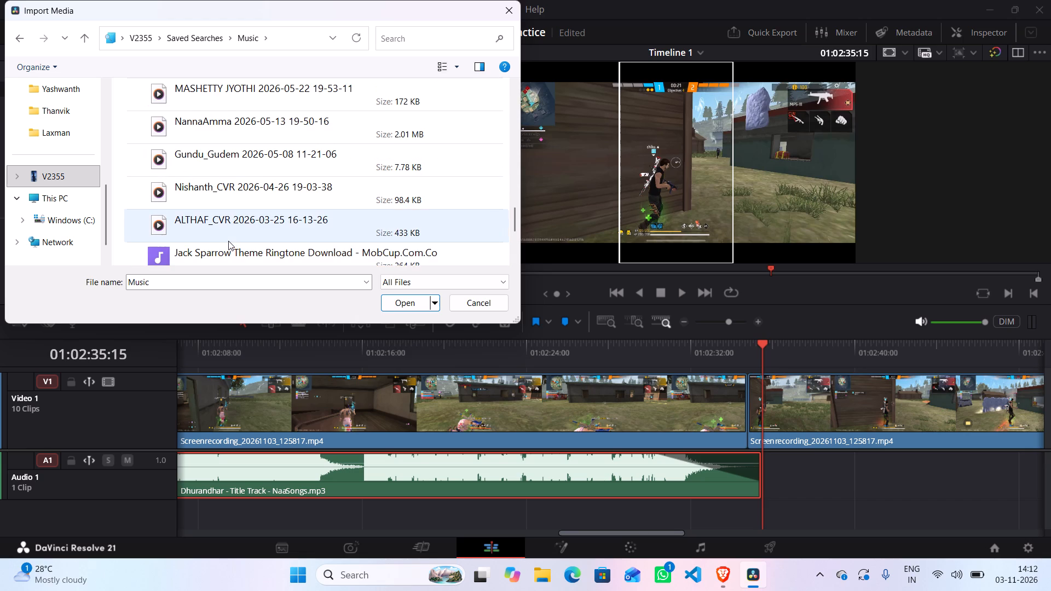
scroll(228, 241, "up", 2)
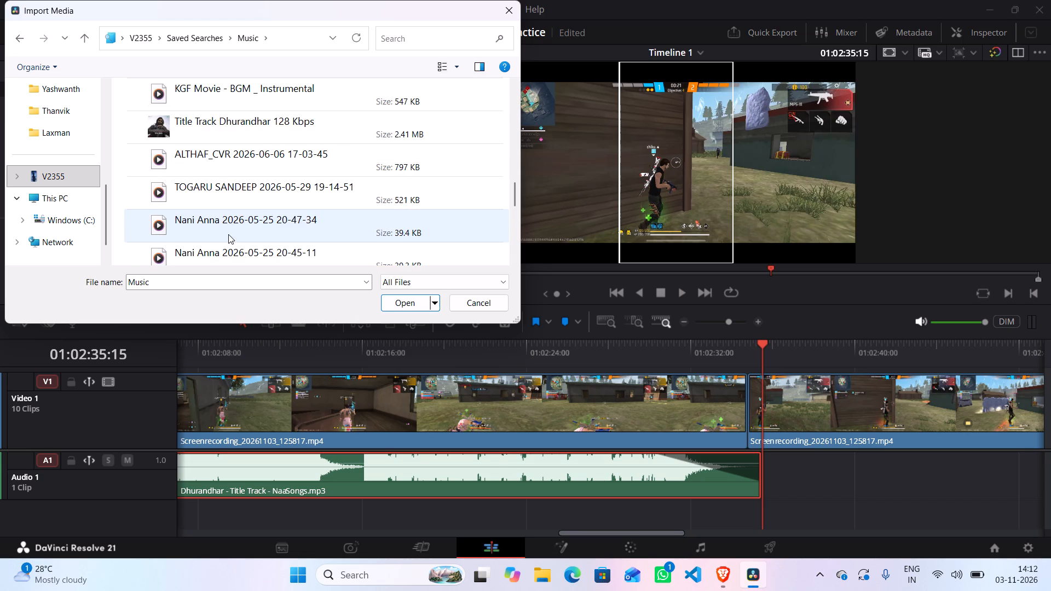
left_click(225, 94)
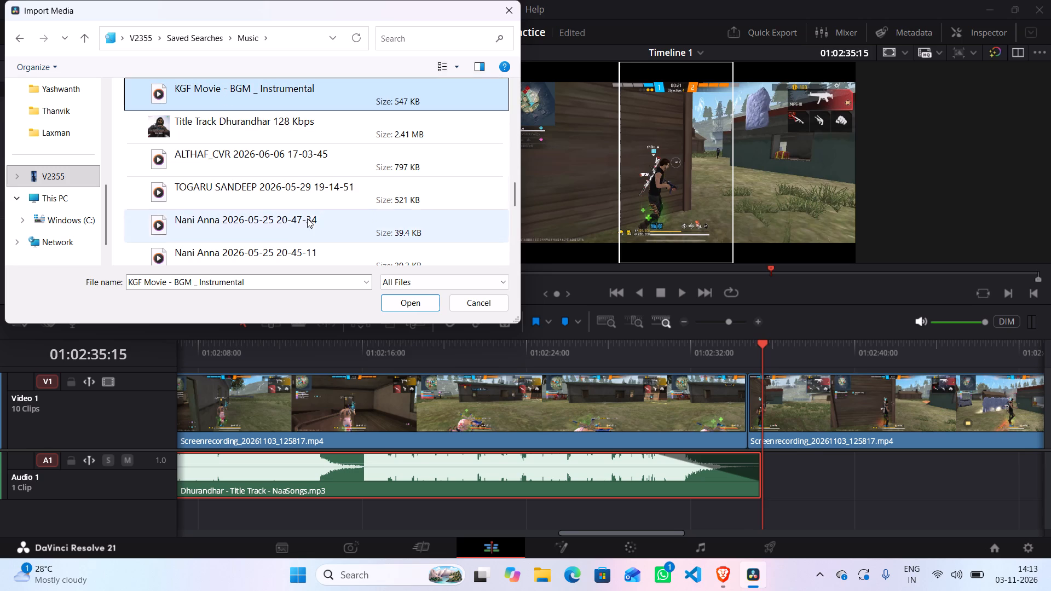
left_click(399, 308)
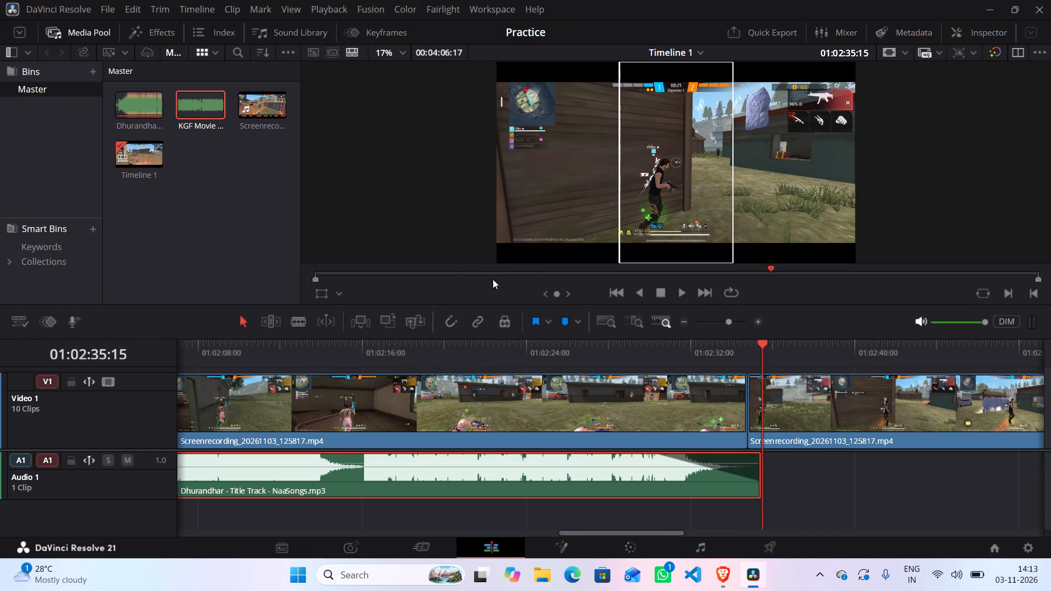
Place the KGF Movie BGM clip on Audio 1 directly after the Dhurandhar clip, starting at 01:02:35:15.
left_click_drag(203, 106, 668, 430)
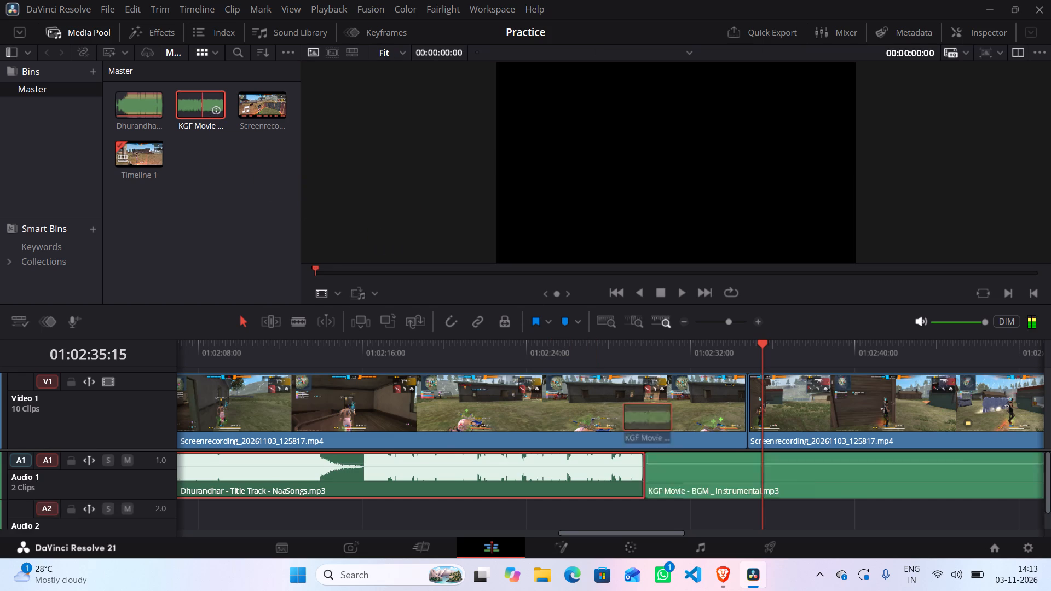
left_click_drag(668, 430, 766, 495)
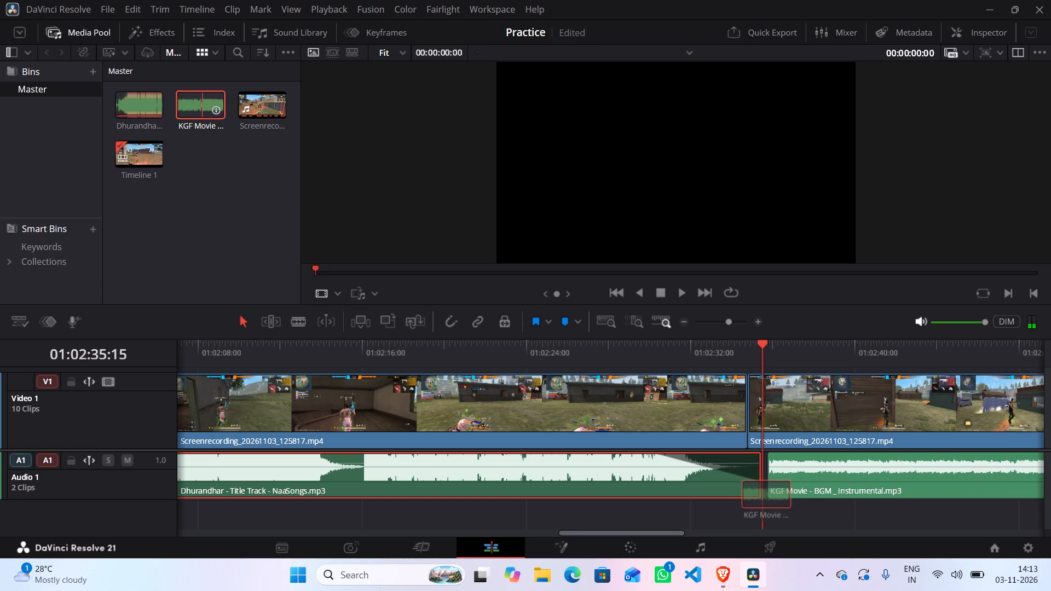
left_click_drag(766, 495, 761, 496)
left_click(817, 507)
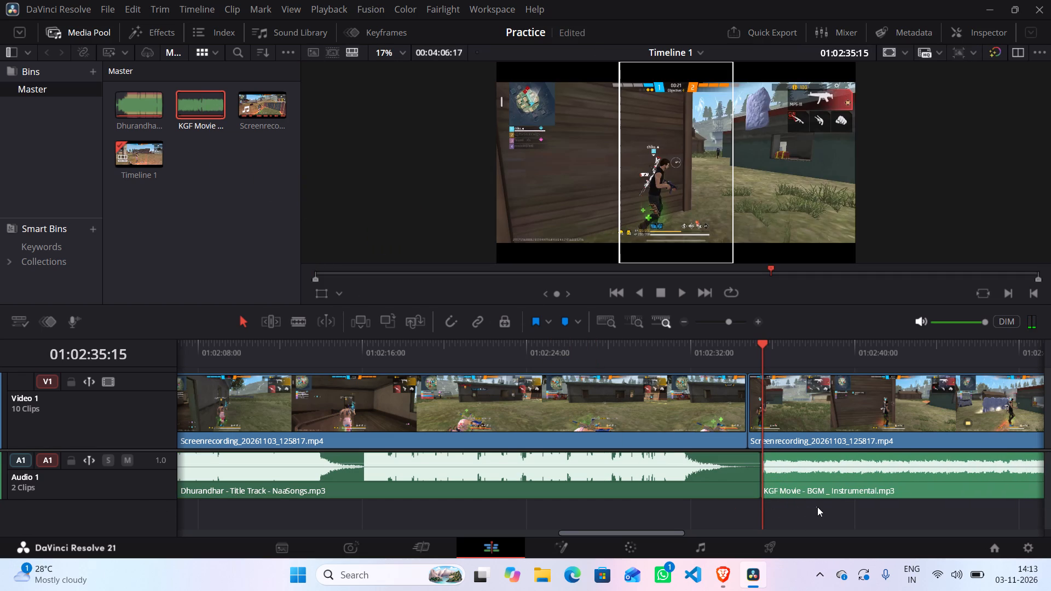
Play the timeline from just before the join between the Dhurandhar and KGF music clips, and stop shortly after it.
key("Left")
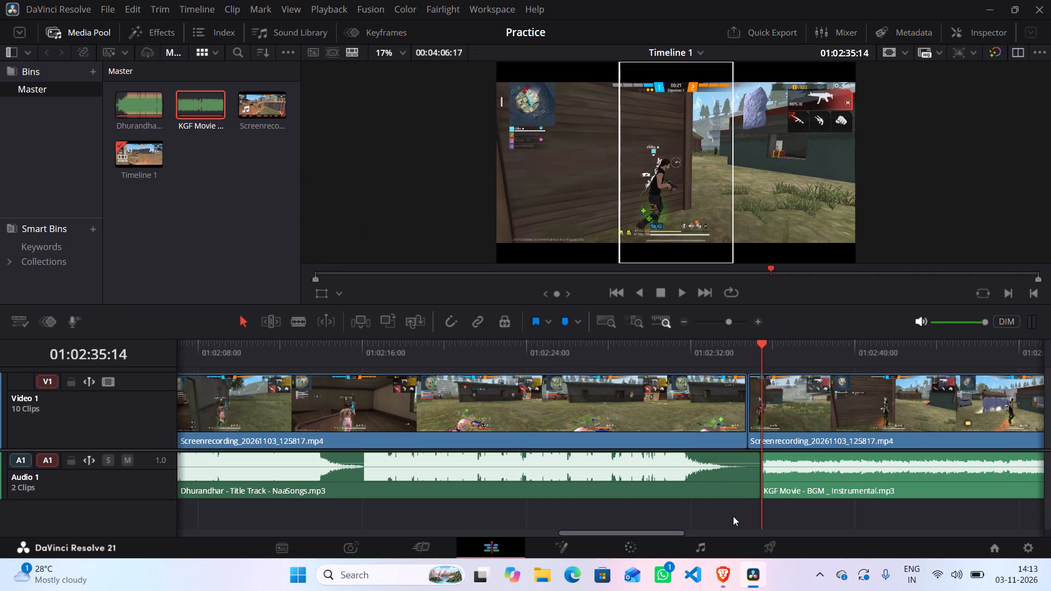
key("Left")
key("Left")
key("Left")
key("Left")
key("Left")
key("Left")
key("Left")
key("Left")
key("Left")
key("Left")
key("Left")
key("Left")
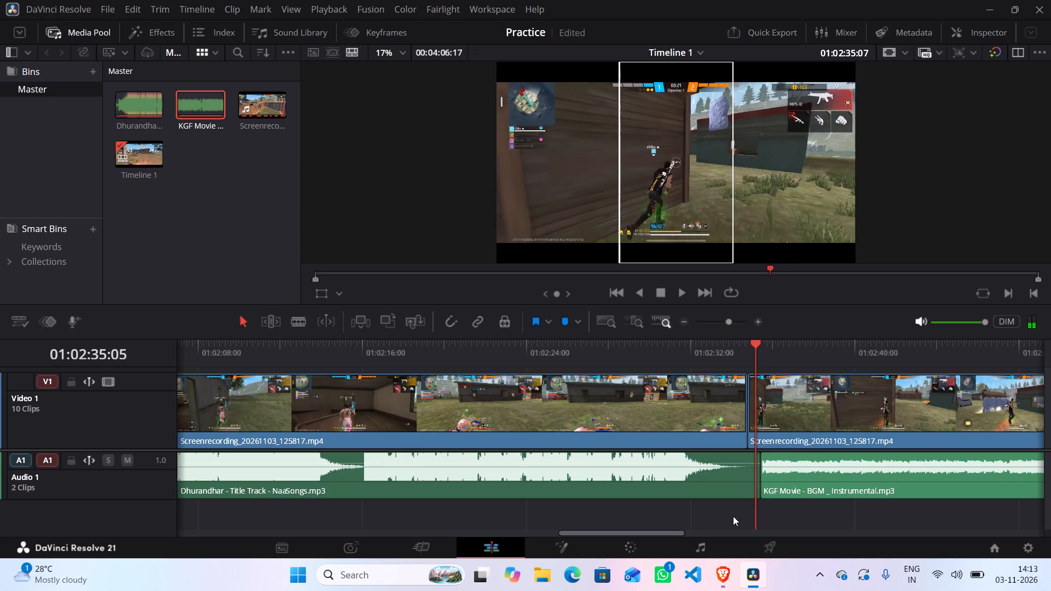
key("space")
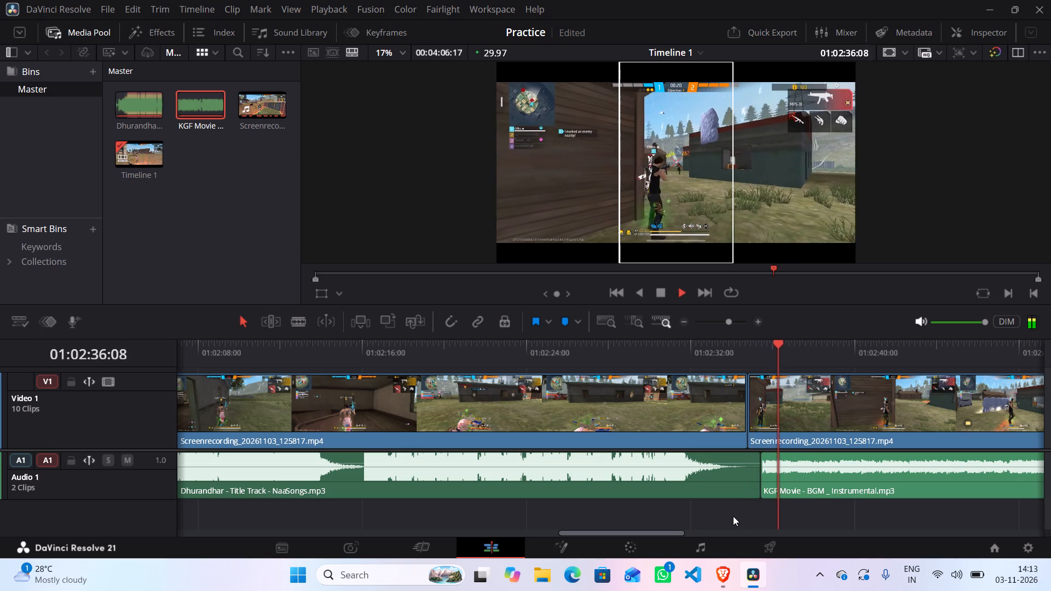
key("Left")
key("Left")
key("Left")
key("Left")
key("space")
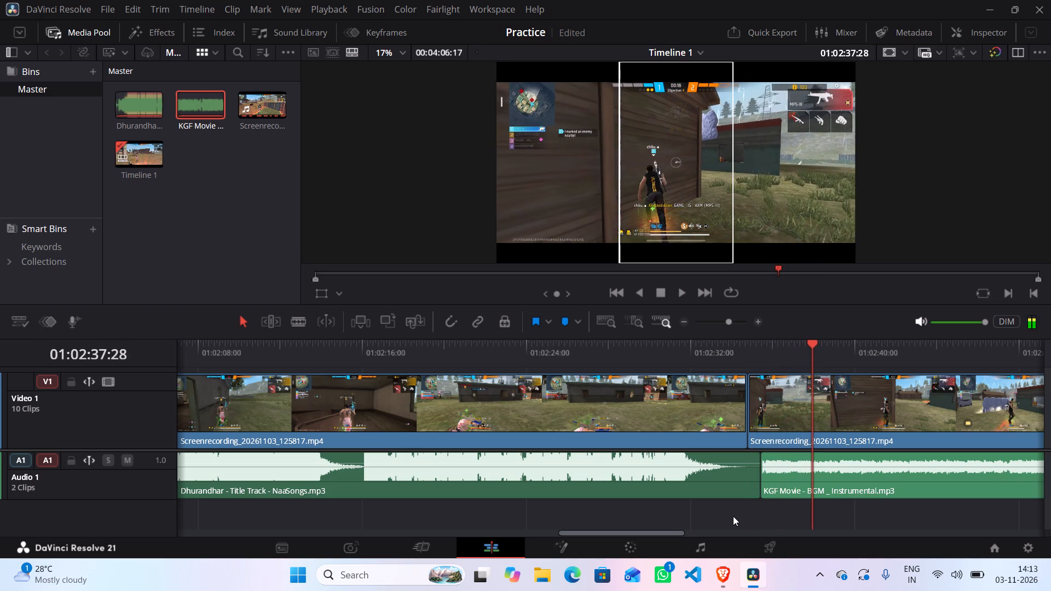
Move the playhead back to 01:02:35:06, just before the start of the KGF music clip.
key("Left")
key("Left")
key("Left")
key("Left")
key("Left")
key("Left")
key("Left")
key("Left")
key("Left")
key("Left")
key("Left")
key("Left")
key("Left")
key("Left")
key("Left")
key("Left")
key("Left")
key("Left")
key("Left")
key("Left")
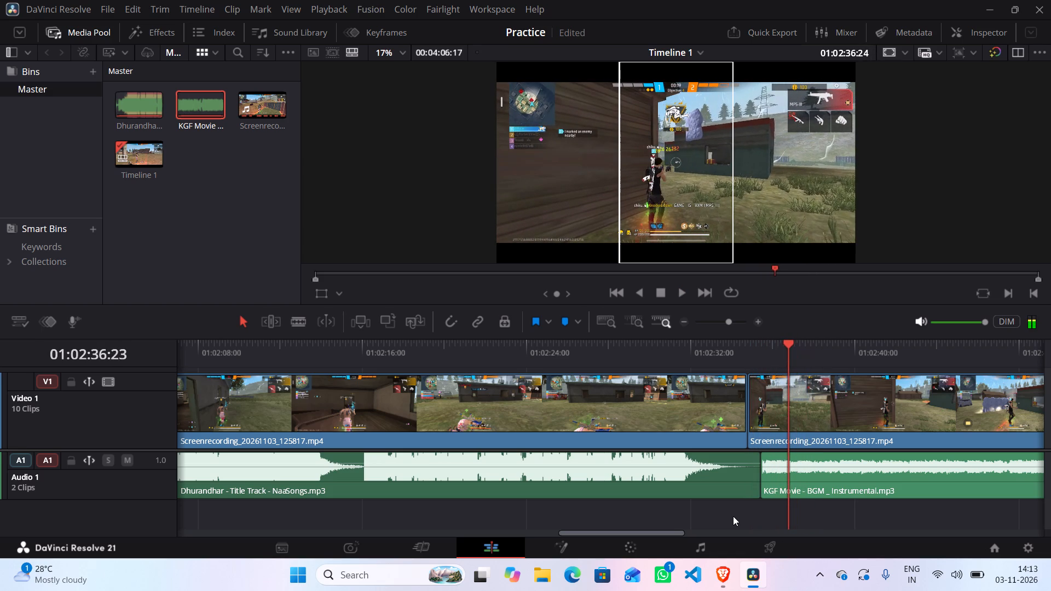
key("Left")
key("Left")
key("Left")
key("Left")
key("Left")
key("Left")
key("Left")
key("Left")
key("Left")
key("Left")
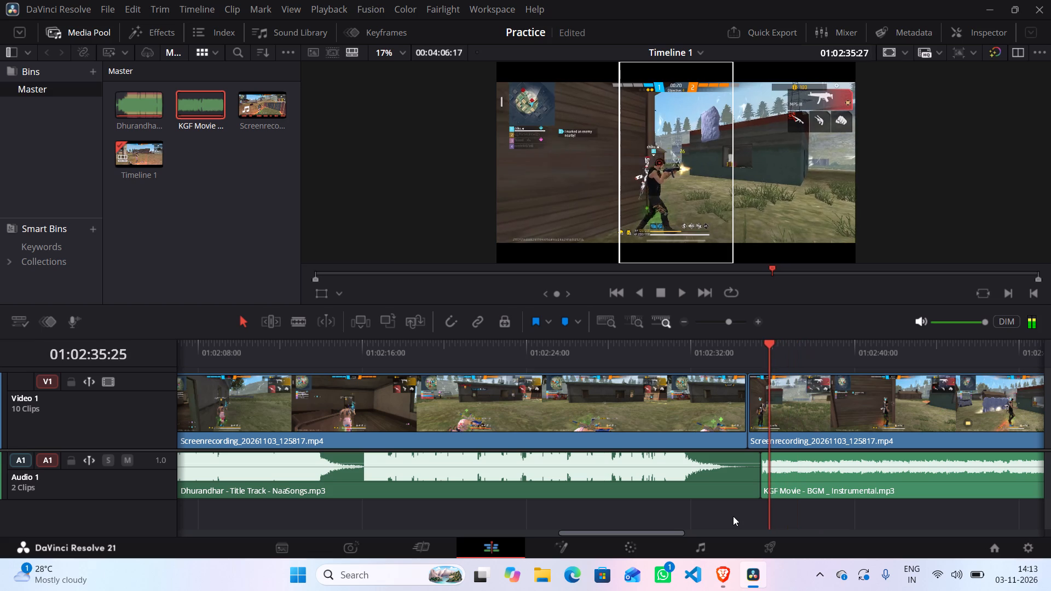
key("Left")
key("Left")
key("Left")
key("Left")
key("Left")
key("Left")
key("Left")
key("Left")
key("Left")
key("Left")
key("Left")
key("Left")
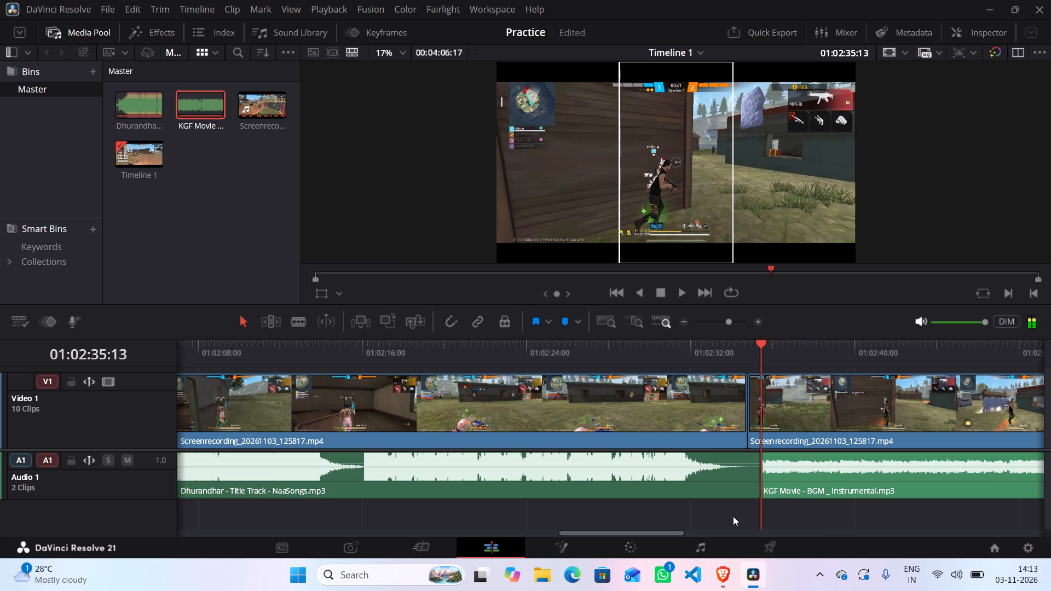
key("Left")
key("Left")
key("Left")
key("Left")
key("Left")
key("Left")
key("Left")
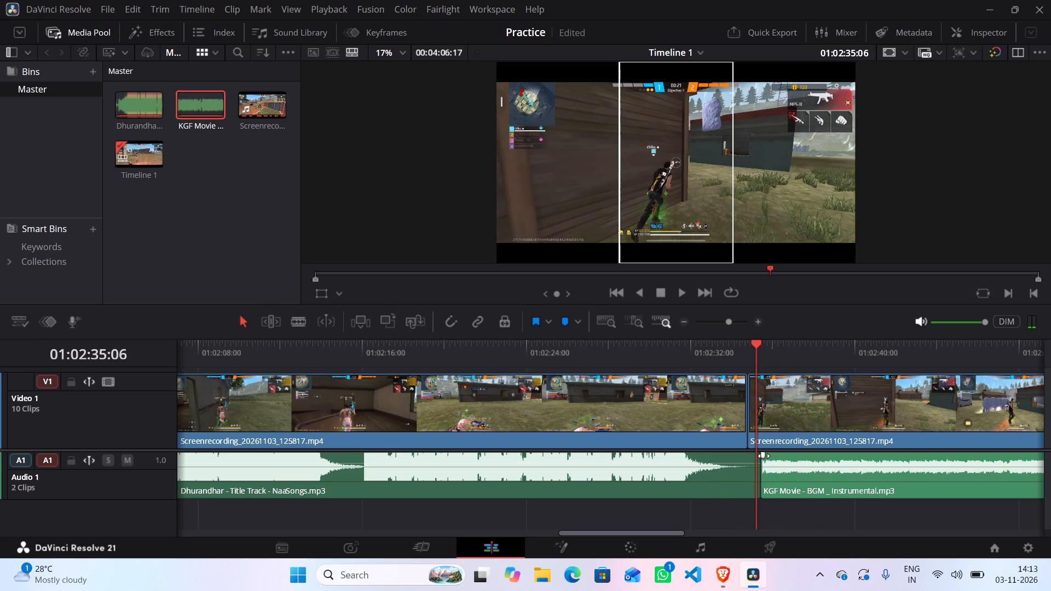
Add a fade-in of about 1 second to the start of the KGF Movie BGM clip.
left_click_drag(764, 456, 783, 456)
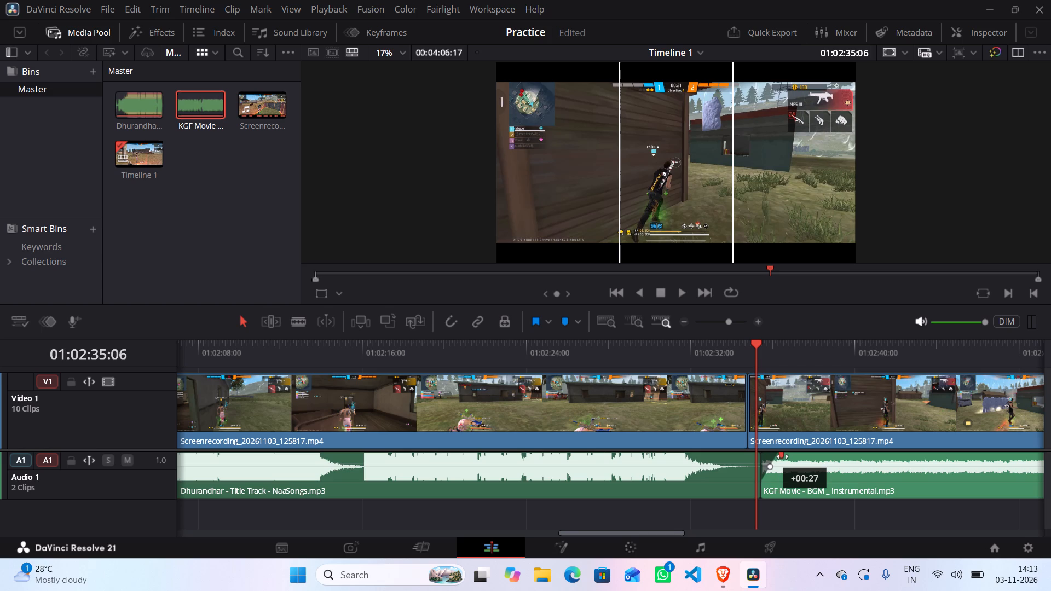
left_click_drag(783, 456, 787, 456)
left_click_drag(787, 456, 784, 456)
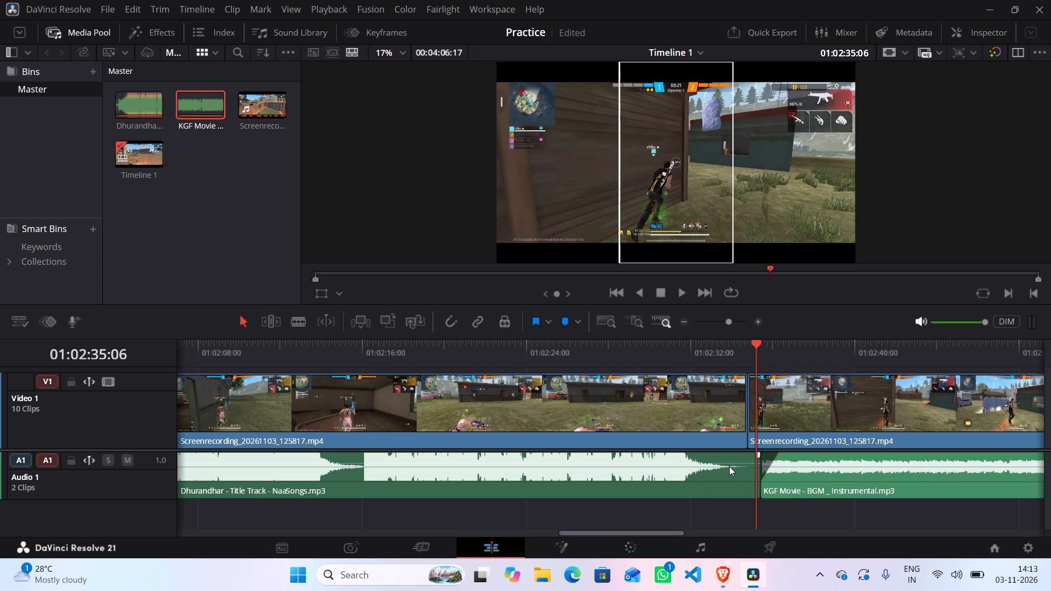
Play the timeline from 01:02:34:13 to hear the Dhurandhar fade-out lead into the KGF fade-in.
key("Left")
key("Left")
key("Left")
key("Left")
key("Left")
key("Left")
key("Left")
key("Left")
key("Left")
key("Left")
key("Left")
key("Left")
key("Left")
key("Left")
key("Left")
key("Left")
key("Left")
key("Left")
key("Left")
key("Left")
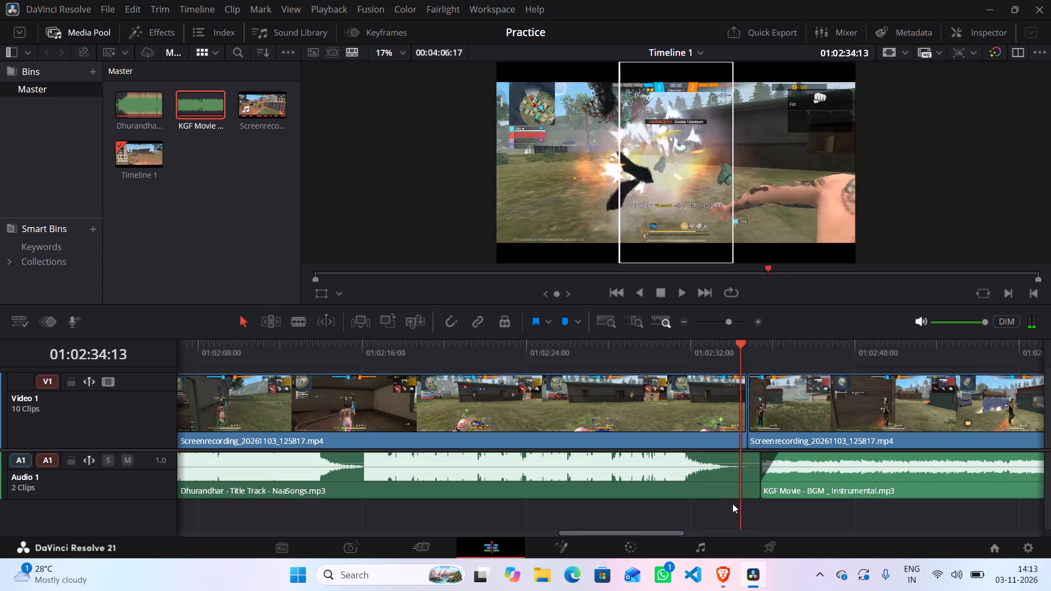
key("space")
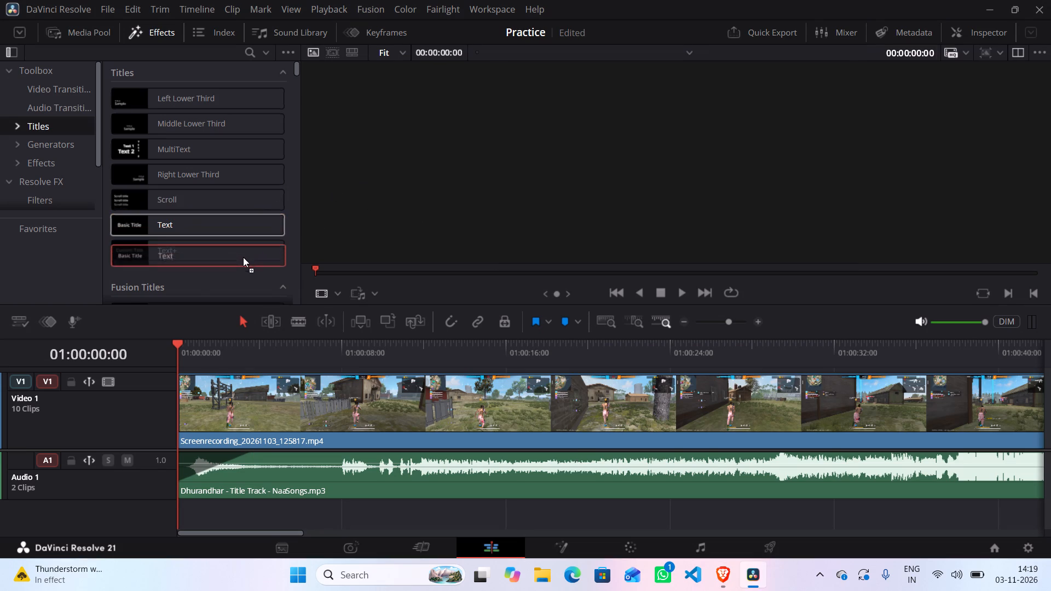
left_click_drag(243, 257, 287, 425)
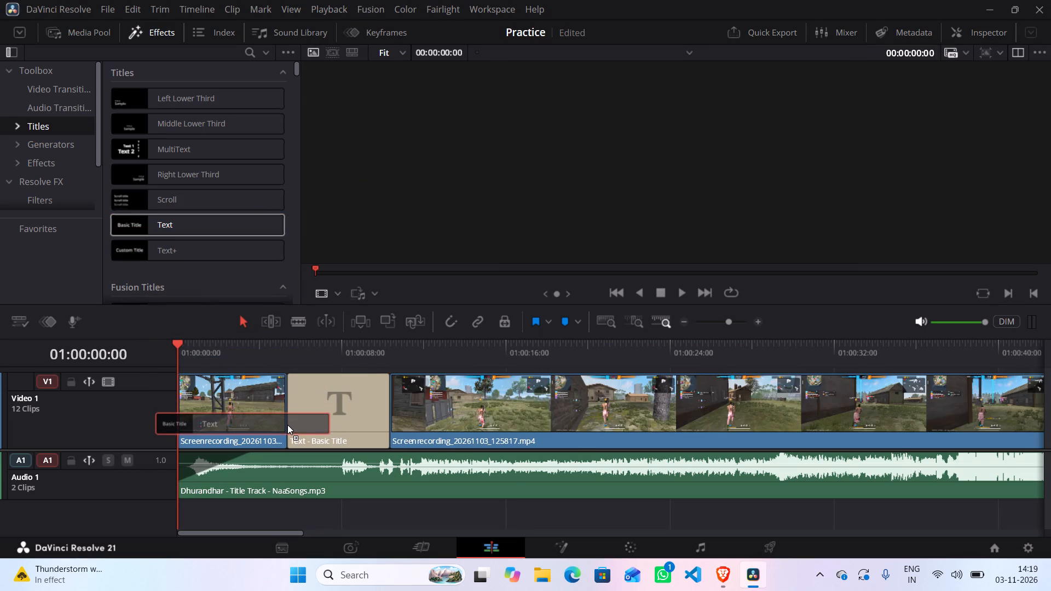
left_click_drag(287, 425, 152, 437)
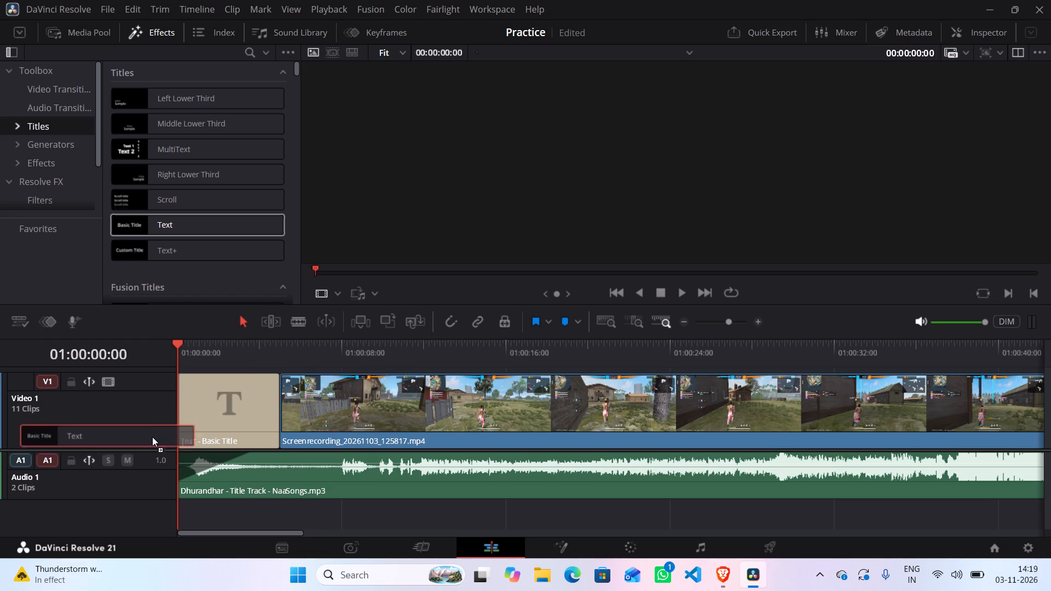
left_click_drag(152, 437, 294, 458)
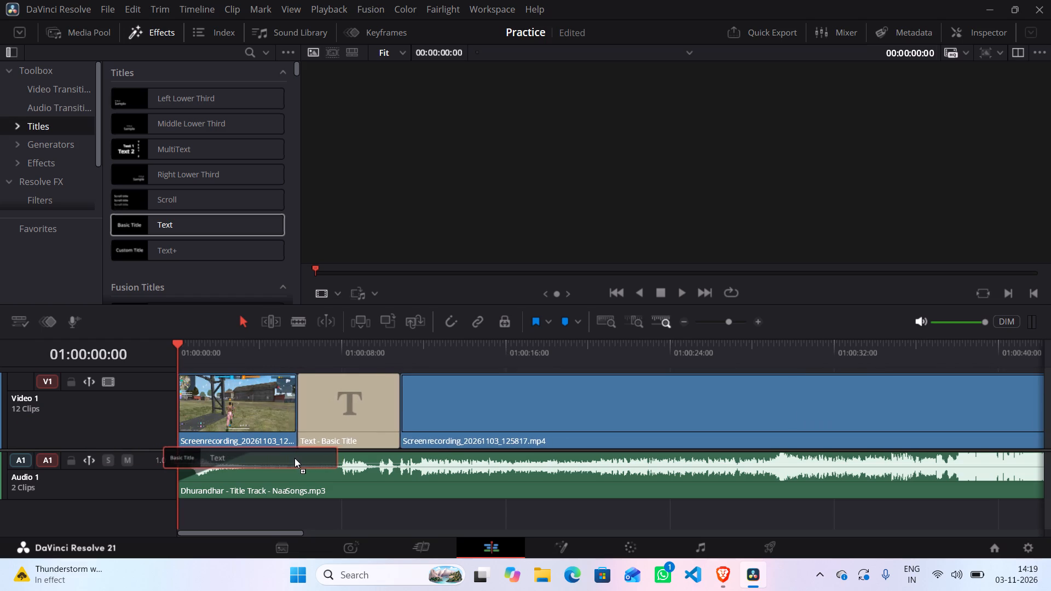
left_click_drag(294, 458, 169, 455)
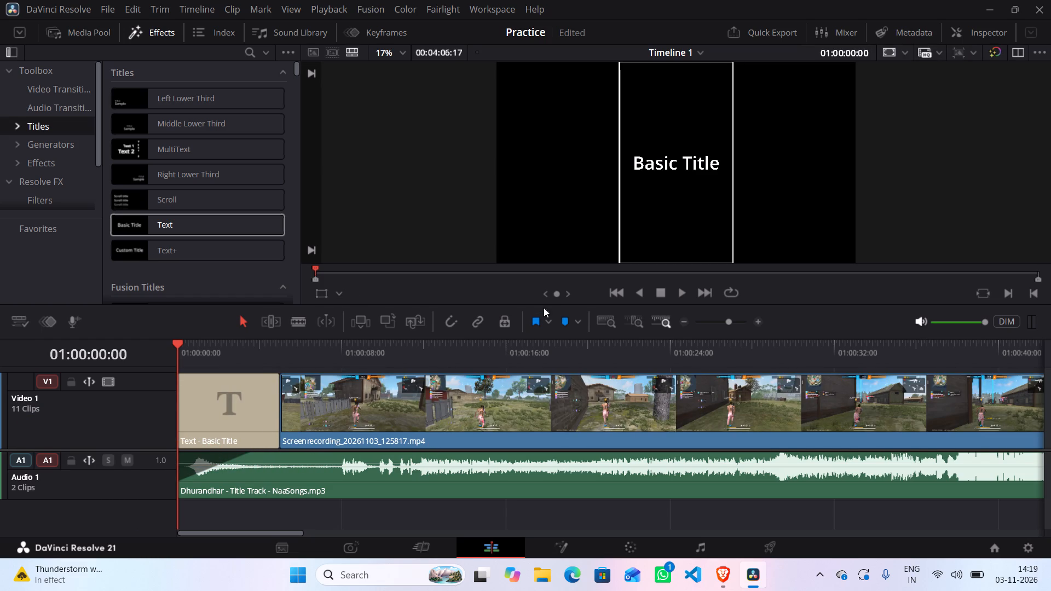
Check the lesson's example track layout in ChatGPT and move the Text title in DaVinci Resolve from Video 1 up to a new Video 2 track.
key("alt+Tab")
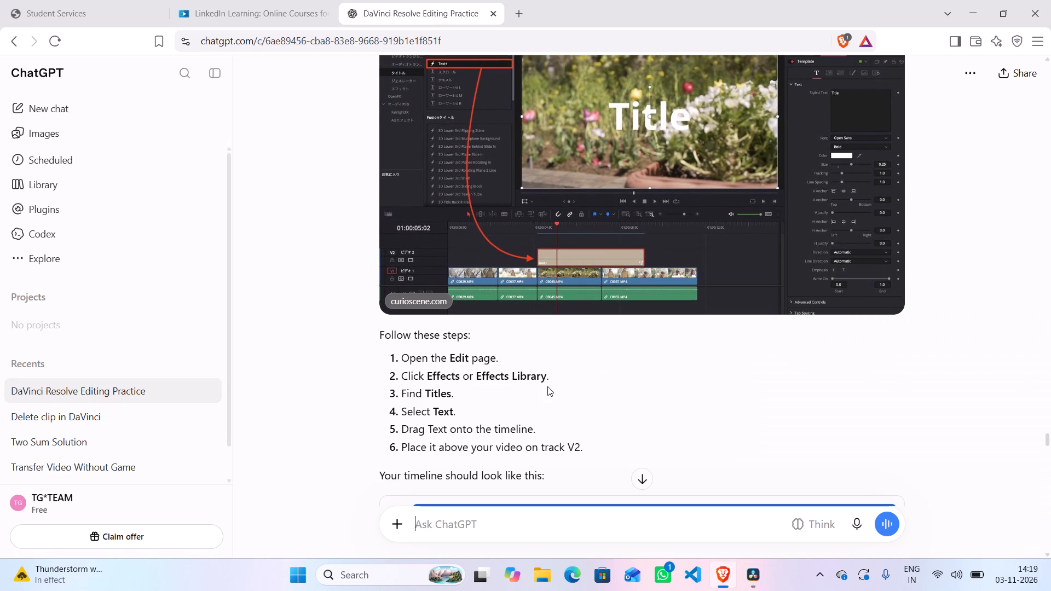
scroll(547, 386, "down", 2)
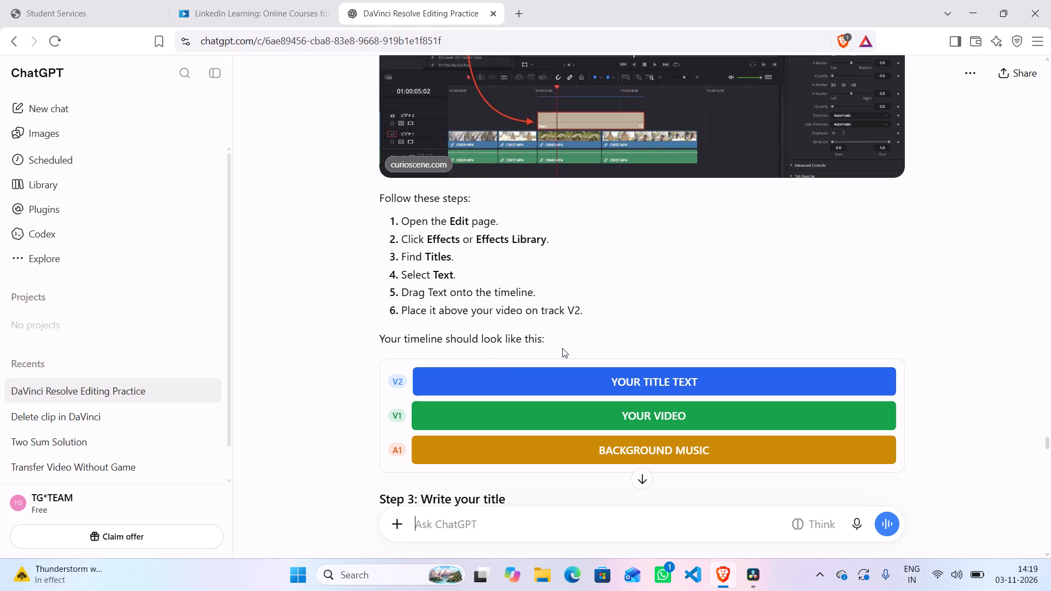
key("alt+Tab")
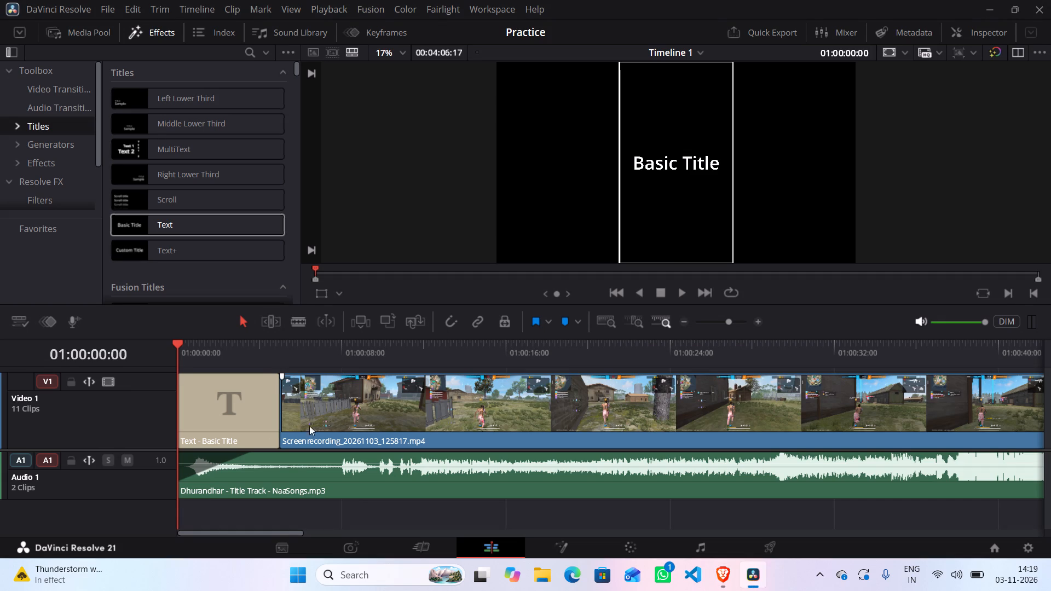
left_click_drag(253, 418, 250, 418)
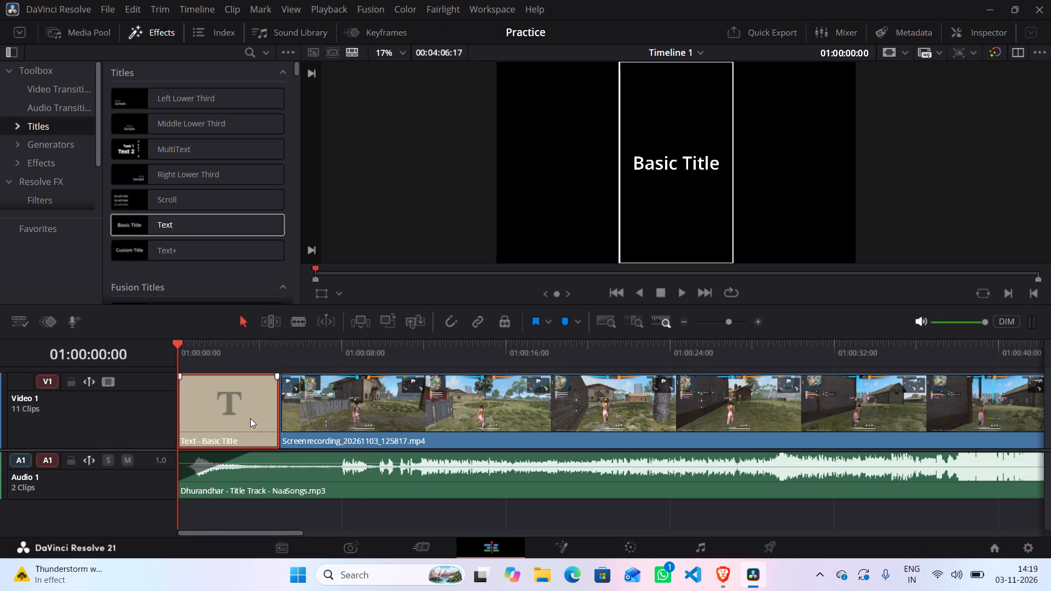
left_click_drag(250, 418, 269, 354)
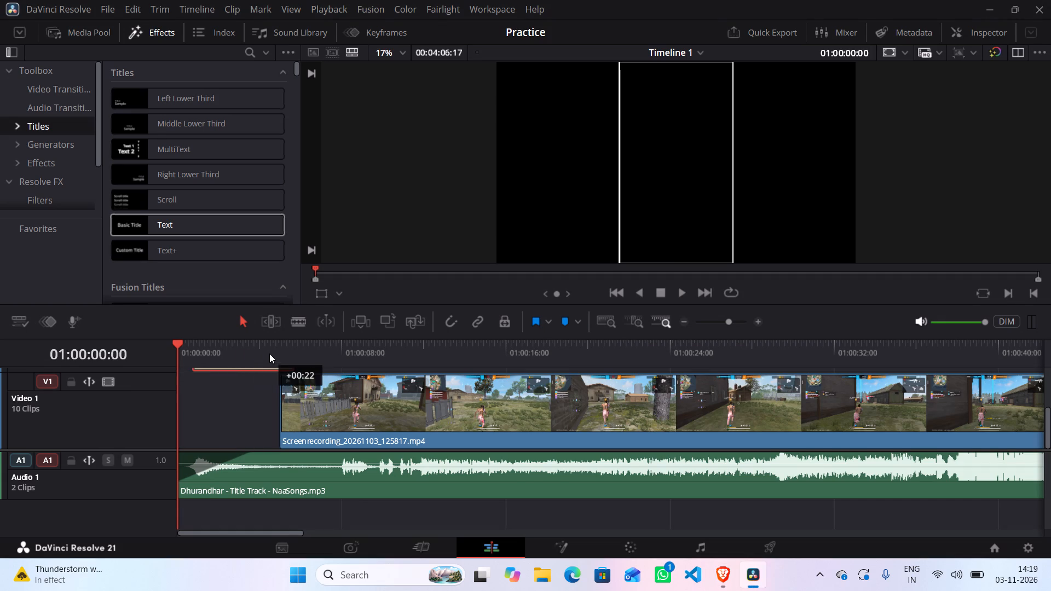
left_click_drag(269, 354, 257, 351)
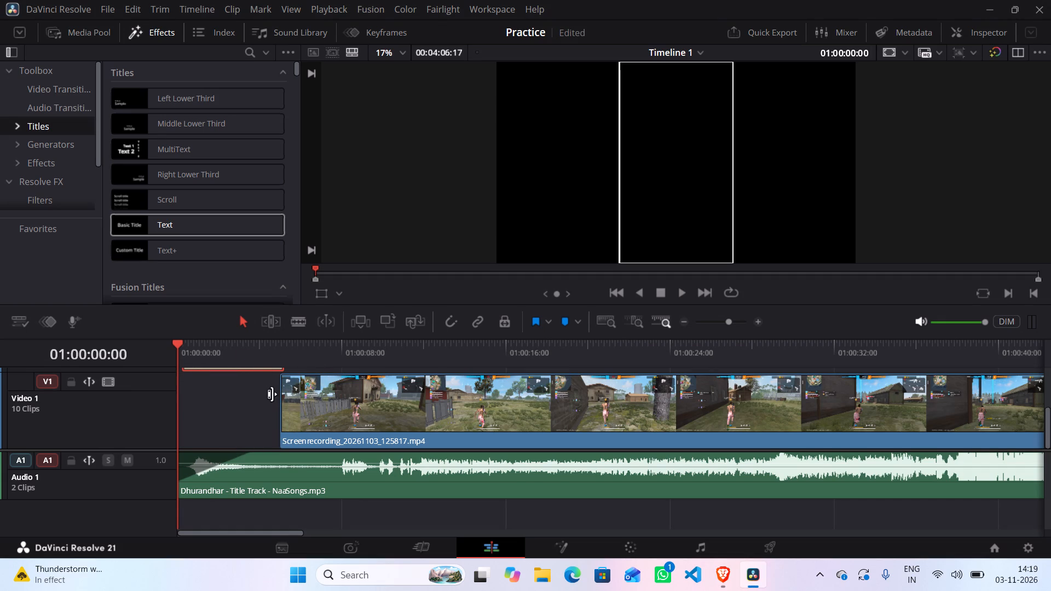
Ripple-delete the empty gap at the start of Video 1.
left_click(232, 413)
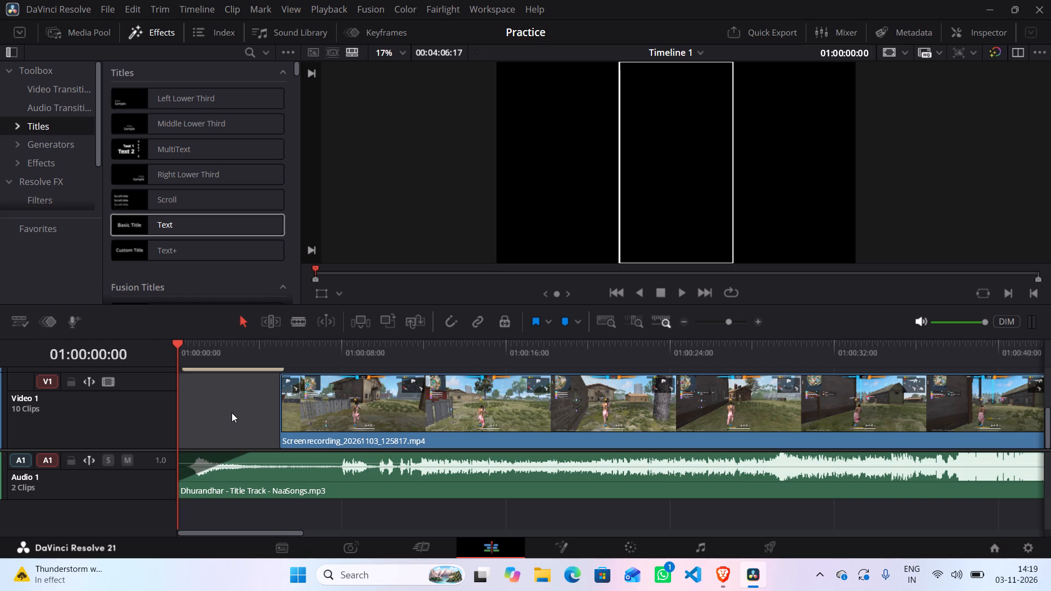
key("BackSpace")
Move the Text title on Video 2 so it starts at 01:00:00:00.
scroll(199, 405, "up", 4)
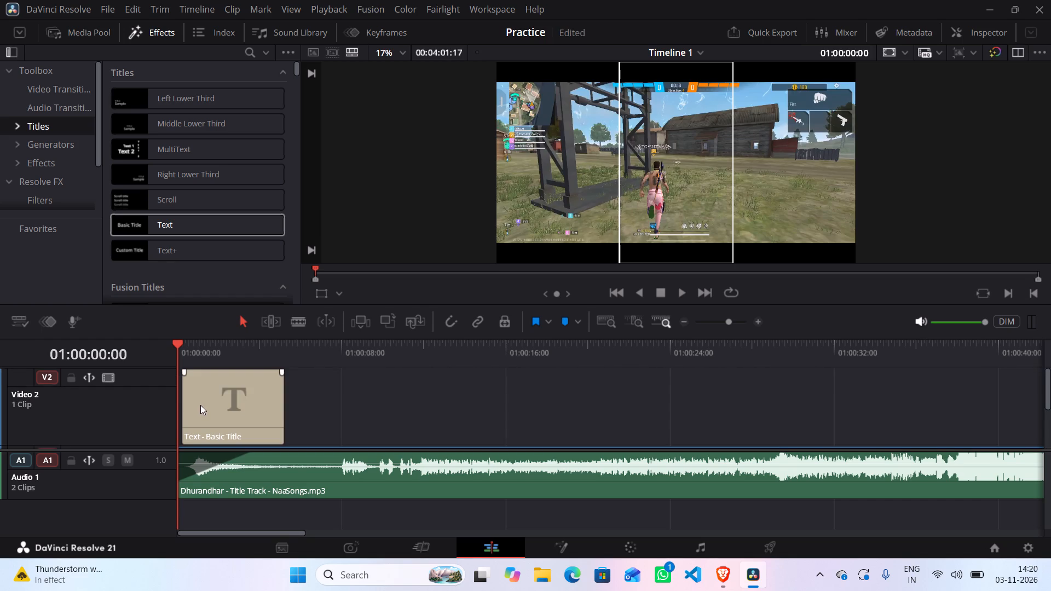
scroll(210, 410, "down", 5)
scroll(211, 412, "up", 5)
left_click(224, 413)
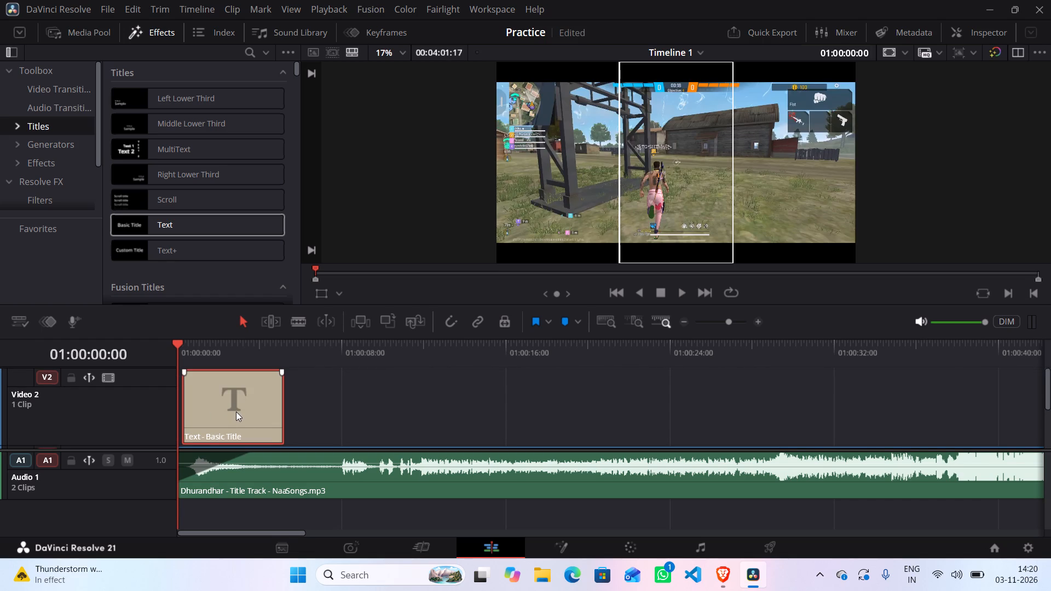
left_click_drag(235, 407, 213, 412)
left_click(213, 412)
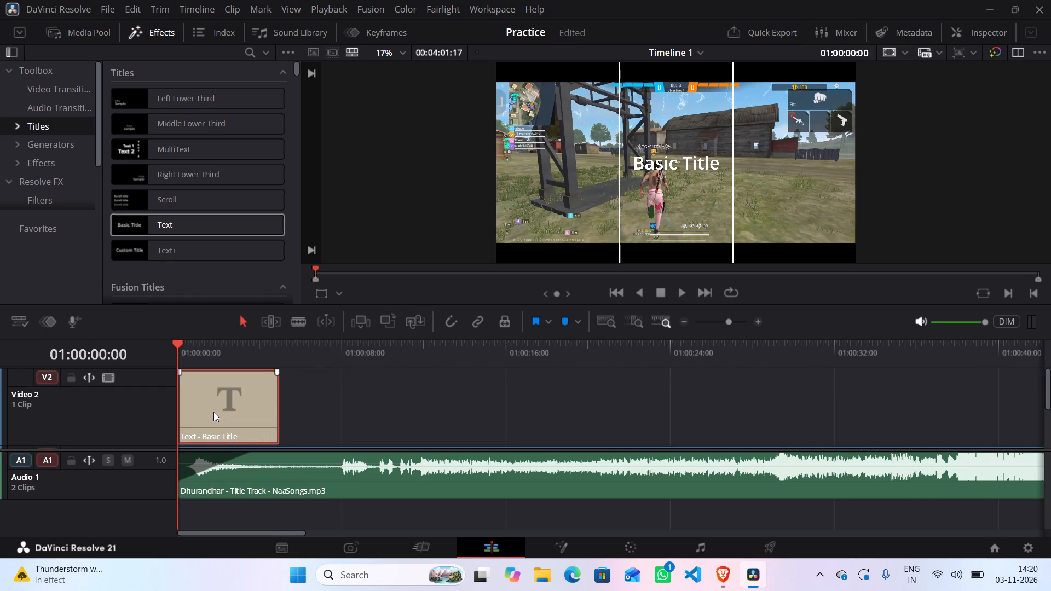
Read the Step 3 instructions on writing the title in the ChatGPT lesson, including the suggested practice text.
key("alt+Tab")
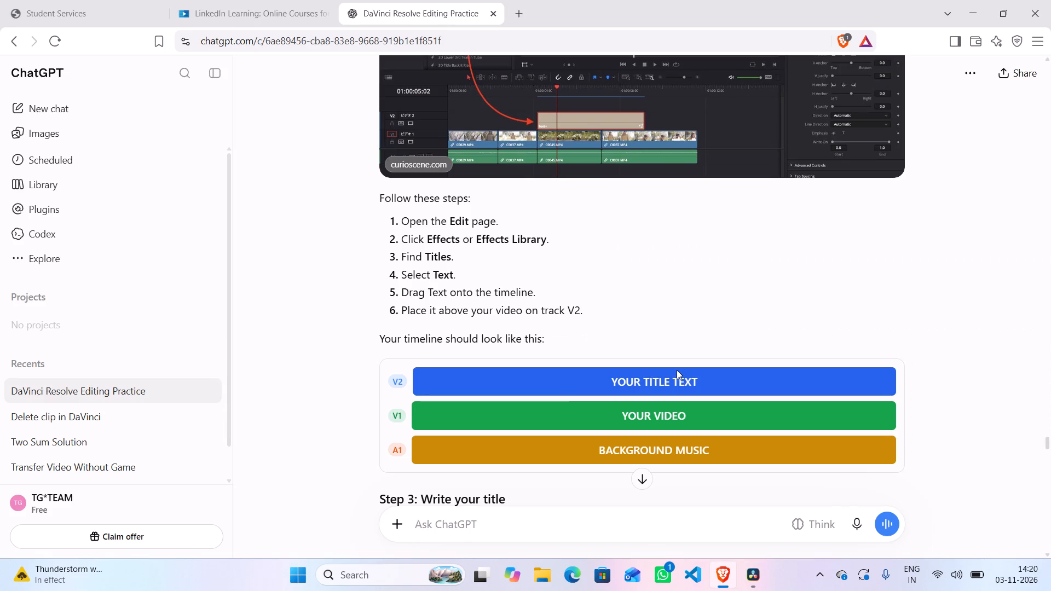
scroll(630, 362, "down", 4)
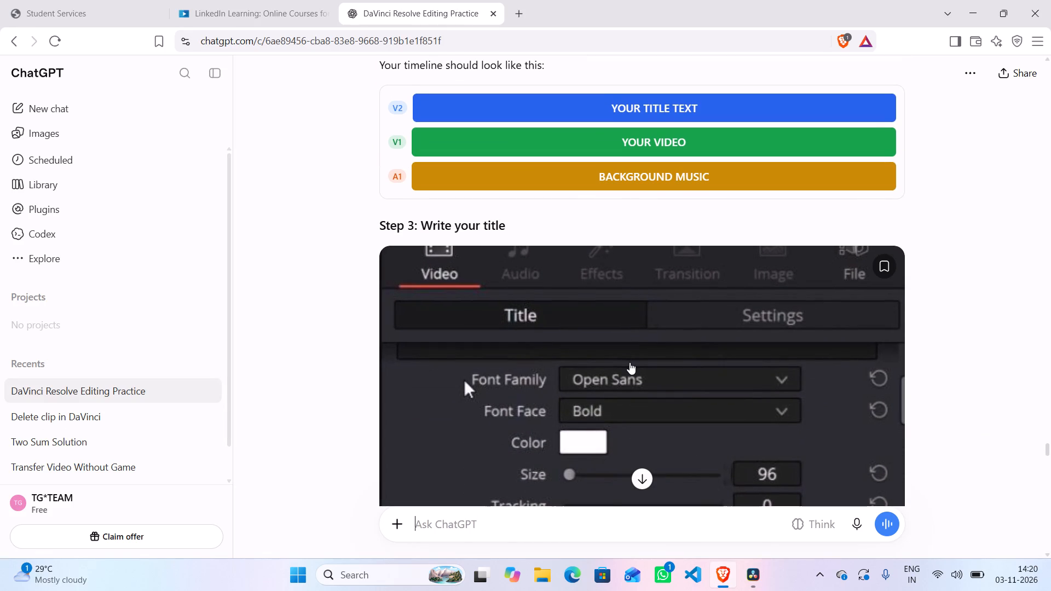
scroll(622, 357, "up", 4)
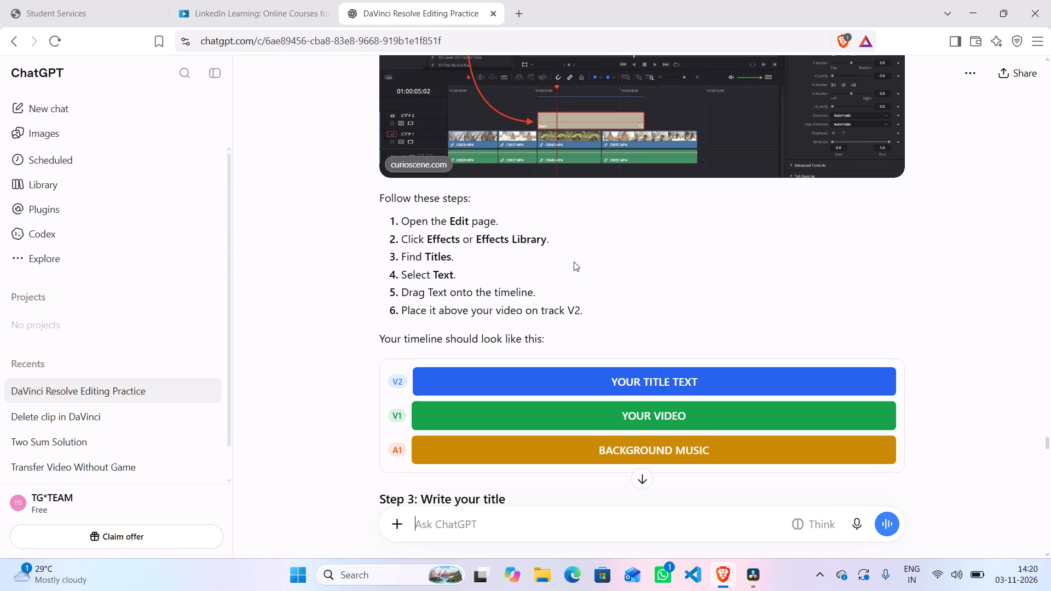
scroll(579, 275, "down", 4)
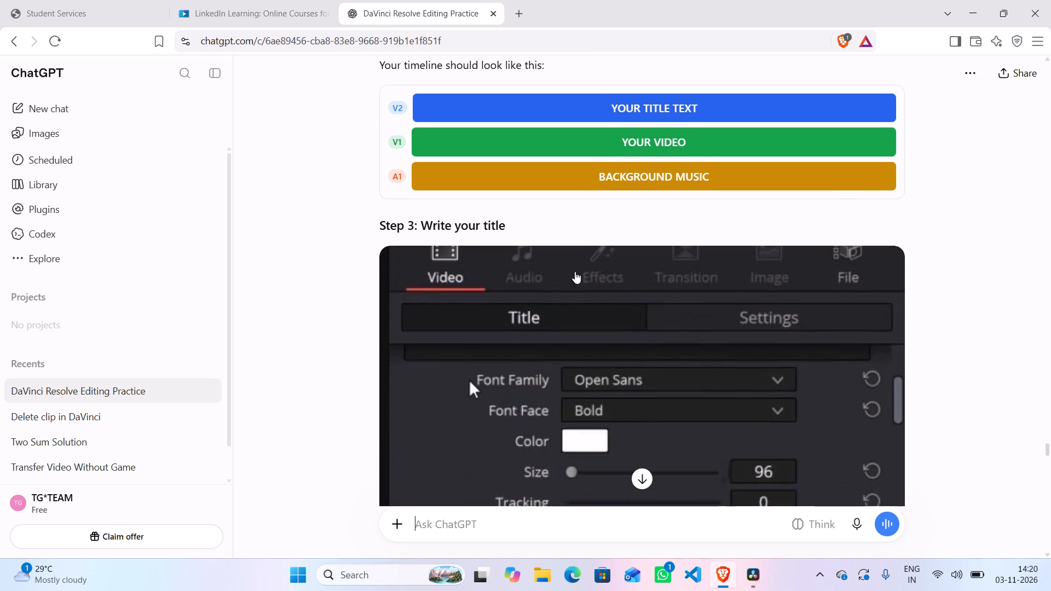
scroll(527, 229, "down", 2)
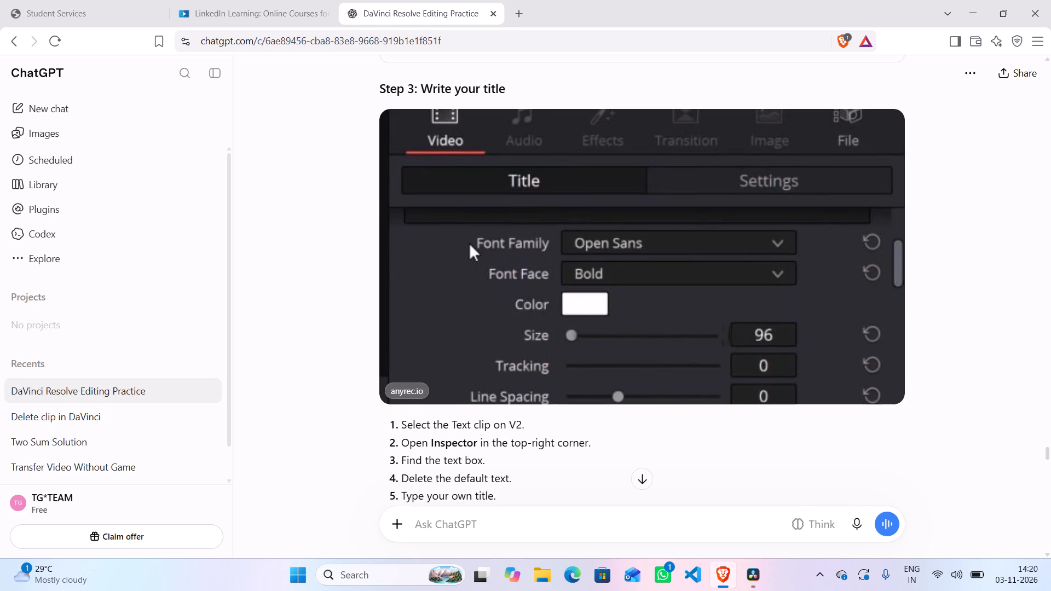
scroll(476, 448, "down", 1)
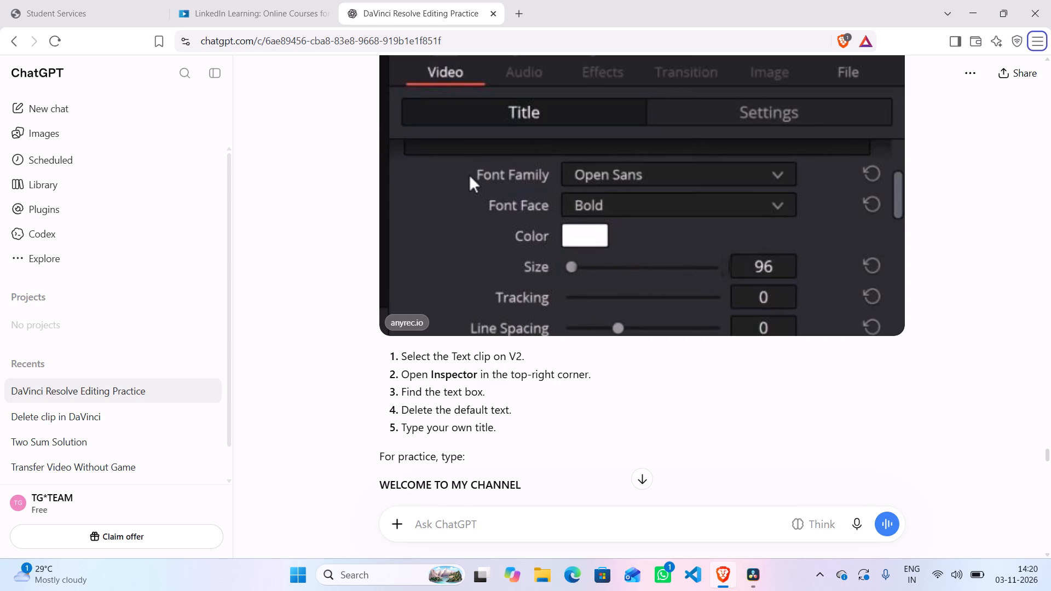
In DaVinci Resolve, open the Video 2 Text title in the Inspector and clear its default text.
key("alt+Tab")
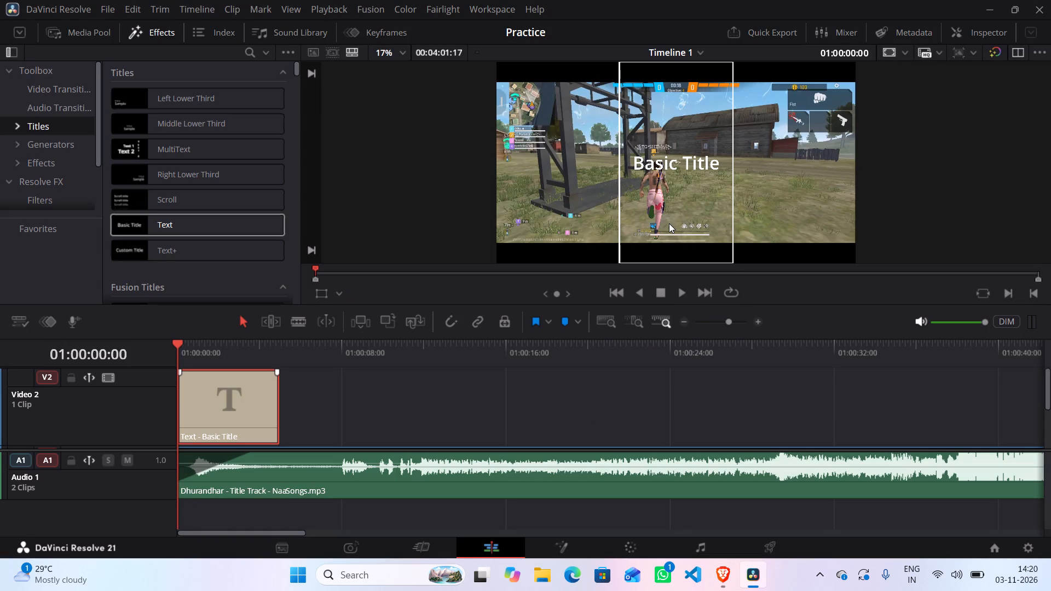
left_click(276, 415)
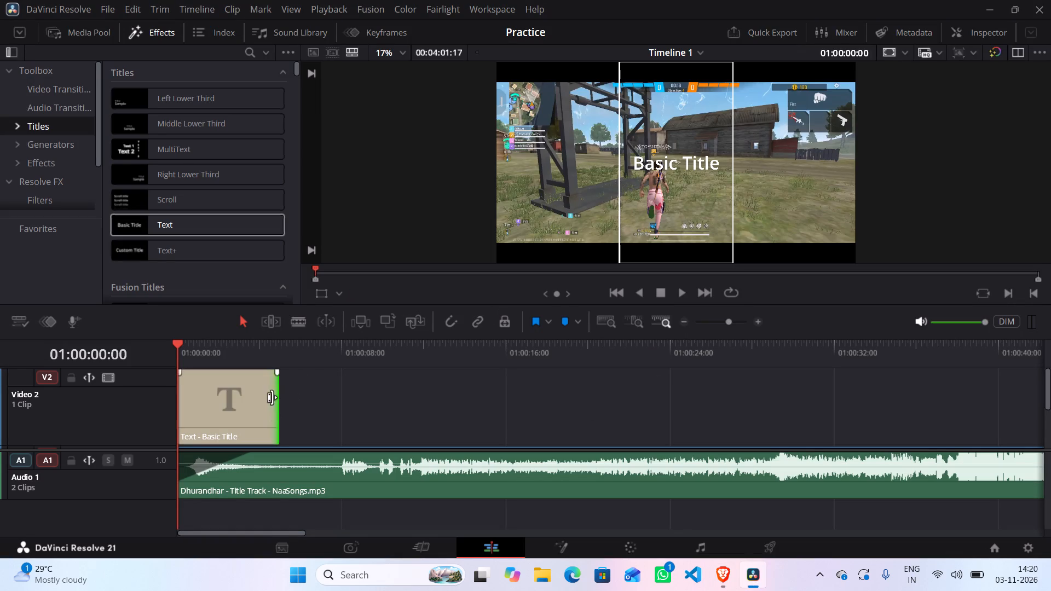
left_click(254, 395)
left_click(969, 33)
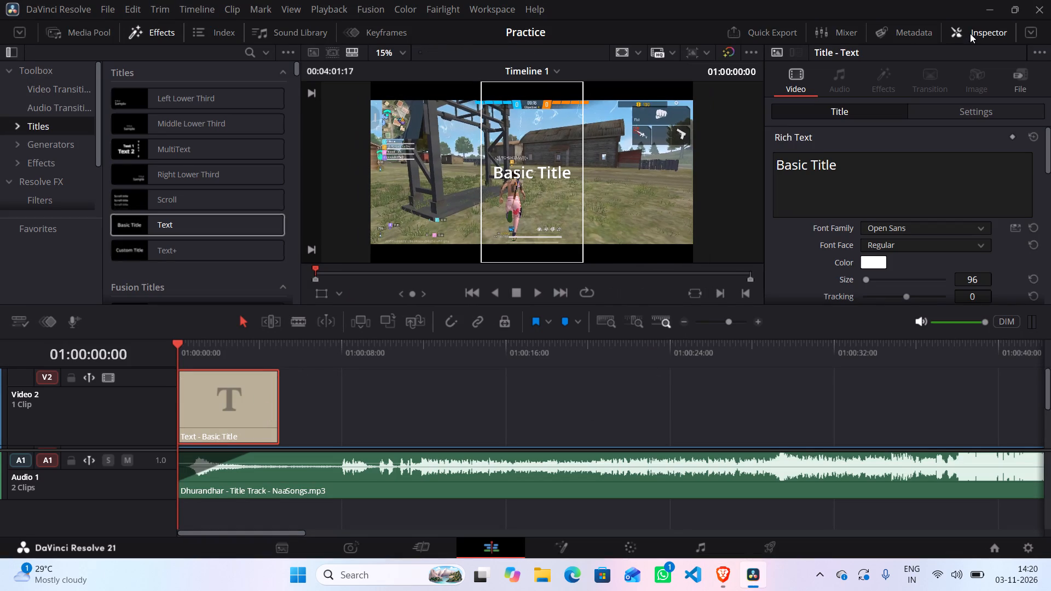
left_click(877, 184)
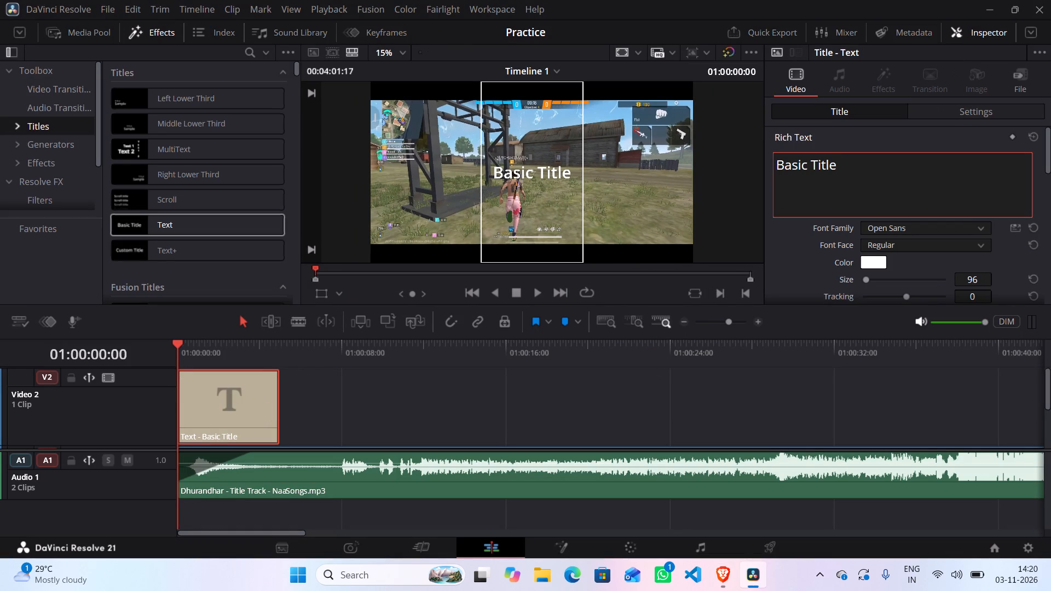
key("BackSpace")
key("BackSpace")
key("BackSpace")
key("BackSpace")
key("BackSpace")
key("BackSpace")
key("BackSpace")
key("BackSpace")
key("BackSpace")
key("BackSpace")
key("BackSpace")
key("BackSpace")
key("BackSpace")
key("BackSpace")
key("BackSpace")
key("BackSpace")
key("BackSpace")
key("BackSpace")
key("BackSpace")
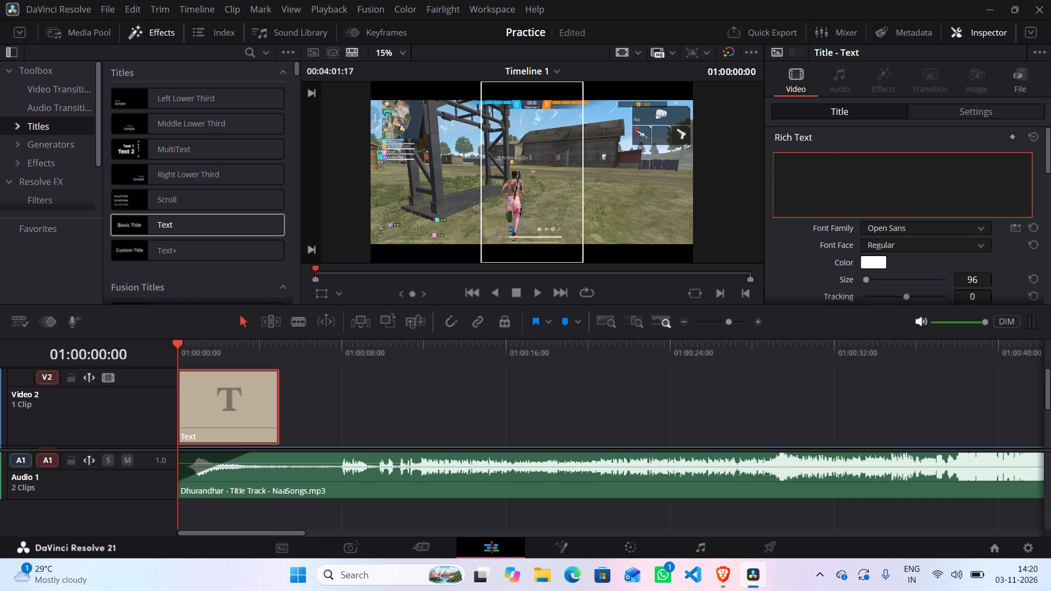
Enter the title text on three lines as "Welcome", "To" and "My Channel", indenting "To" with spaces.
type("Welcome")
key("space")
type("To")
key("BackSpace")
key("BackSpace")
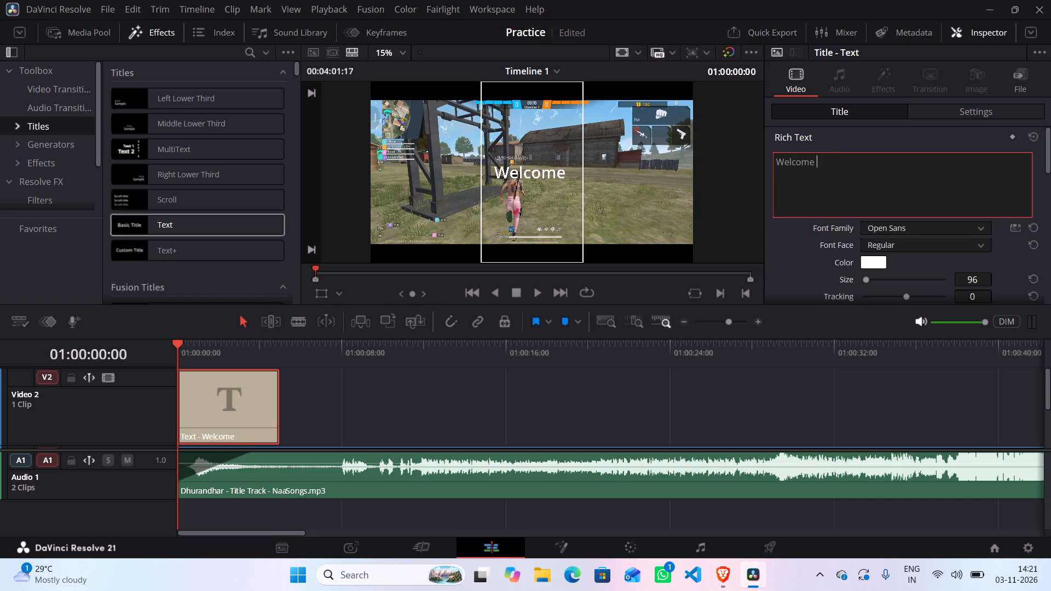
key("Return")
key("Tab")
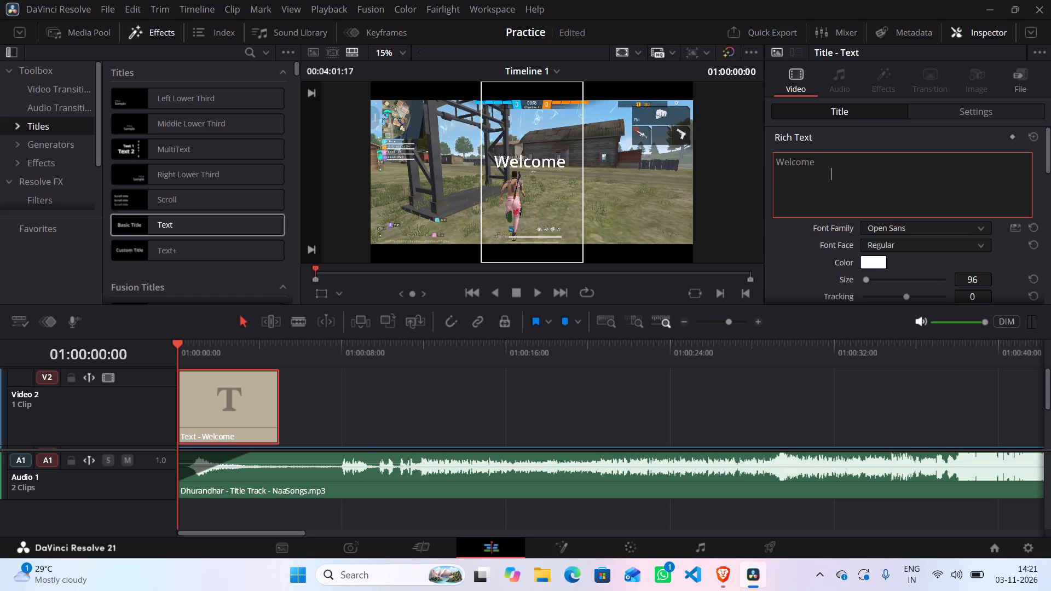
key("BackSpace")
key("space")
key("space")
key("space")
key("space")
key("space")
key("space")
type("TO")
key("Return")
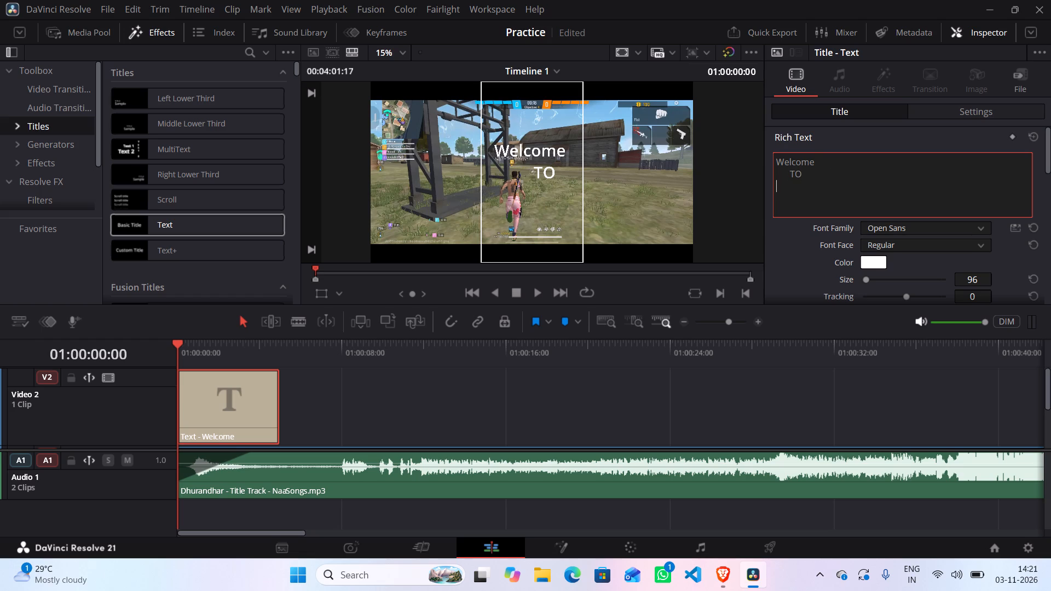
key("BackSpace")
key("BackSpace")
key("o")
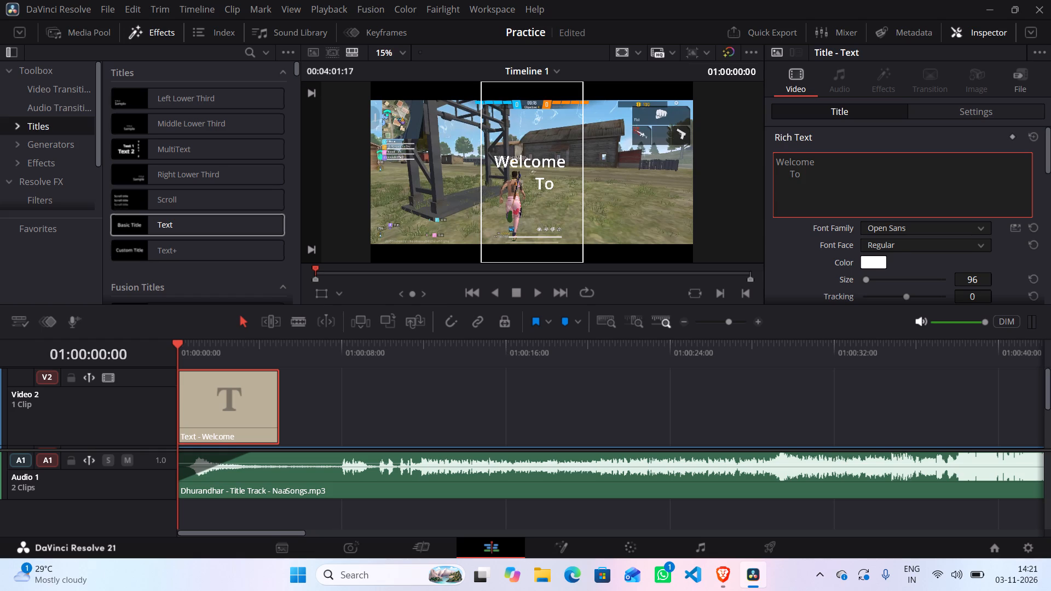
key("Return")
type("My Channel")
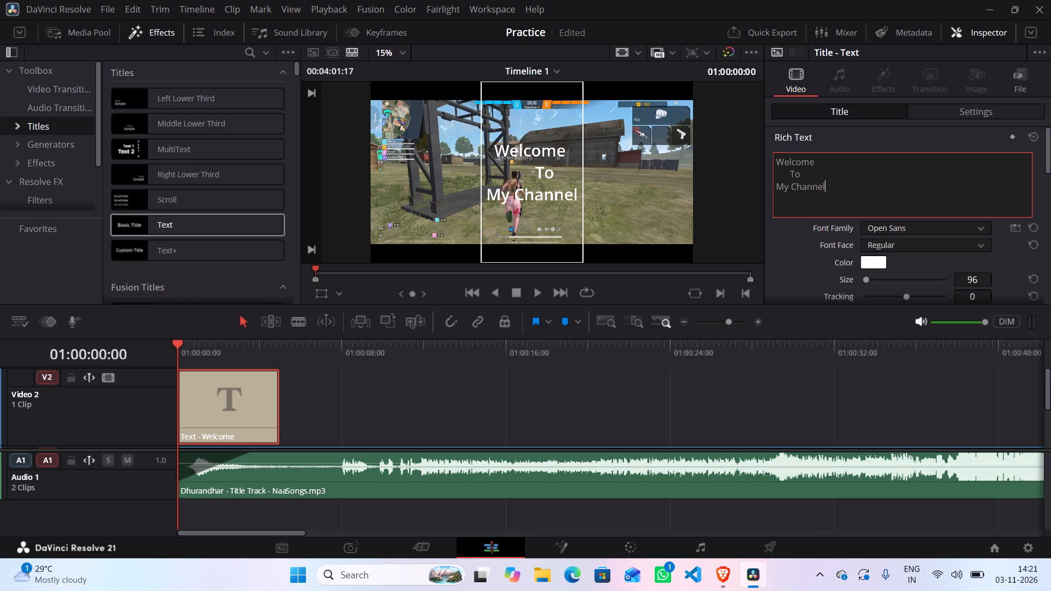
Check the lesson's title customization tips in ChatGPT and set the title's font face to Italic in DaVinci Resolve.
key("alt+Tab")
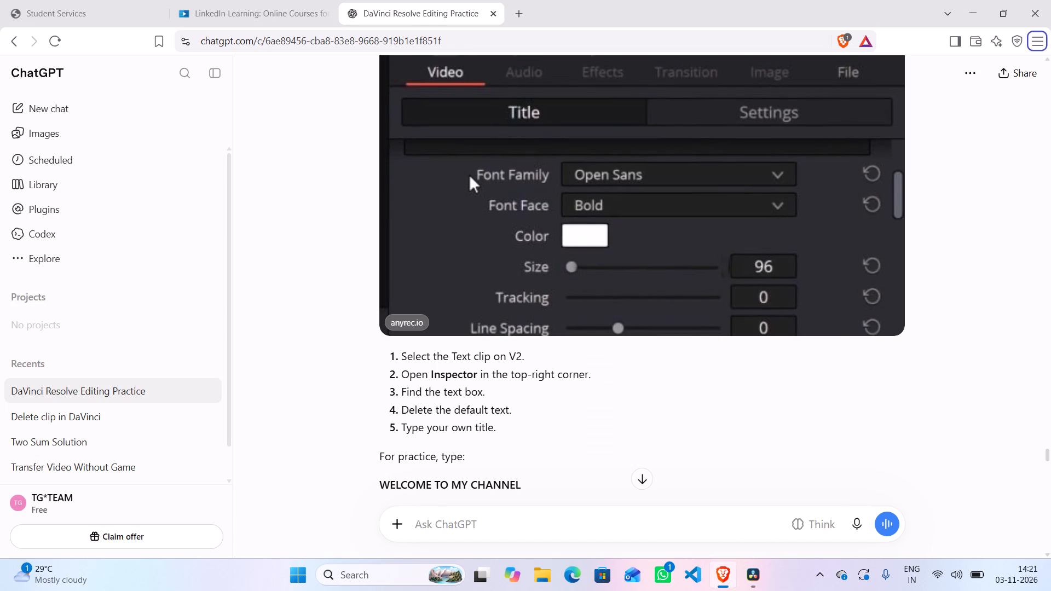
scroll(495, 402, "down", 2)
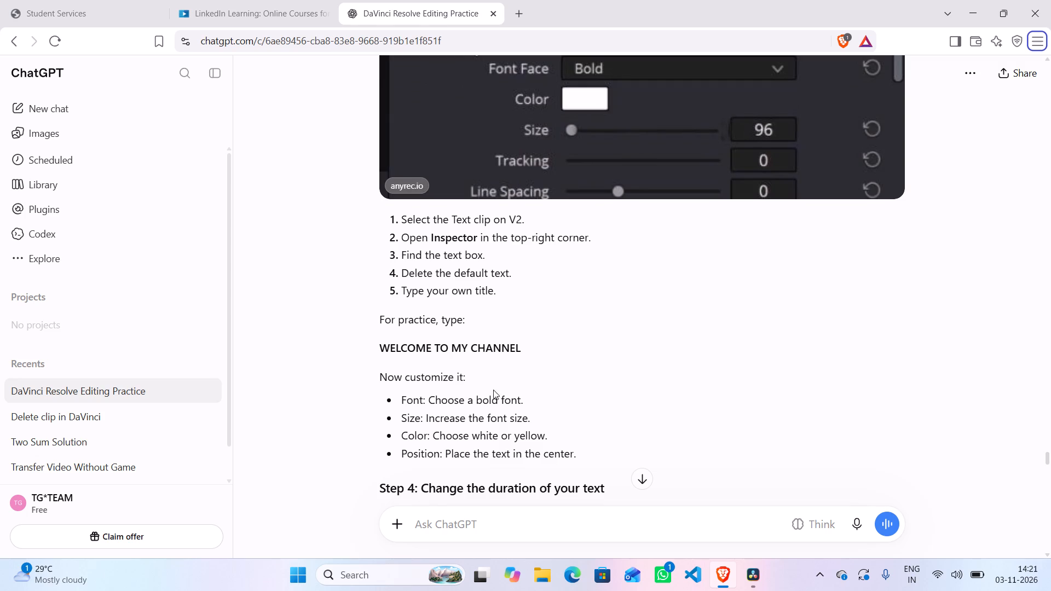
scroll(454, 355, "down", 2)
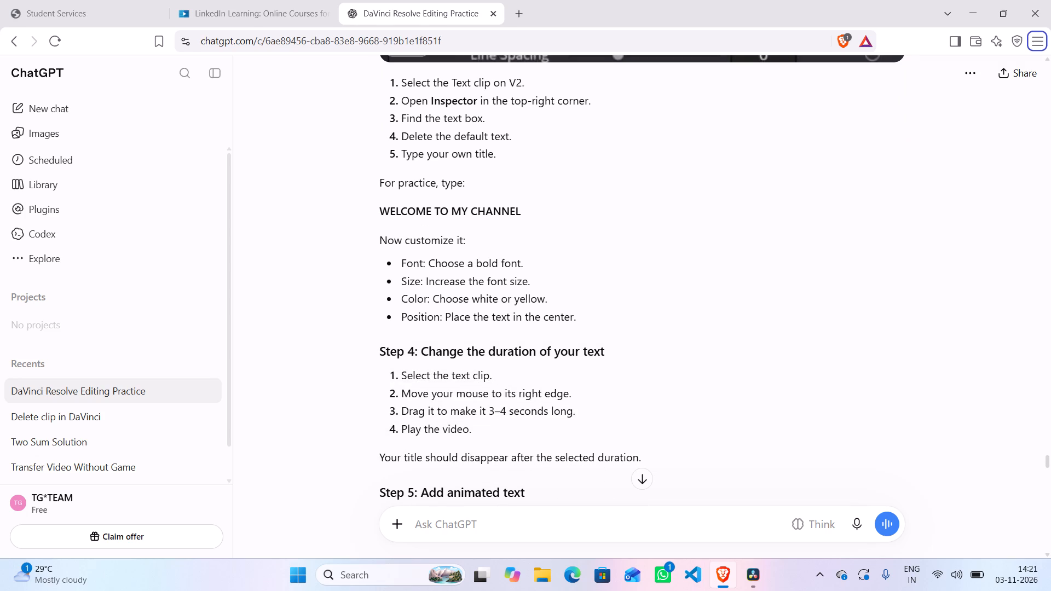
key("alt+Tab")
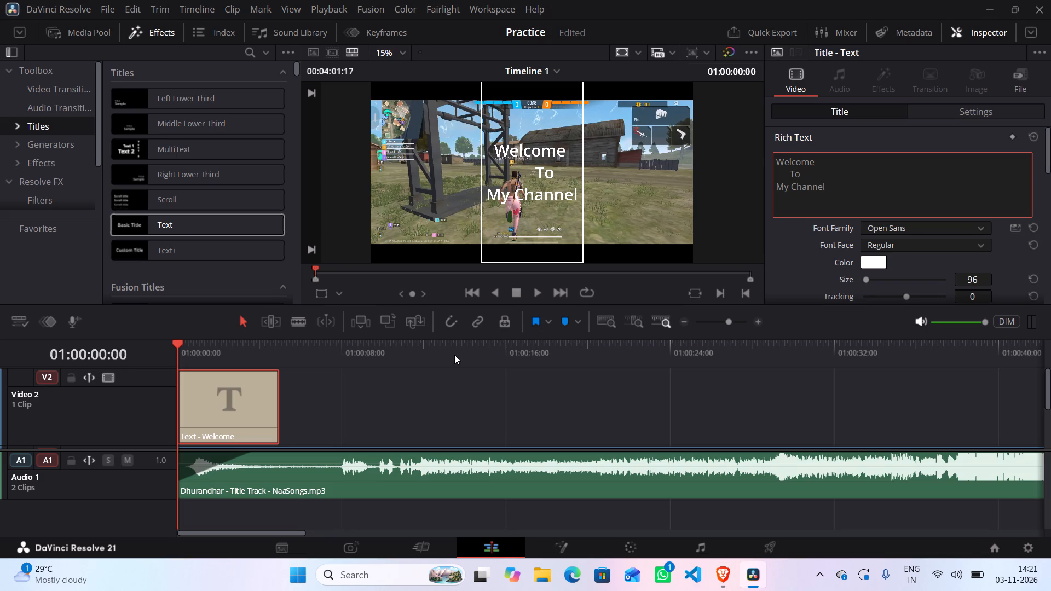
left_click(891, 241)
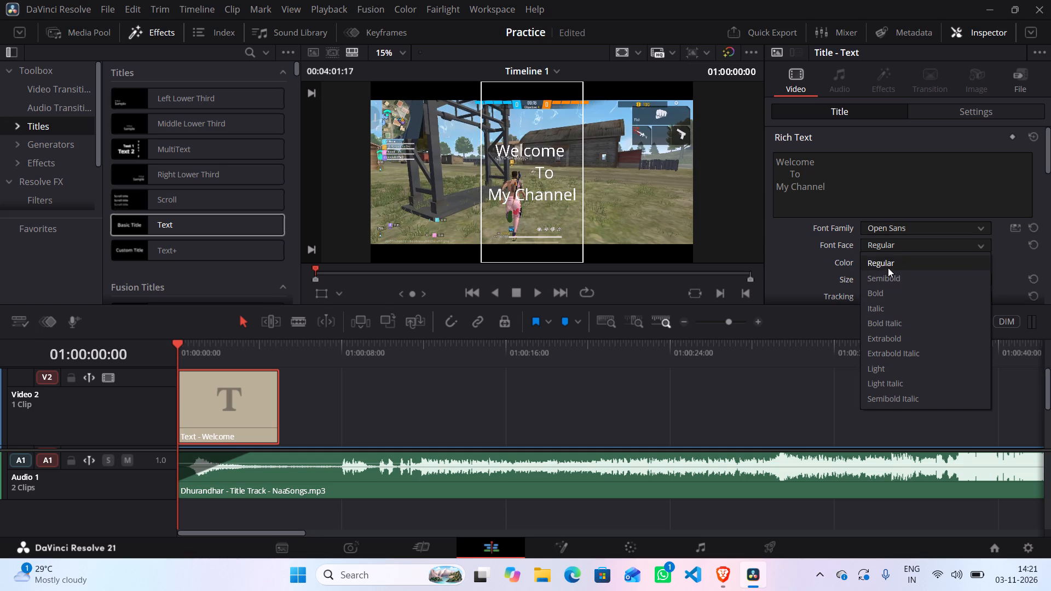
left_click(885, 306)
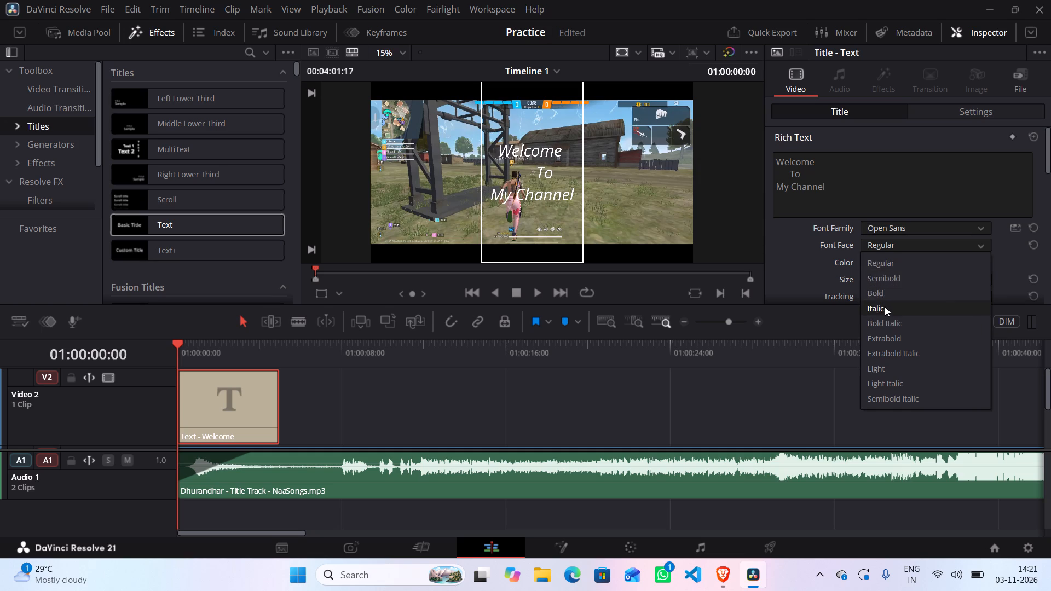
Reduce the indent before "To" on the title's second line to a single space.
left_click(788, 173)
key("BackSpace")
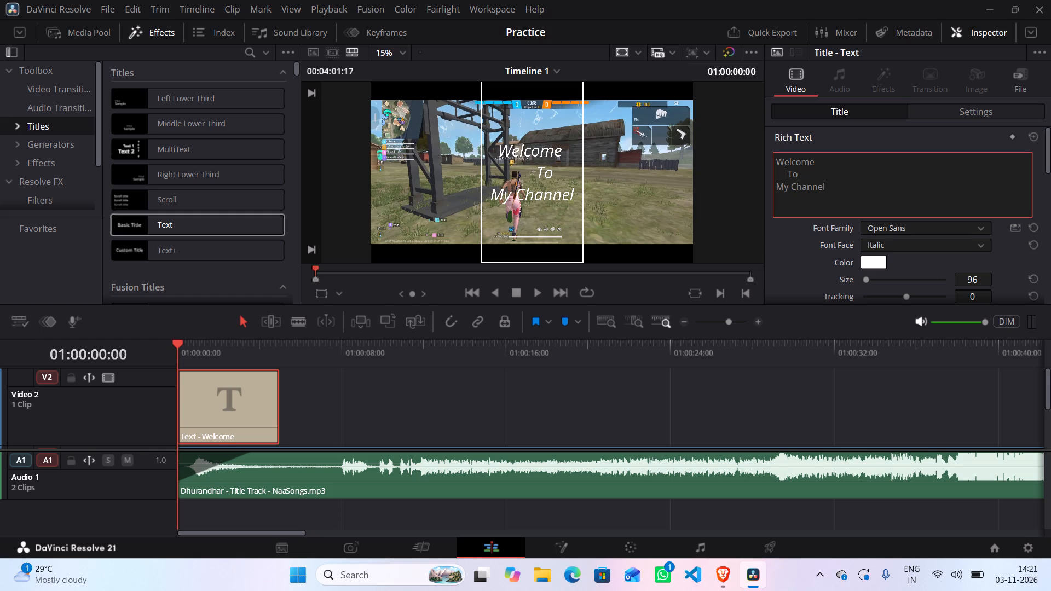
key("BackSpace")
key("BackSpace")
key("BackSpace")
key("BackSpace")
key("BackSpace")
key("Return")
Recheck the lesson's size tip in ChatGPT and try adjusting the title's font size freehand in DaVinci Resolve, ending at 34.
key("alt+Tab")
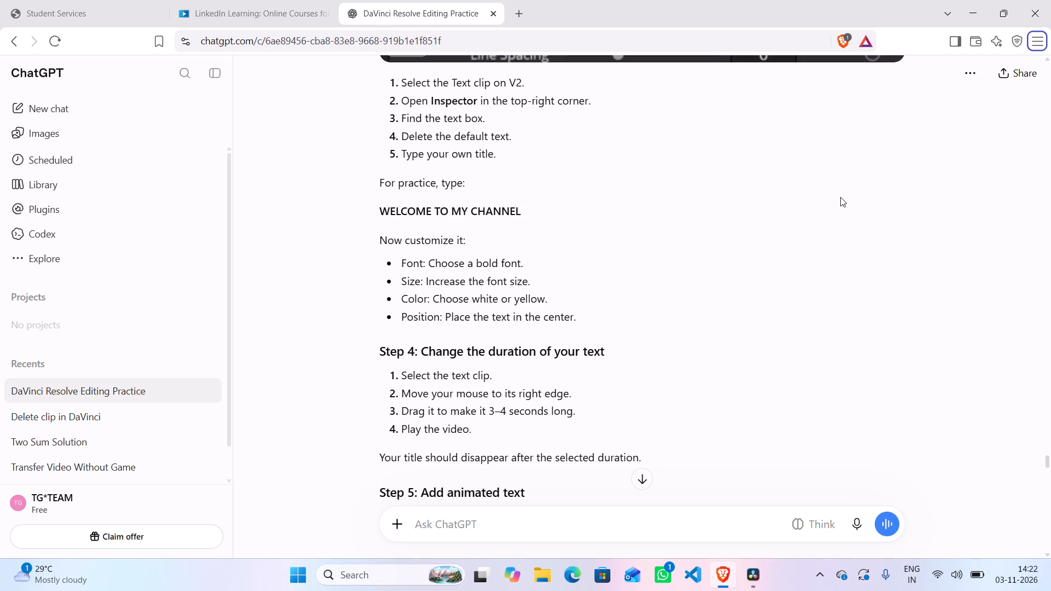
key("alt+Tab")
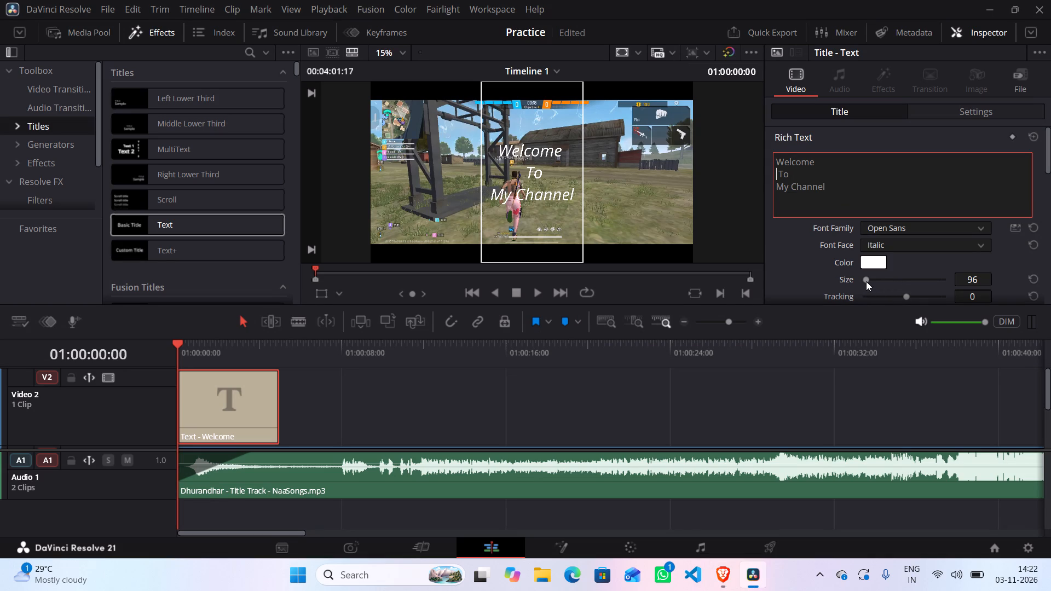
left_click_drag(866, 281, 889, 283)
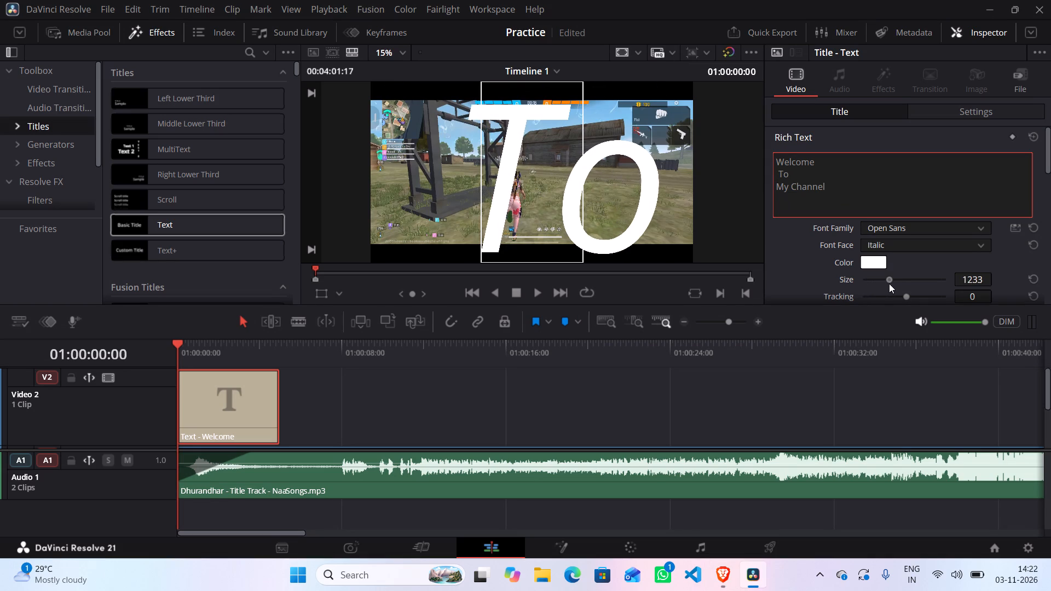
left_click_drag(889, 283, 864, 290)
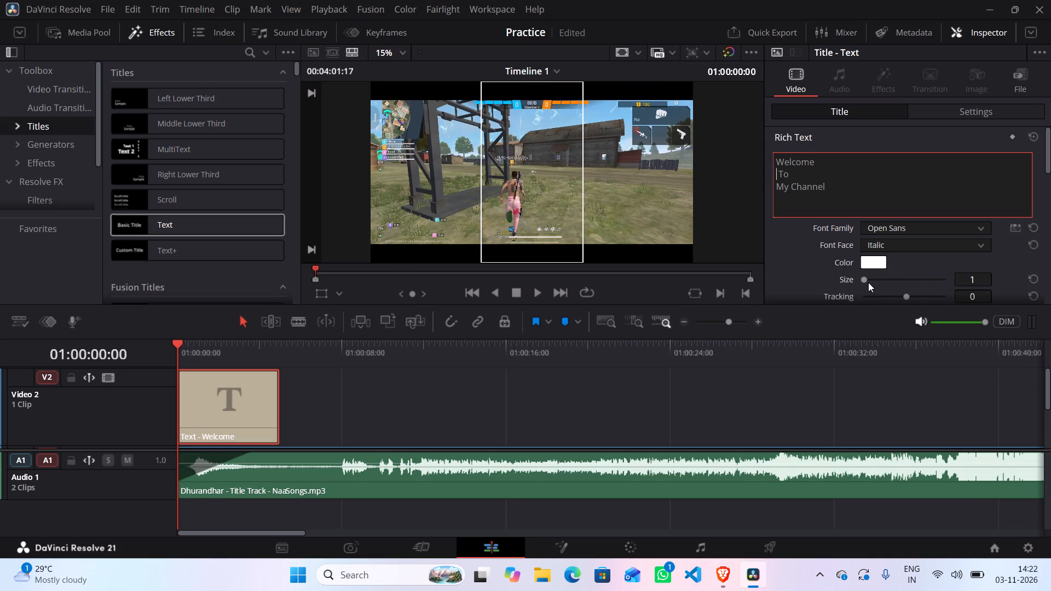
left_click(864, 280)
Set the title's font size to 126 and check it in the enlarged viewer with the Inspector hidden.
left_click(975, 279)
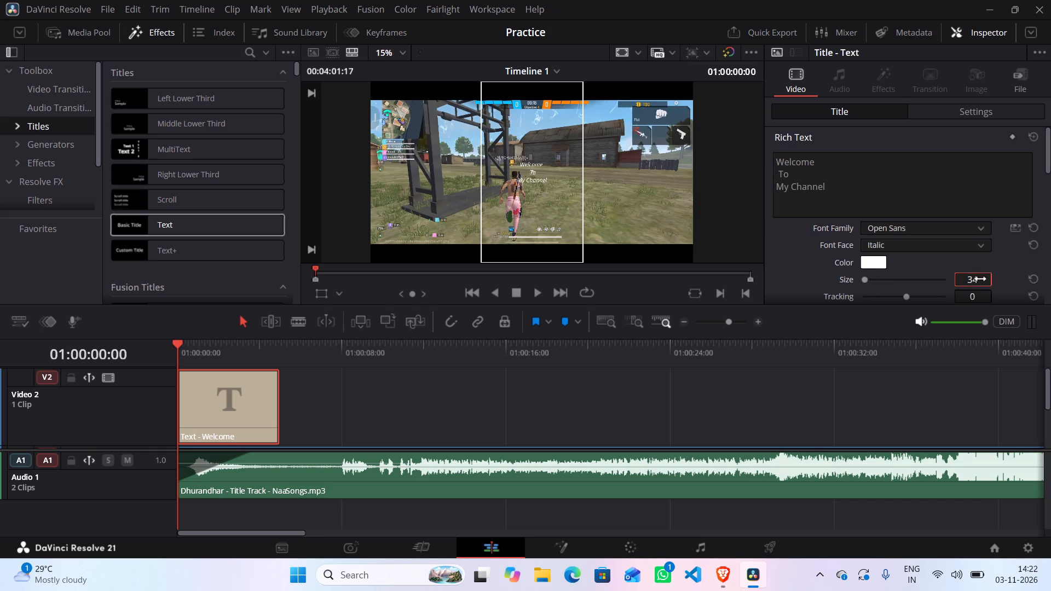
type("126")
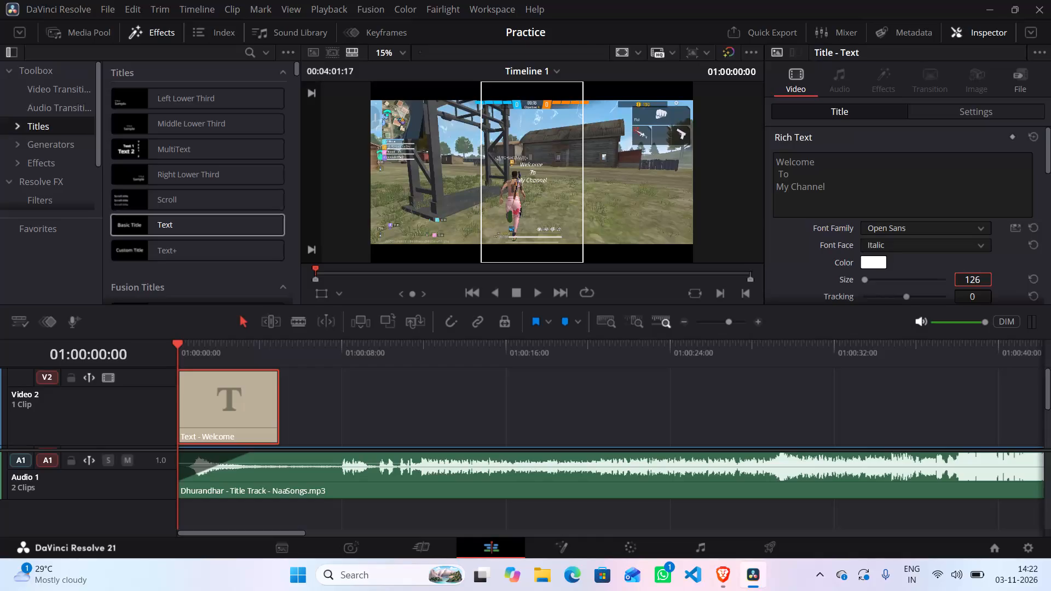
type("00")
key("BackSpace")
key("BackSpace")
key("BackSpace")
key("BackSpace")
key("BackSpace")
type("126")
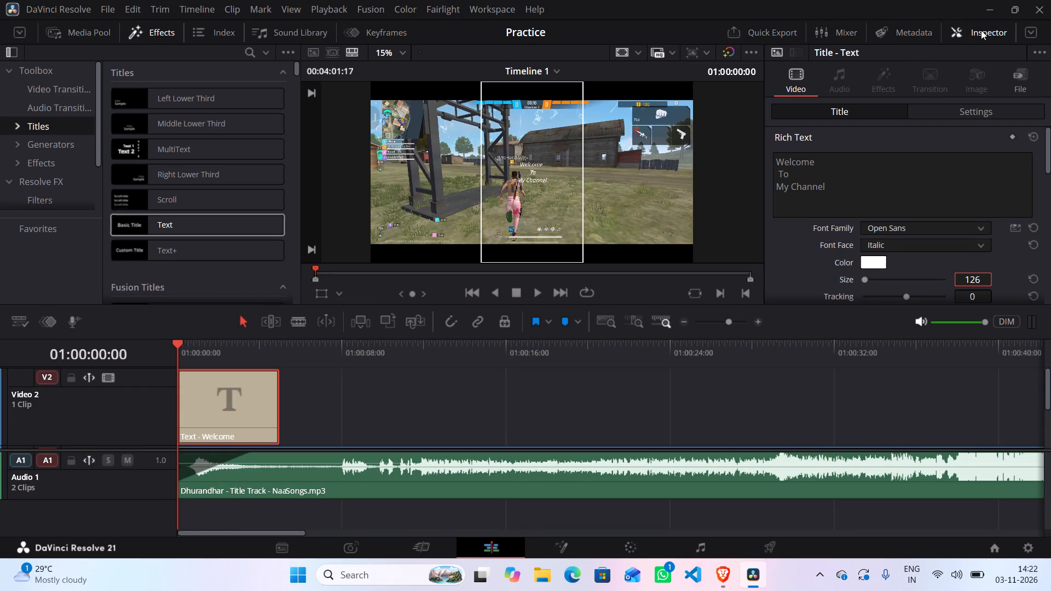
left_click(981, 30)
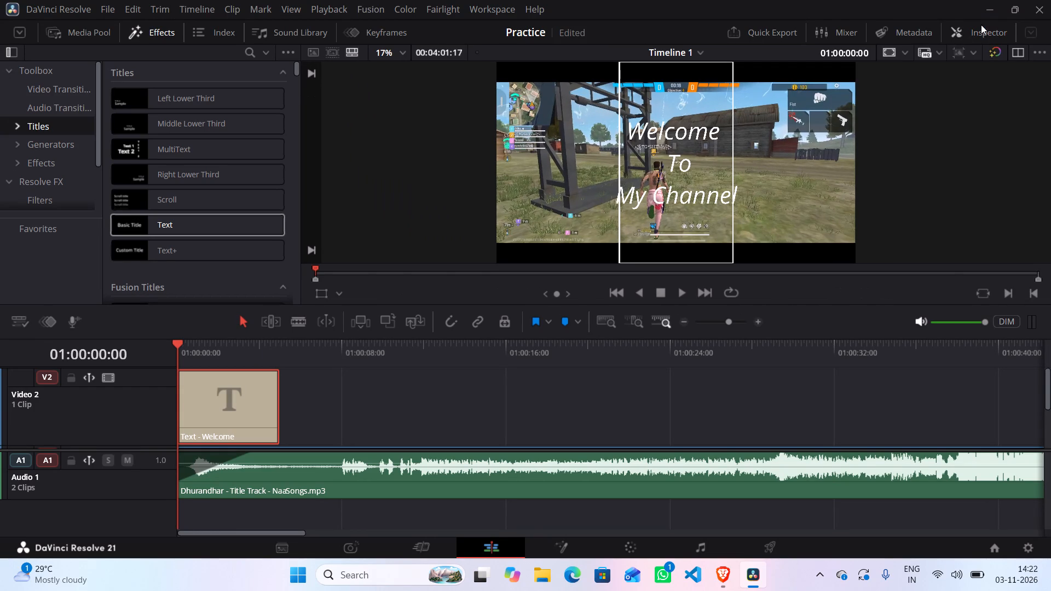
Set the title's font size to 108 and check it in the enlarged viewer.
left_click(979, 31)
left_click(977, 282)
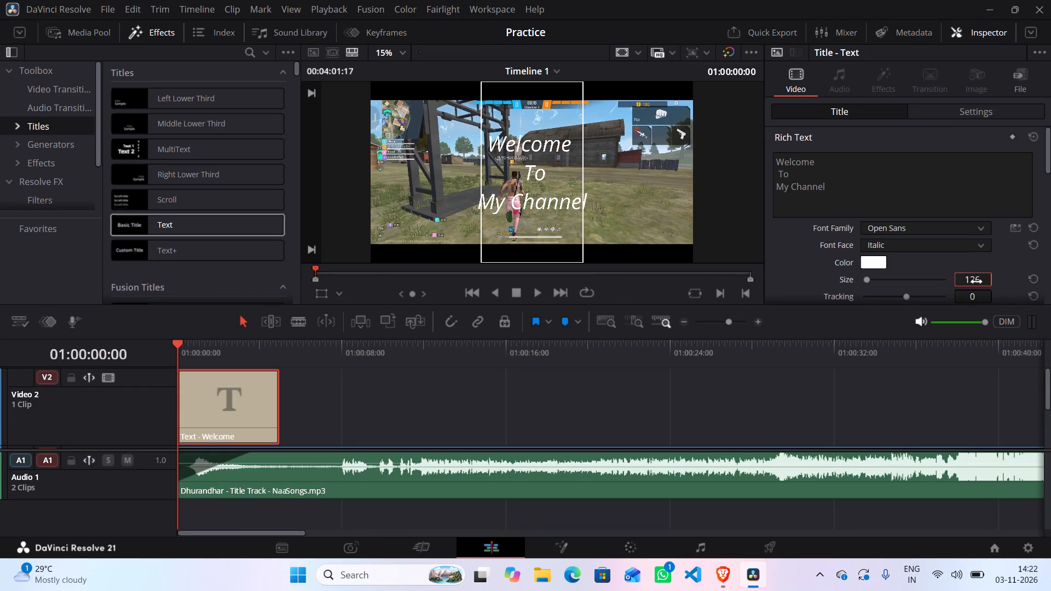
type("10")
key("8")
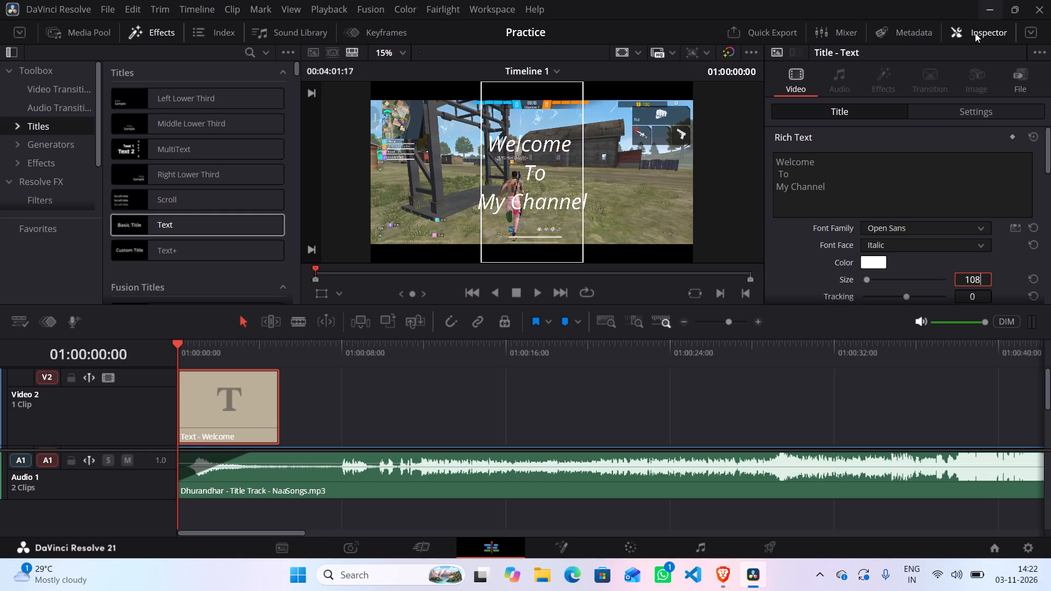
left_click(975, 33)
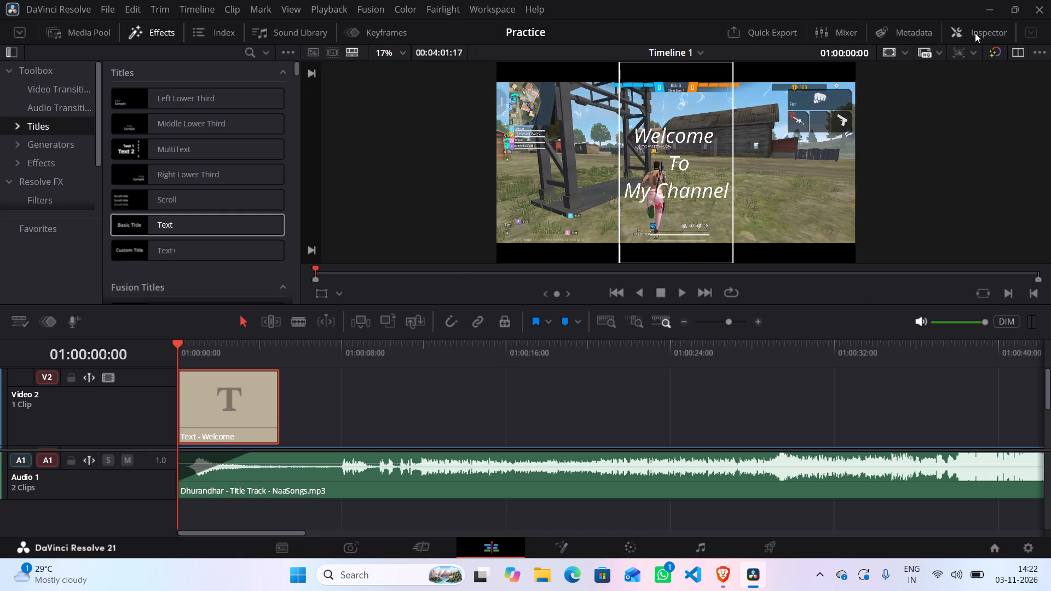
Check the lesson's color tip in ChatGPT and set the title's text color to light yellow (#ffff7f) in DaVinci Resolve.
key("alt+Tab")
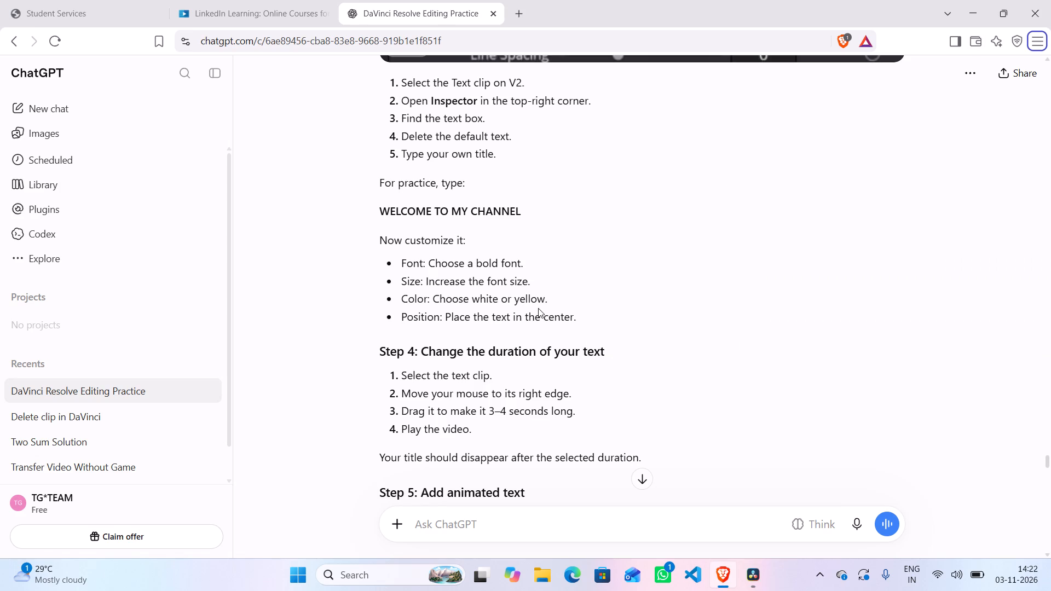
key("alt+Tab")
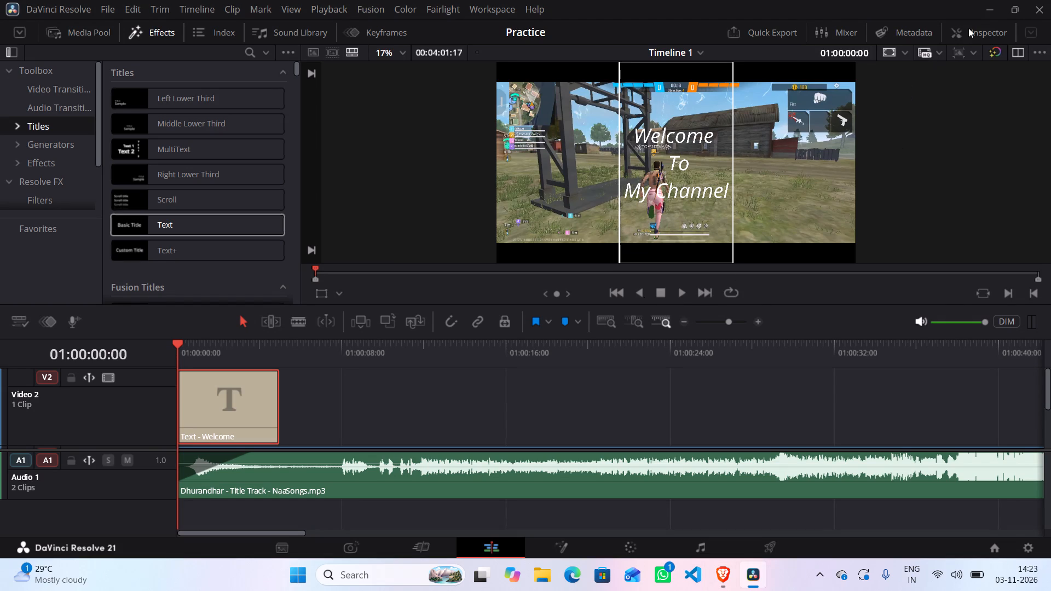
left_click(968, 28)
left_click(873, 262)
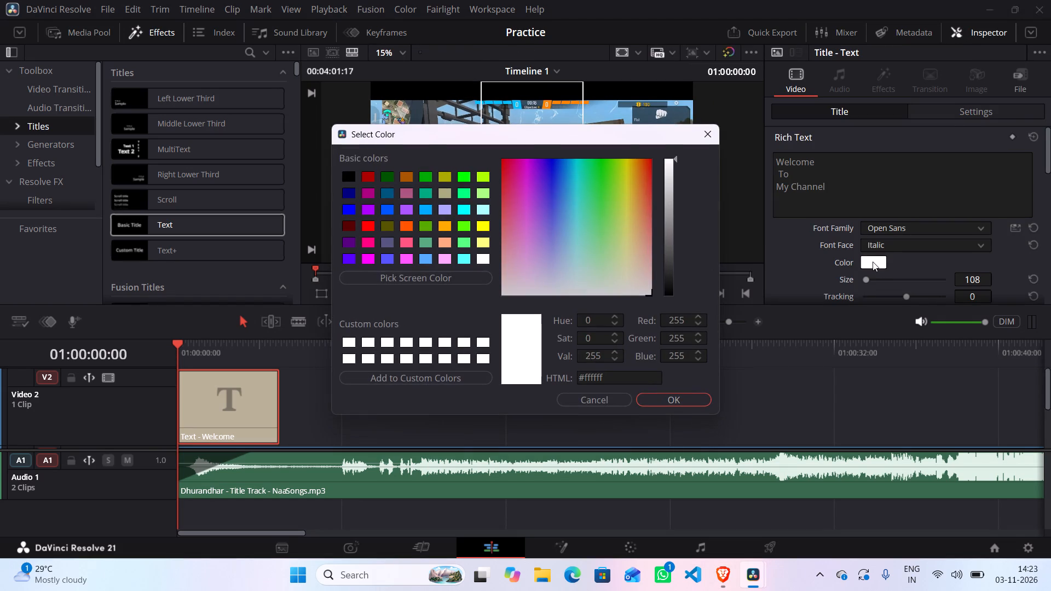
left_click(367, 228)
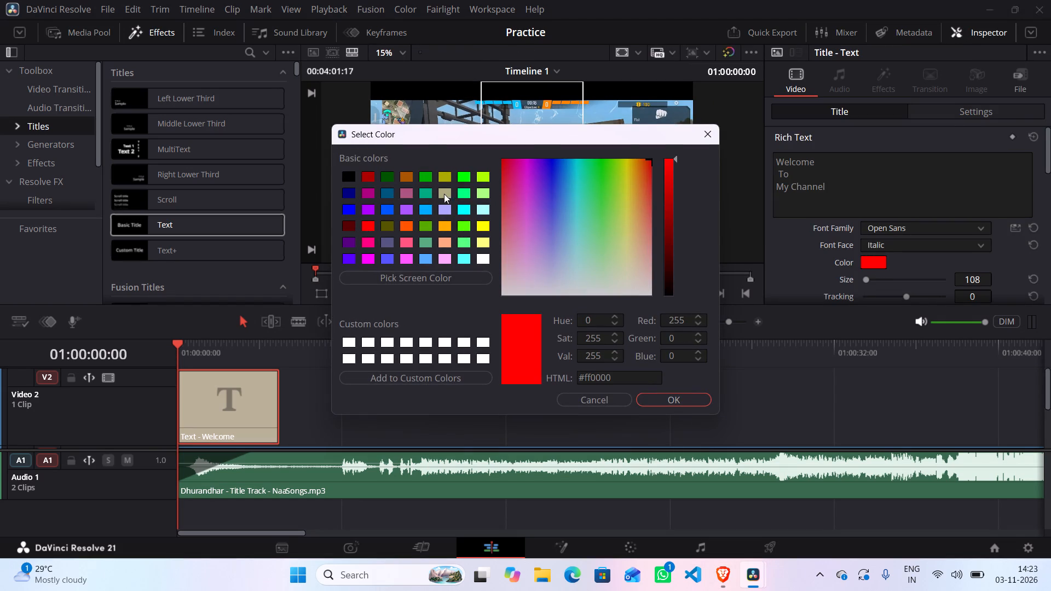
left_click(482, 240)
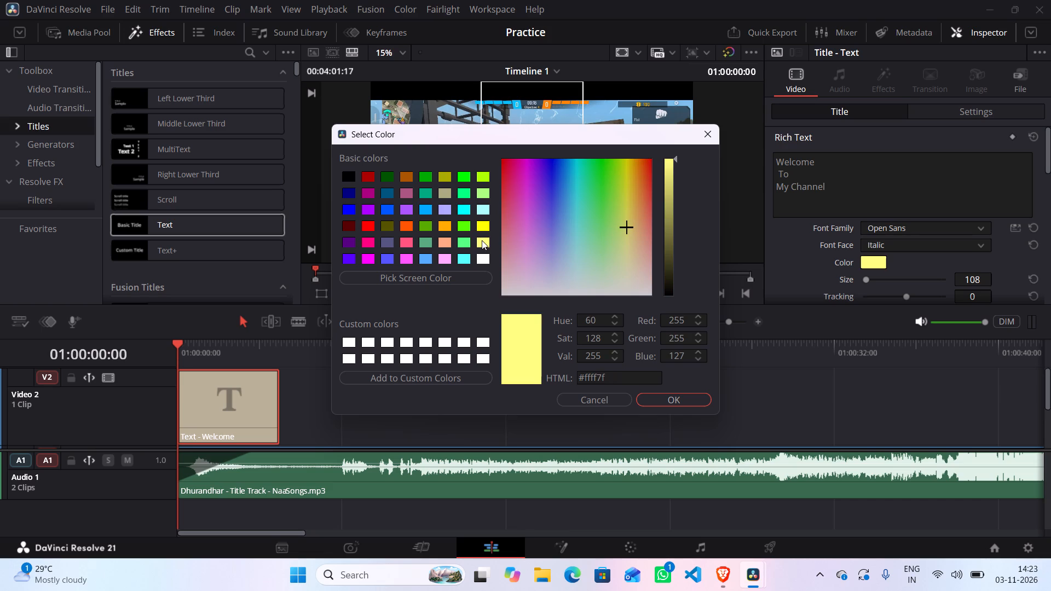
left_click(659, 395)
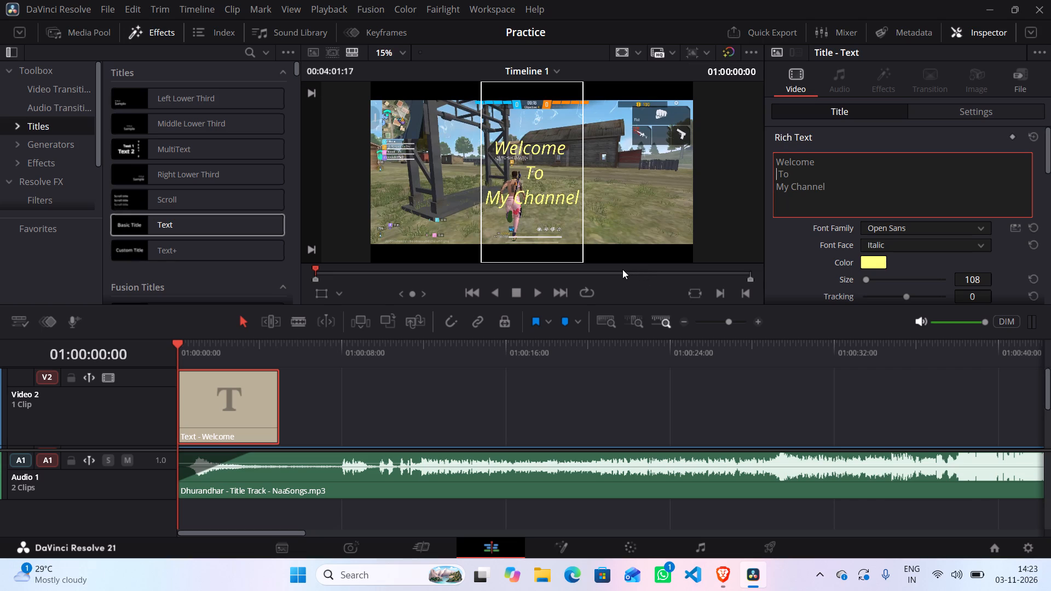
Check the lesson's position tip in ChatGPT and look through the title's alignment, position, stroke and shadow settings in DaVinci Resolve.
key("alt+Tab")
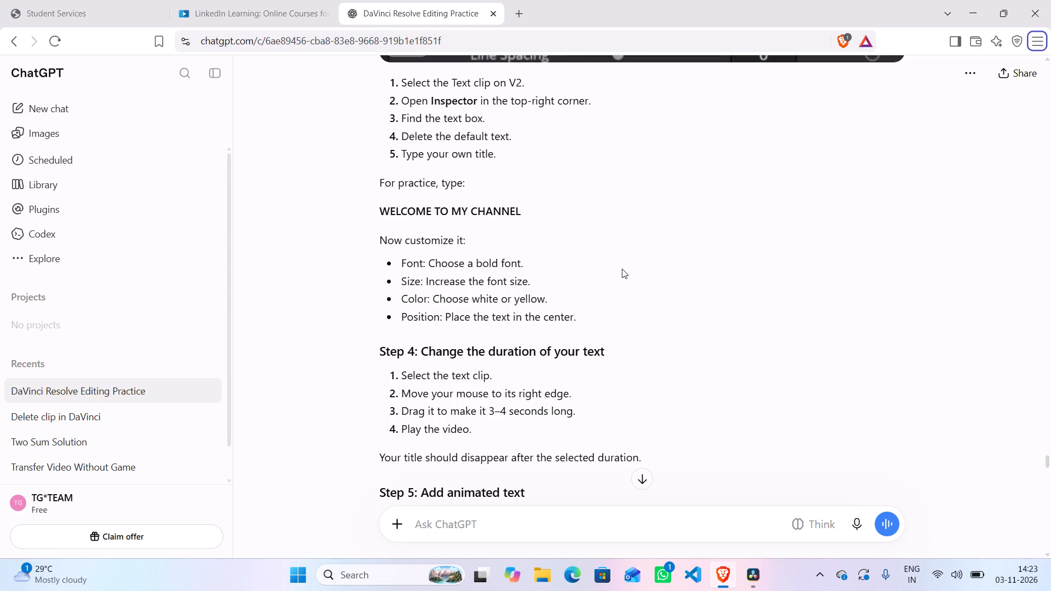
key("alt+Tab")
scroll(833, 240, "down", 1)
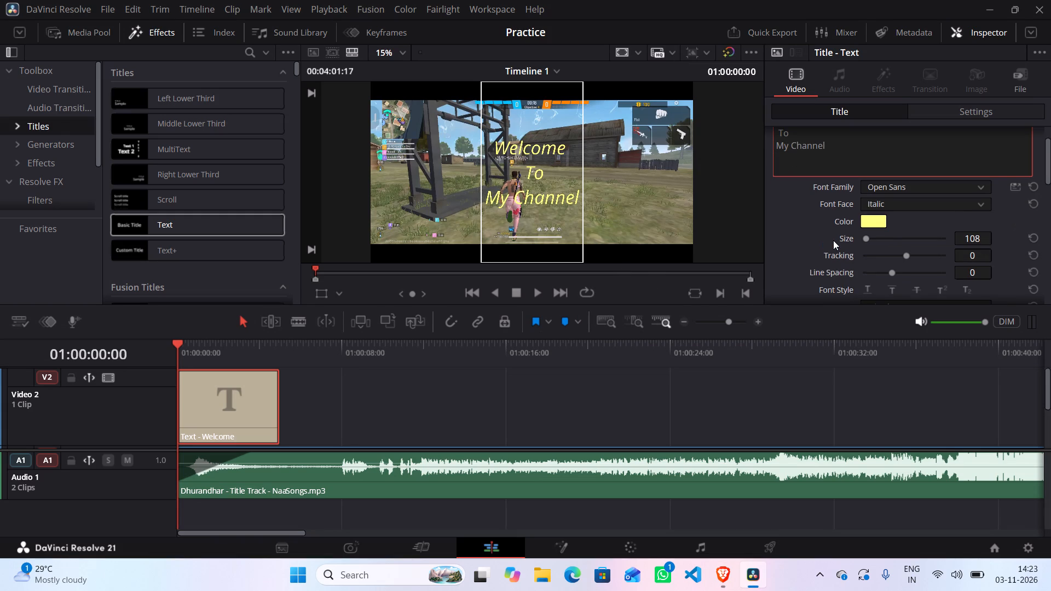
scroll(833, 240, "down", 2)
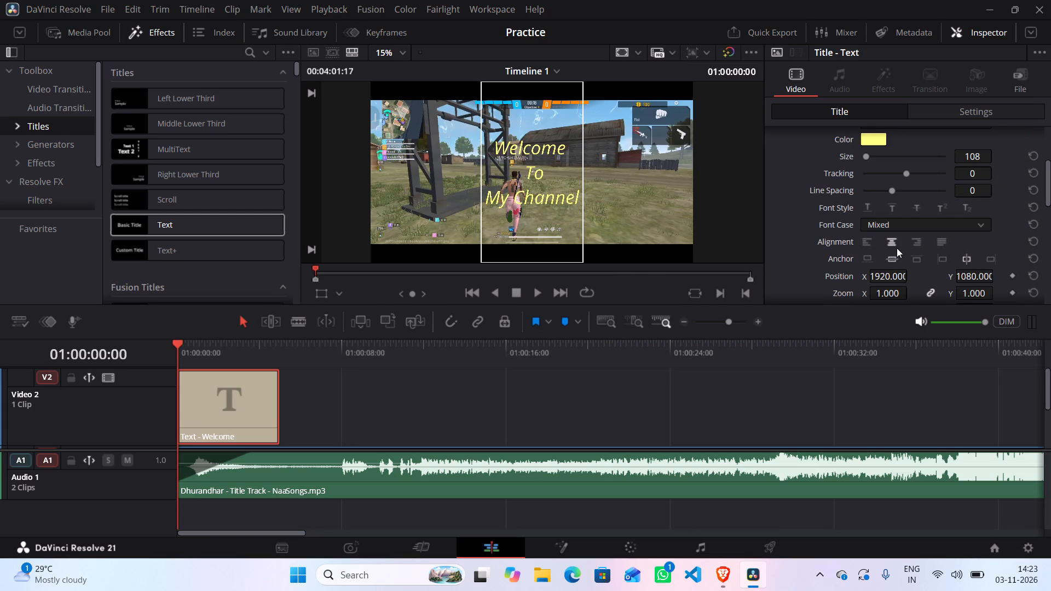
scroll(897, 248, "down", 4)
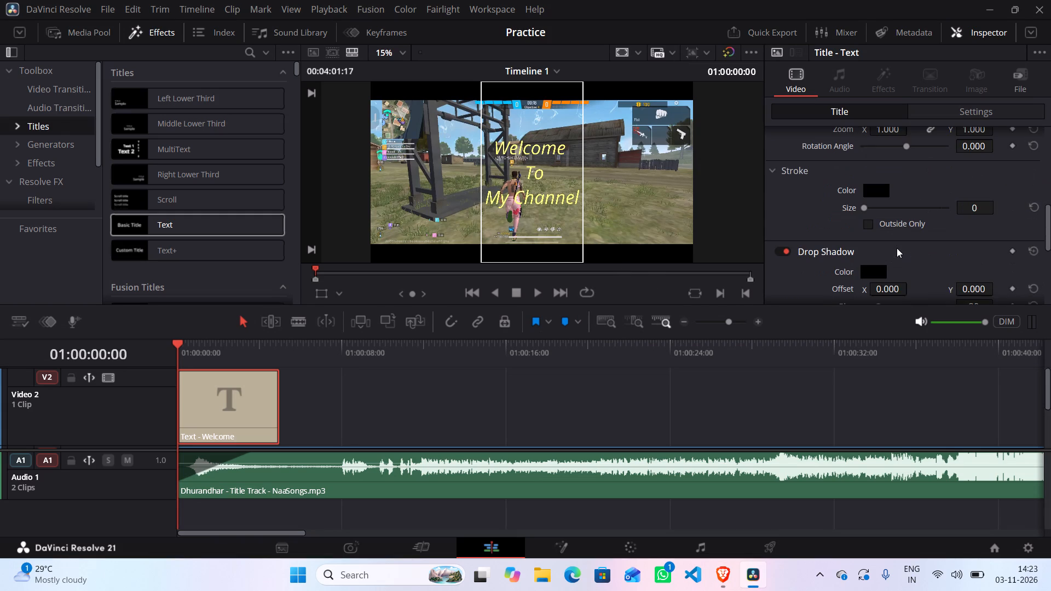
scroll(897, 248, "down", 9)
scroll(896, 244, "up", 8)
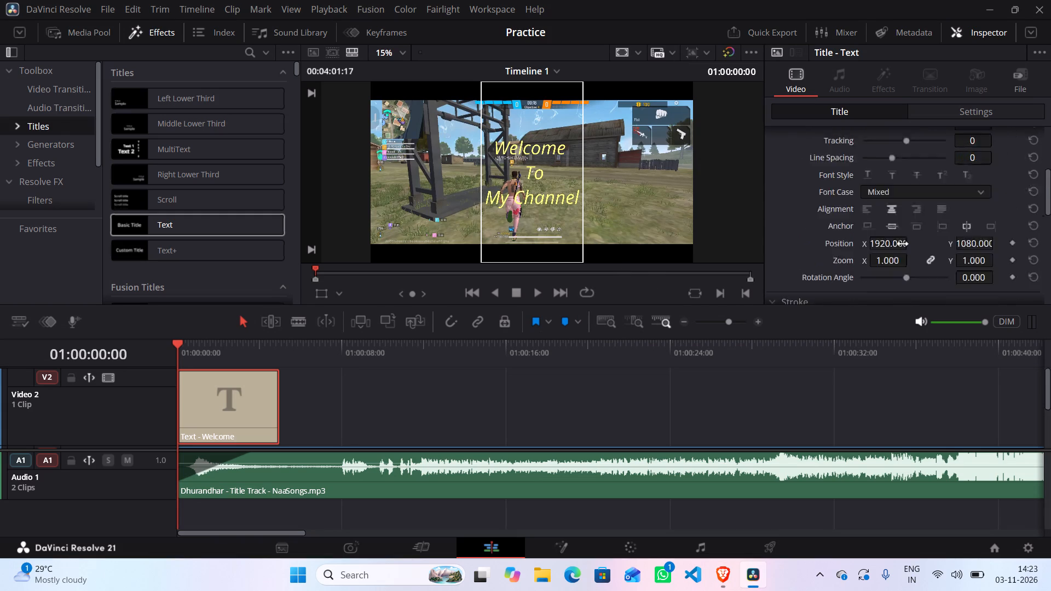
scroll(903, 244, "up", 11)
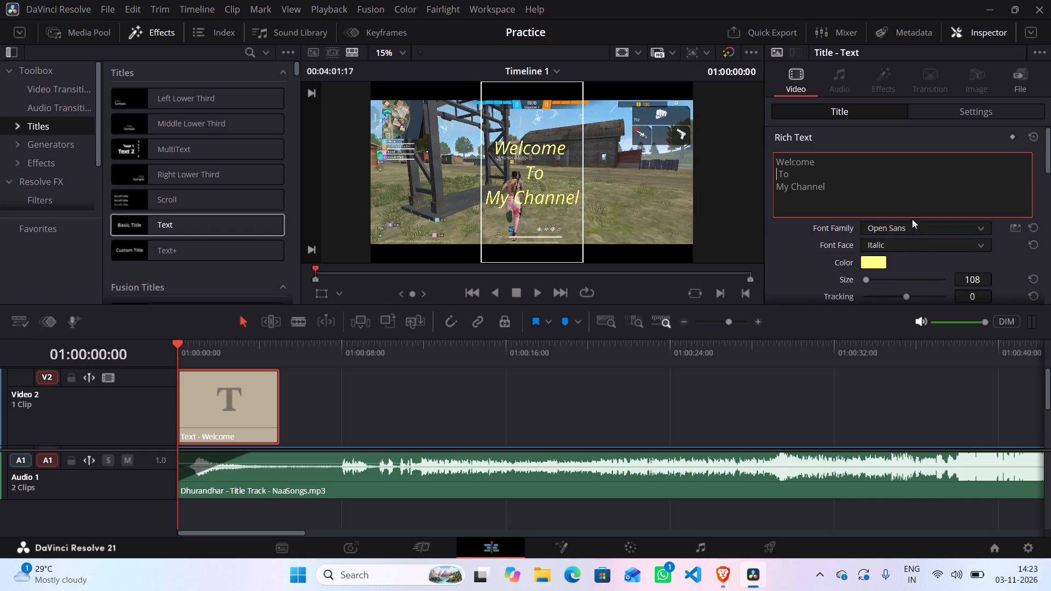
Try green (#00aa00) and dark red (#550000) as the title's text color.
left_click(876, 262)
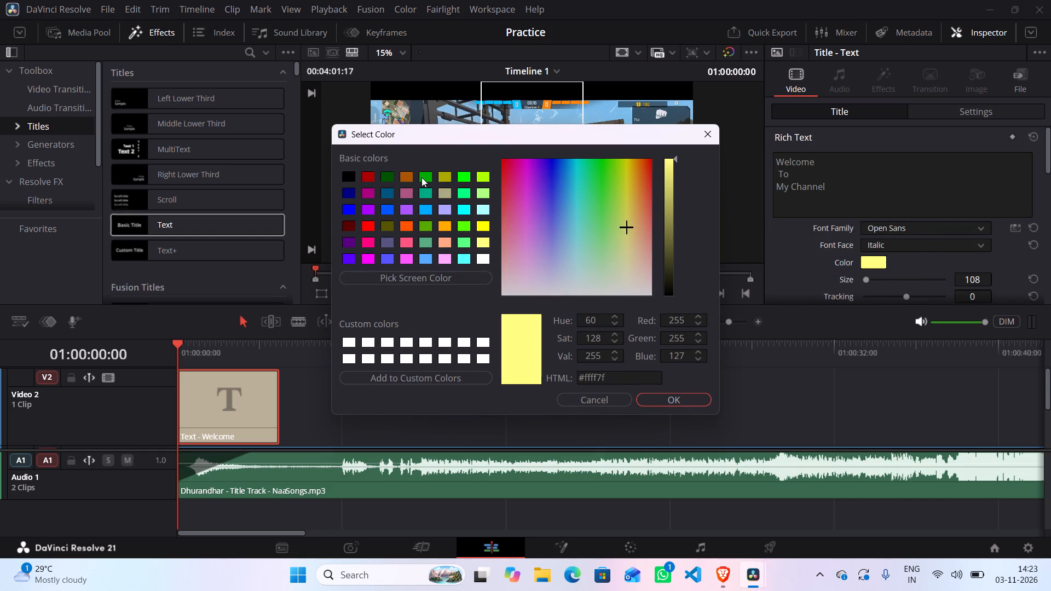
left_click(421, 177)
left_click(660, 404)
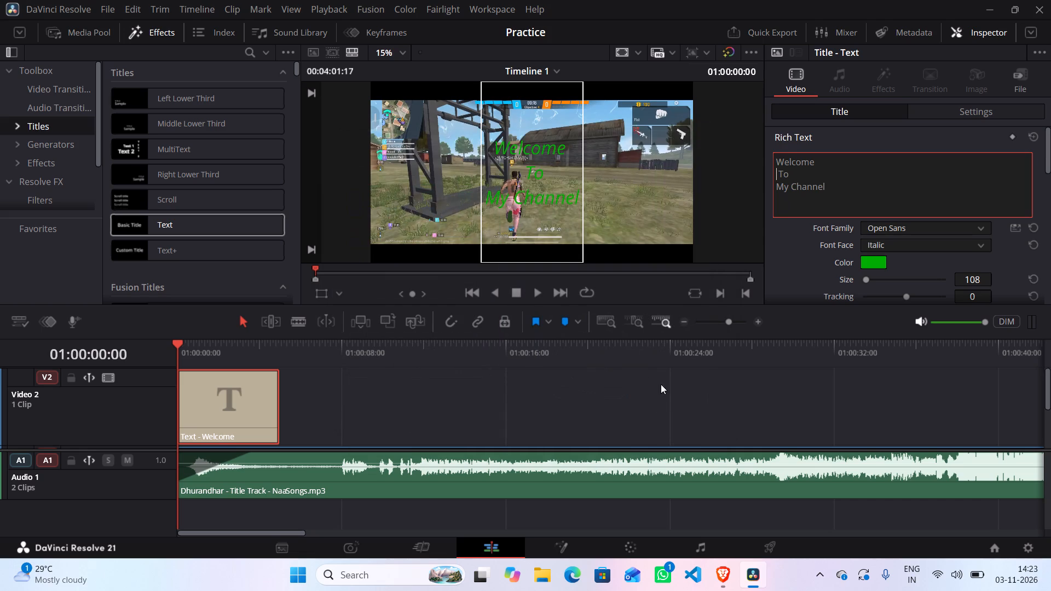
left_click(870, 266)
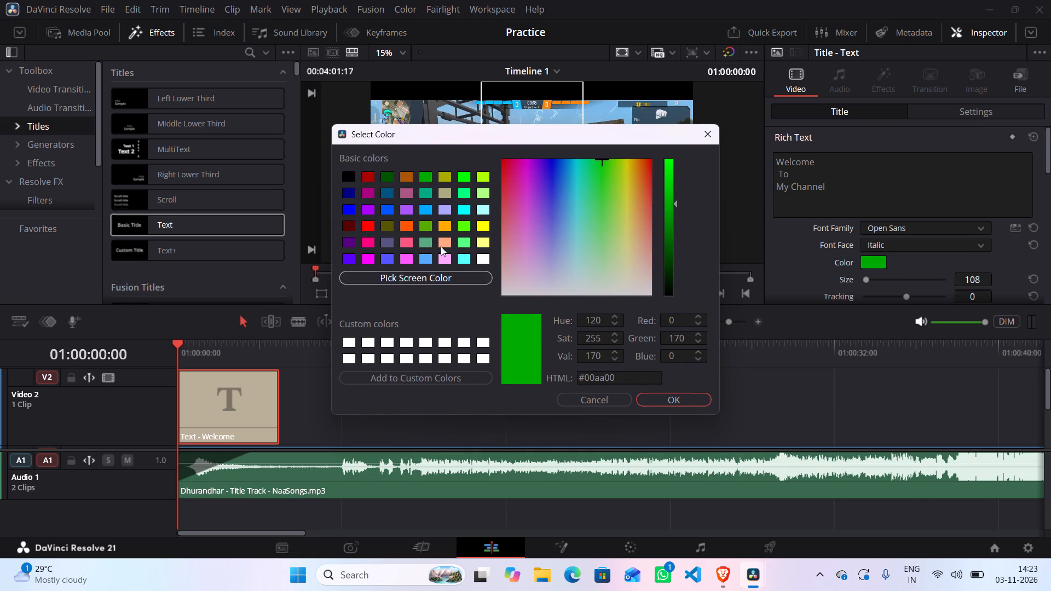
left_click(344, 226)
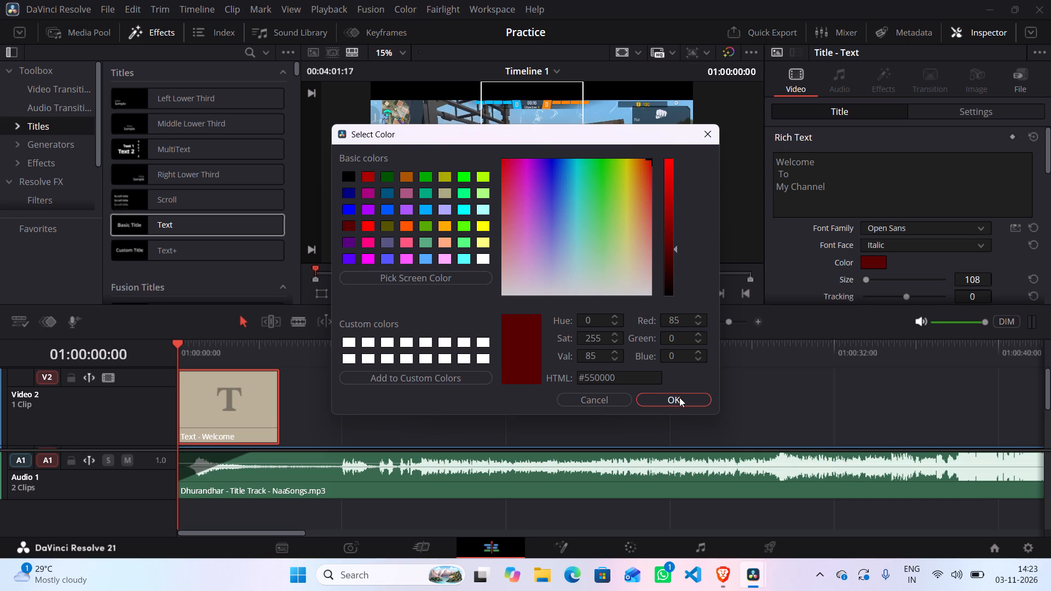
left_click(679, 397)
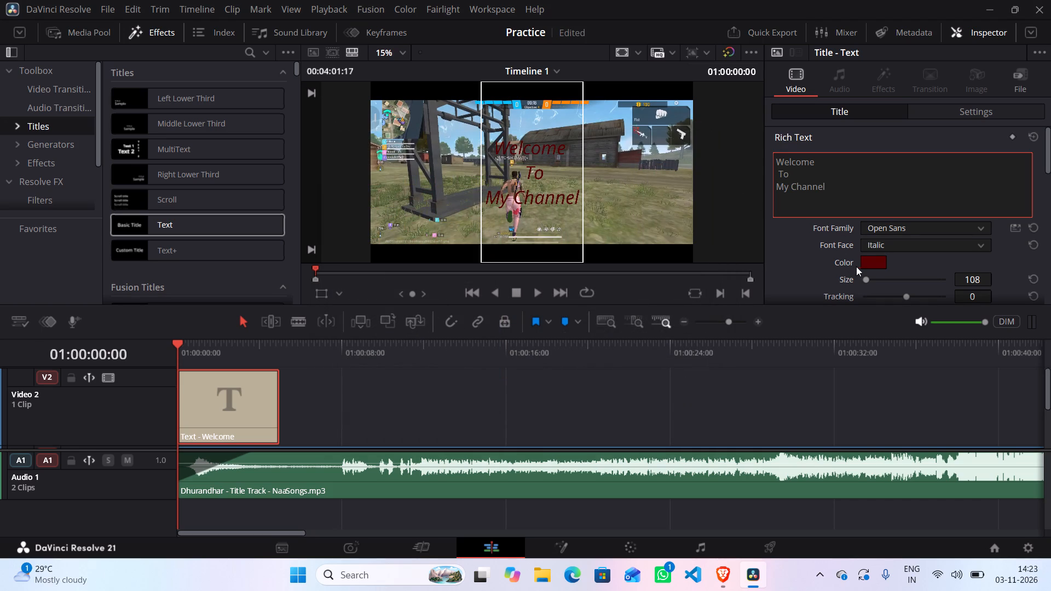
Set the title's text color to white (#ffffff).
left_click(870, 263)
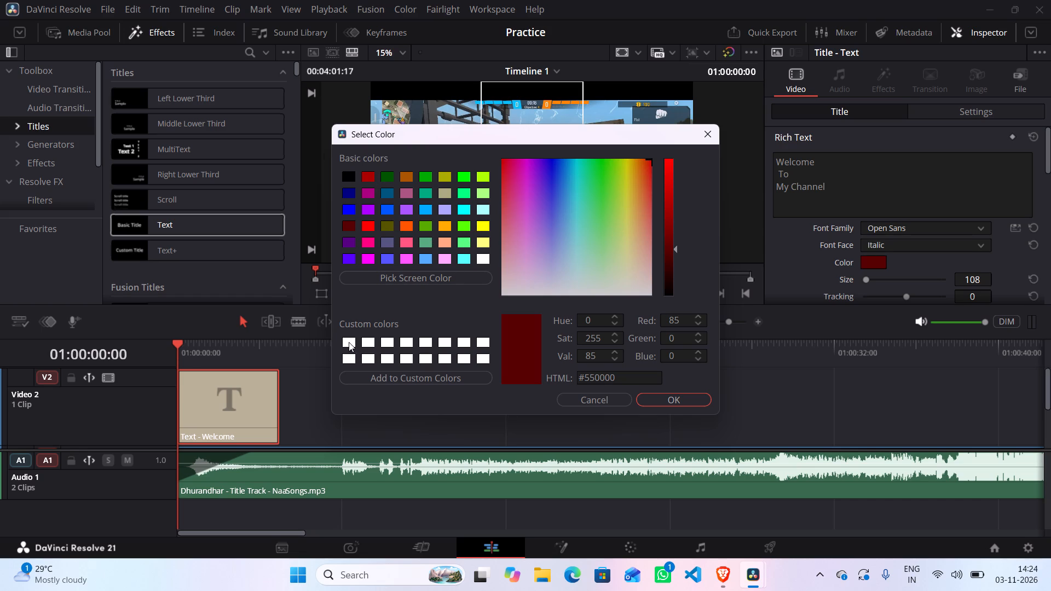
scroll(425, 349, "down", 3)
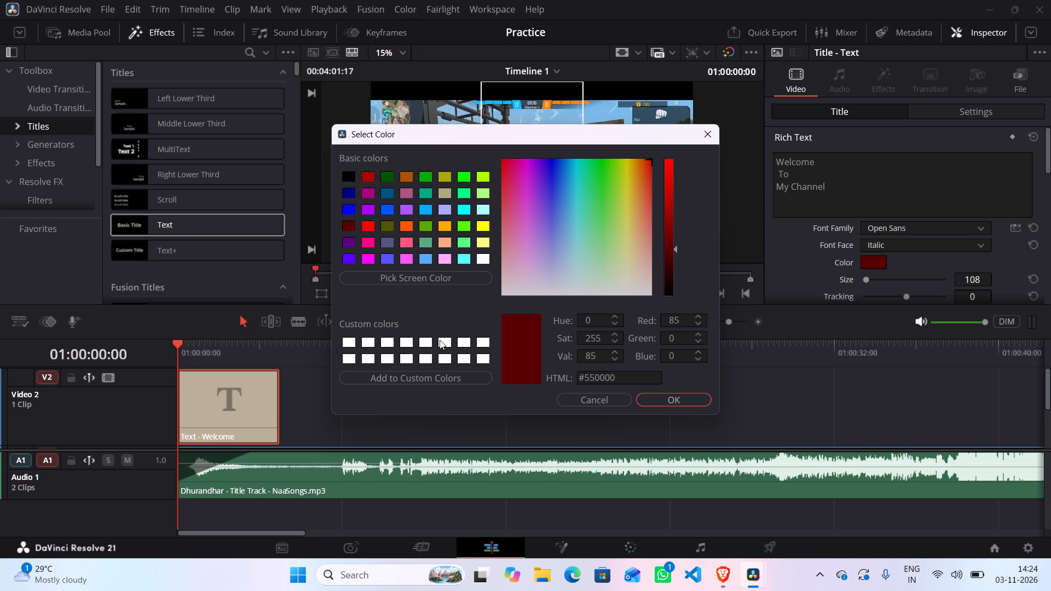
left_click(440, 341)
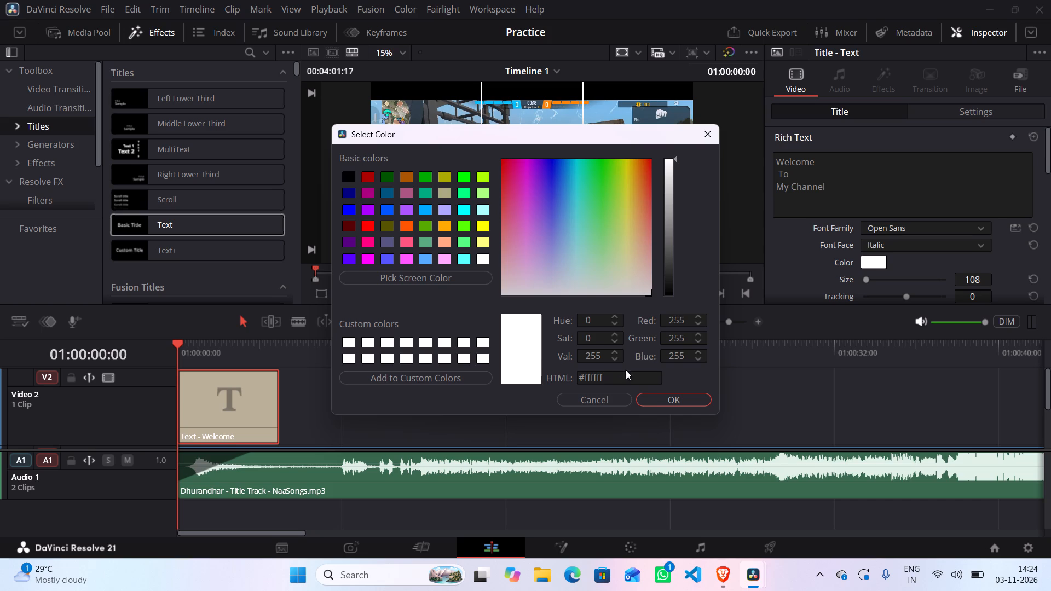
left_click(657, 399)
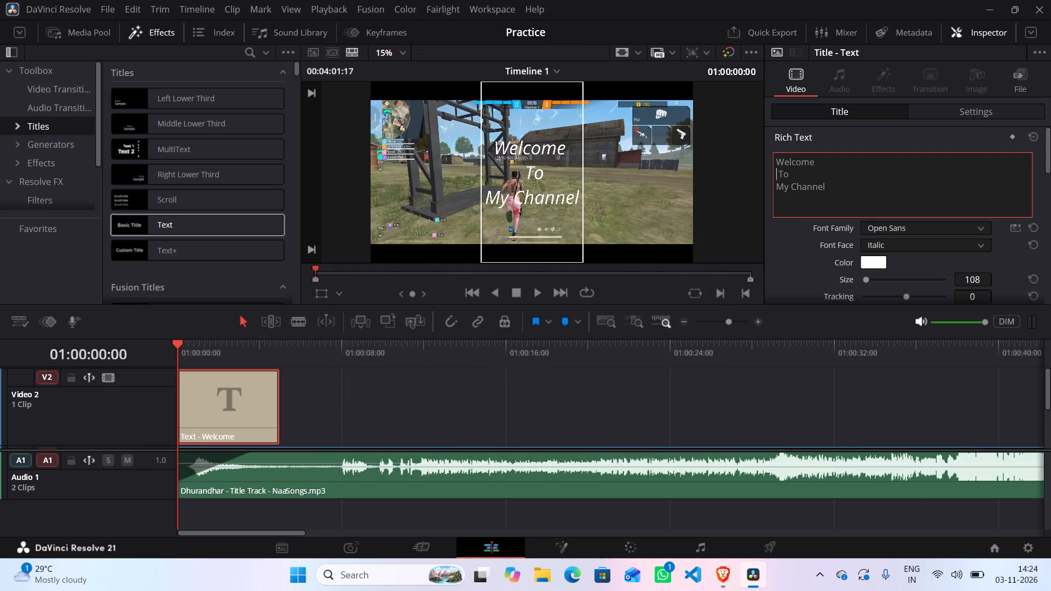
Set the title's font face to Light Italic.
scroll(856, 191, "down", 1)
left_click(892, 205)
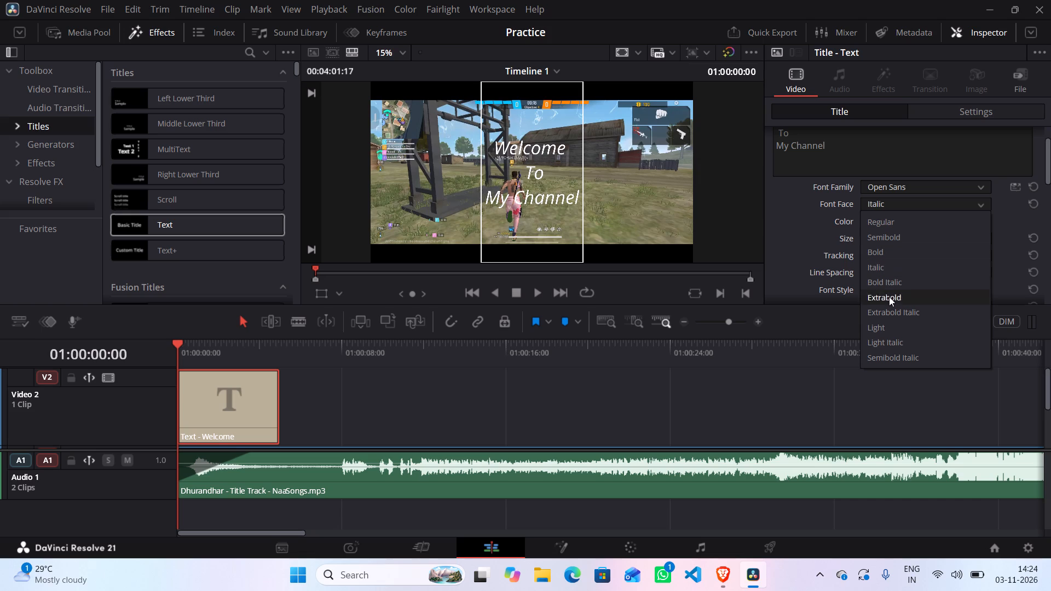
left_click(889, 341)
Set the title's font size to 126 and check it in the enlarged viewer.
left_click(985, 241)
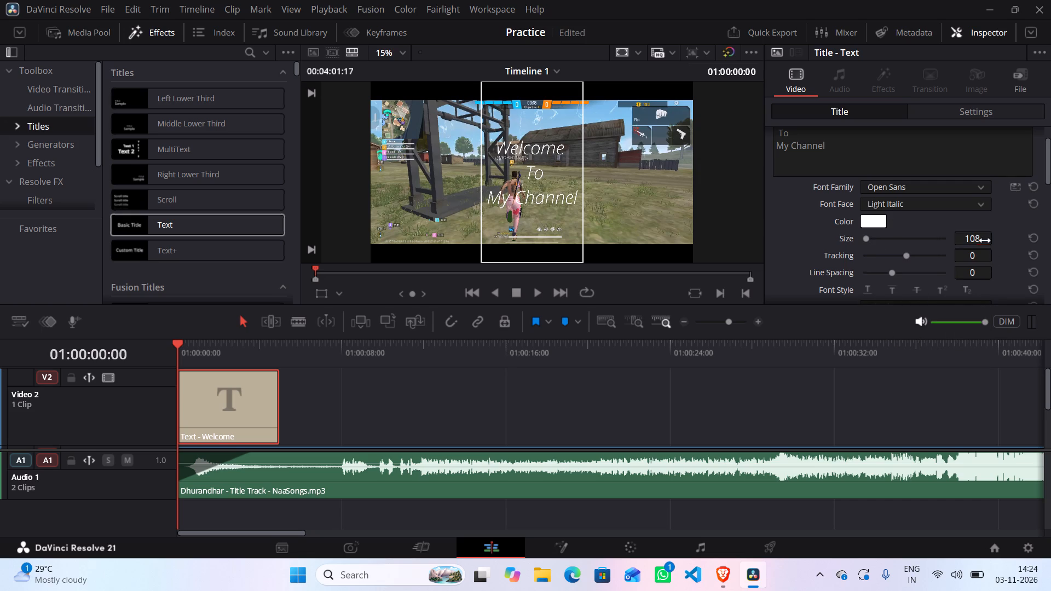
type("126")
left_click(965, 31)
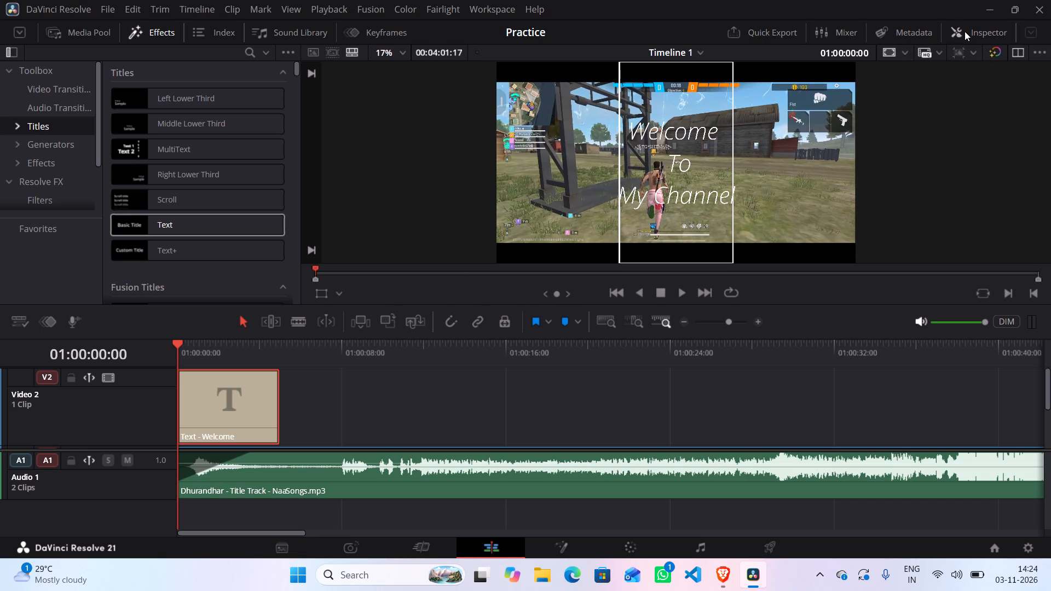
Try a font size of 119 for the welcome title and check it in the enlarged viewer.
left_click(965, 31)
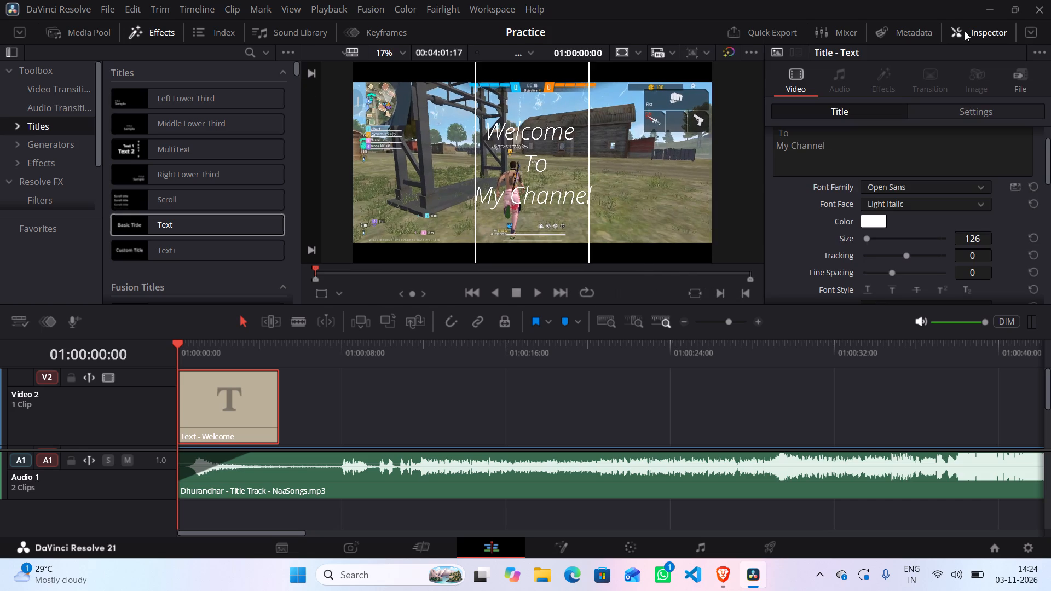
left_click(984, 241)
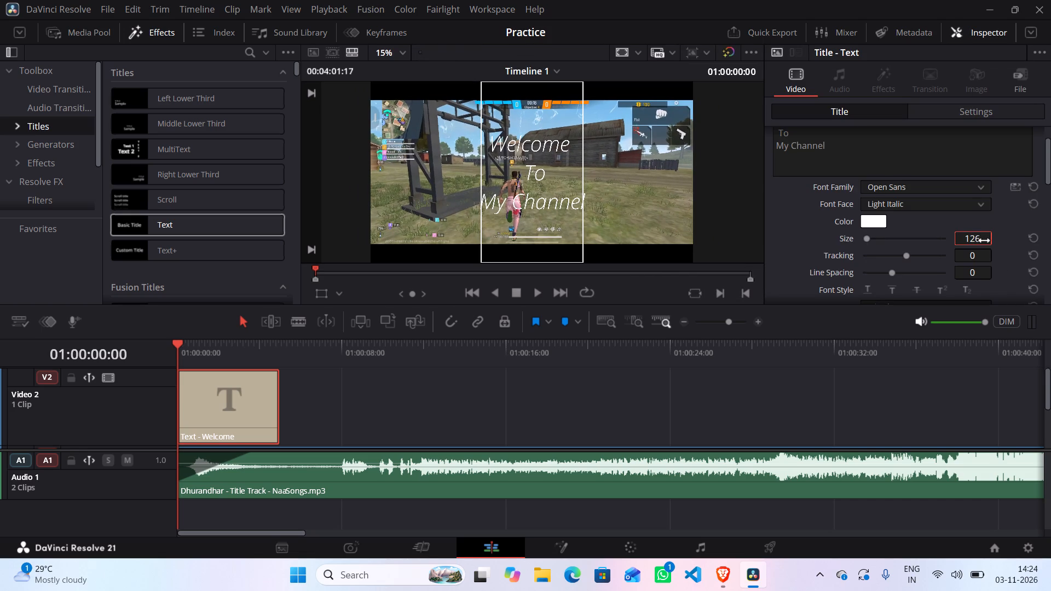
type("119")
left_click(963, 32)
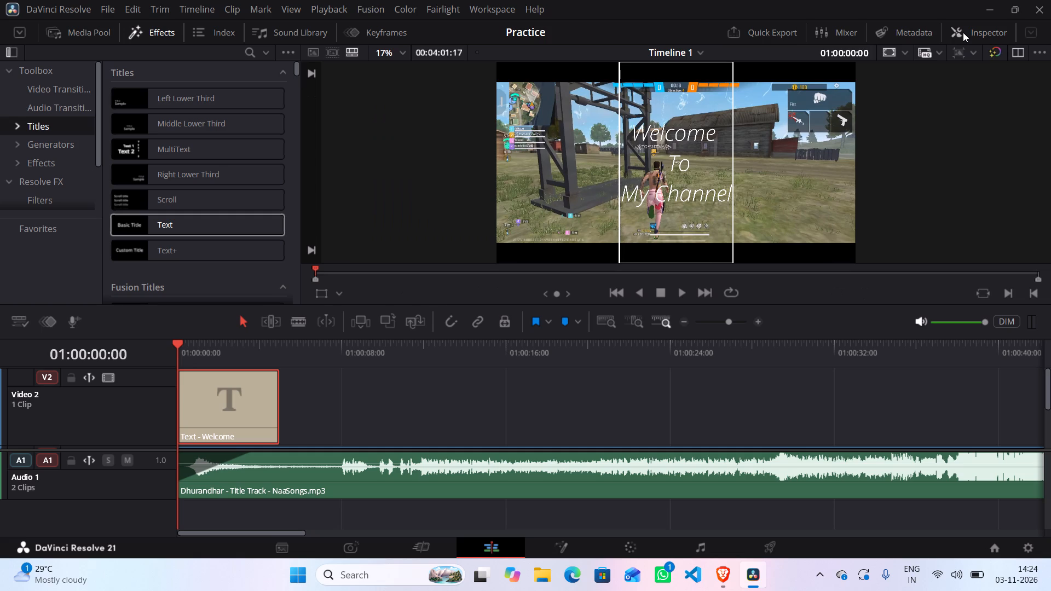
Set the welcome title's font size to 118 and check it in the enlarged viewer.
left_click(963, 32)
left_click(988, 240)
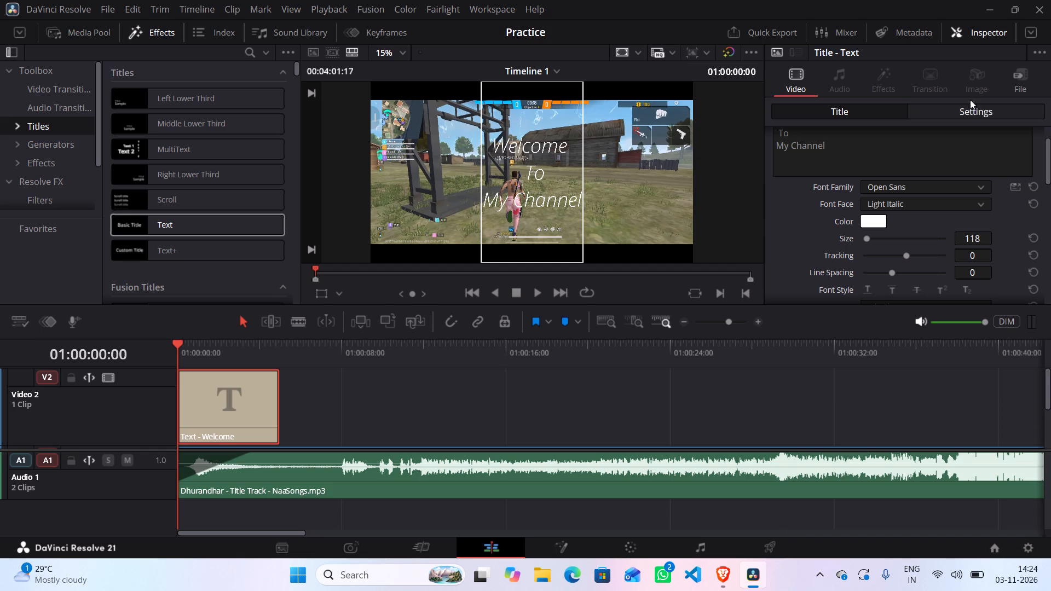
left_click(980, 33)
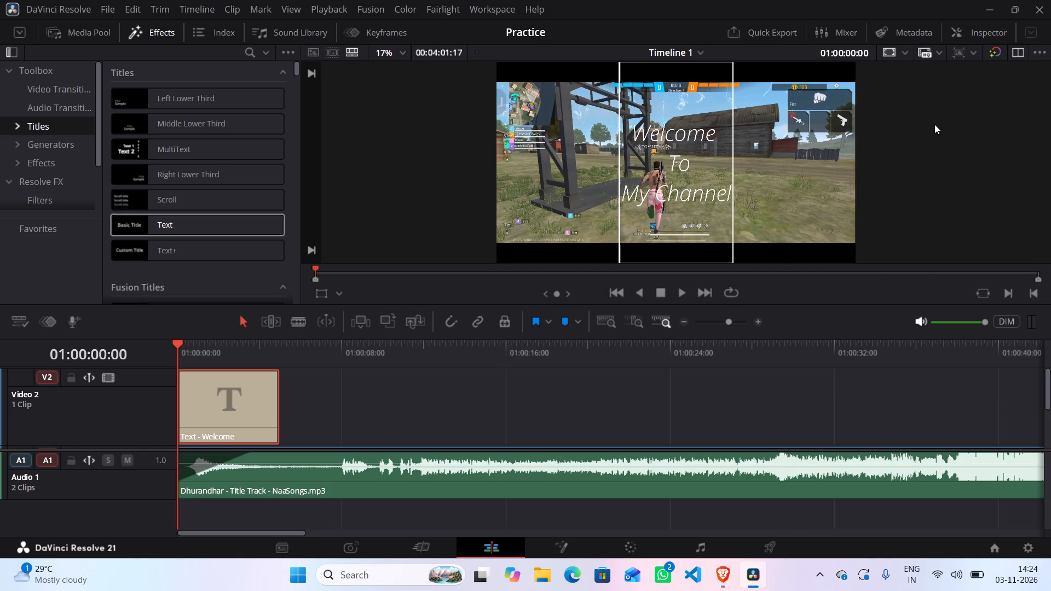
Switch to the ChatGPT course in the browser to review the title customization and text duration instructions.
key("alt+Tab")
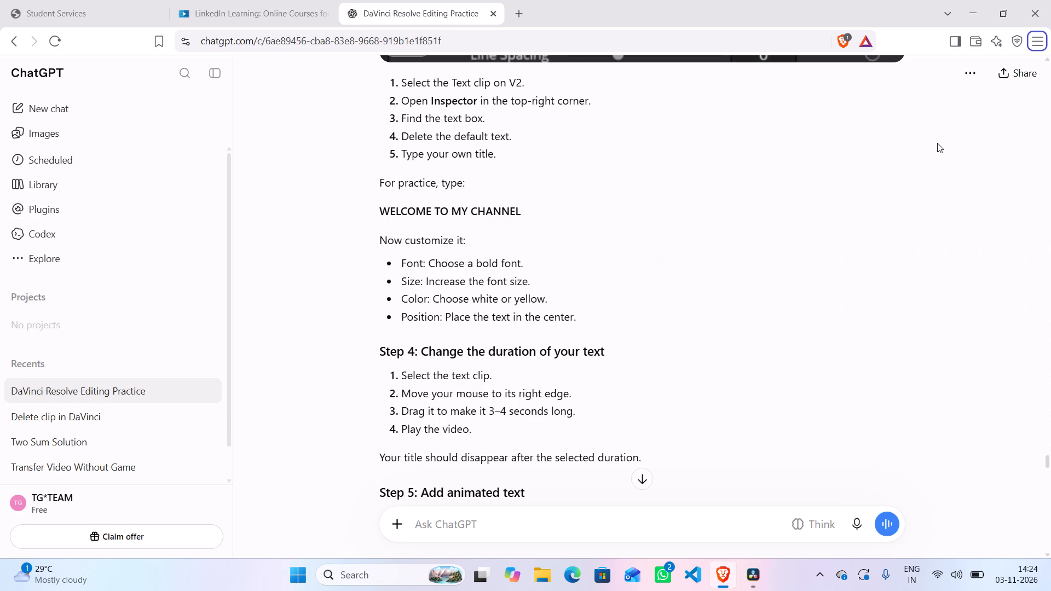
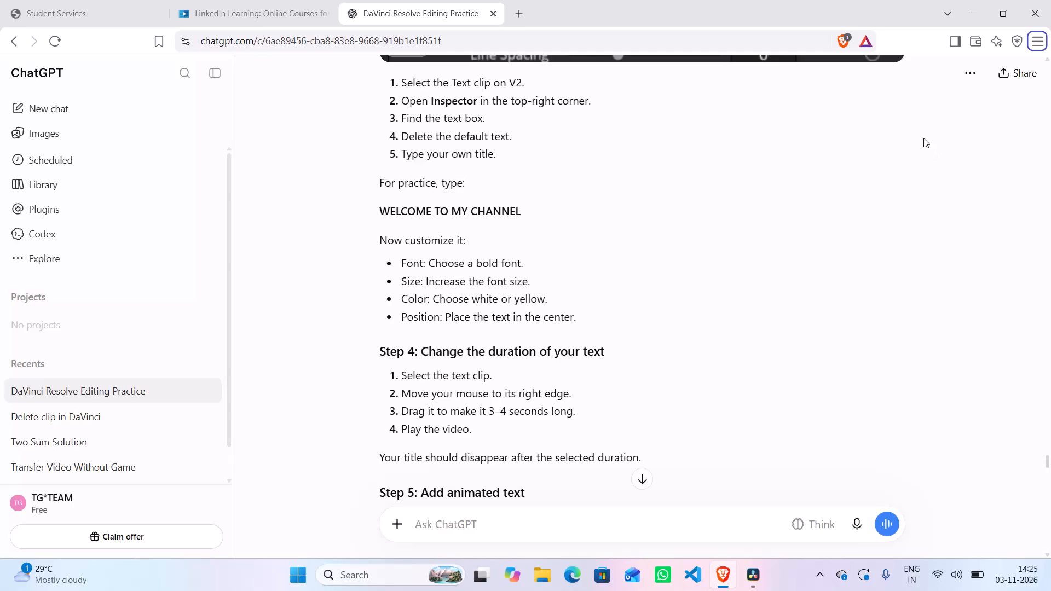
In DaVinci Resolve, trim the Welcome text clip on Video 2 to about 3.5 seconds, ending near 01:00:03:16.
scroll(595, 219, "down", 2)
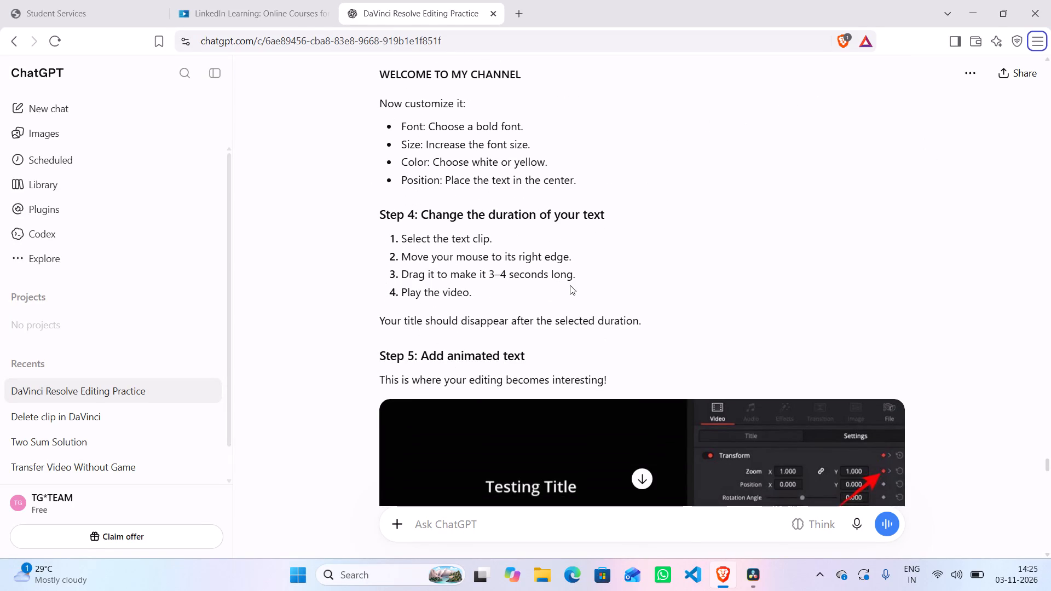
key("alt+Tab")
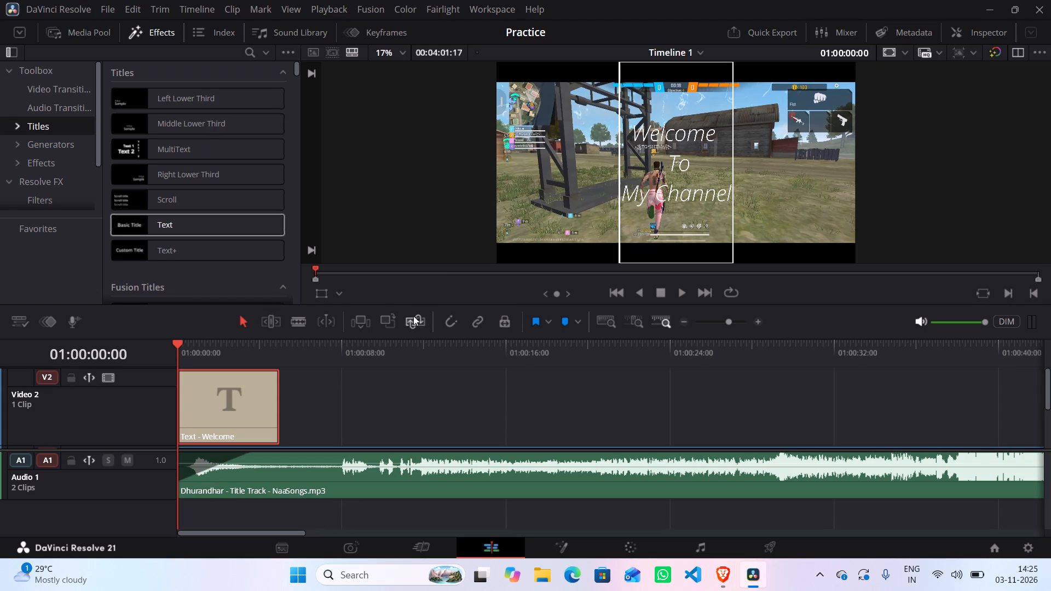
left_click_drag(278, 415, 297, 415)
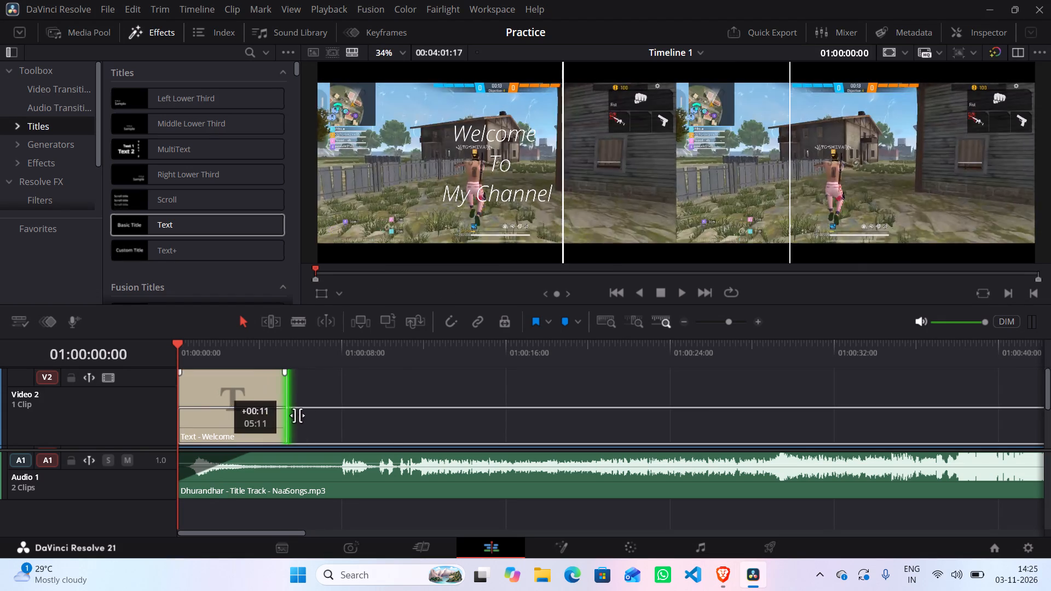
left_click_drag(297, 415, 268, 424)
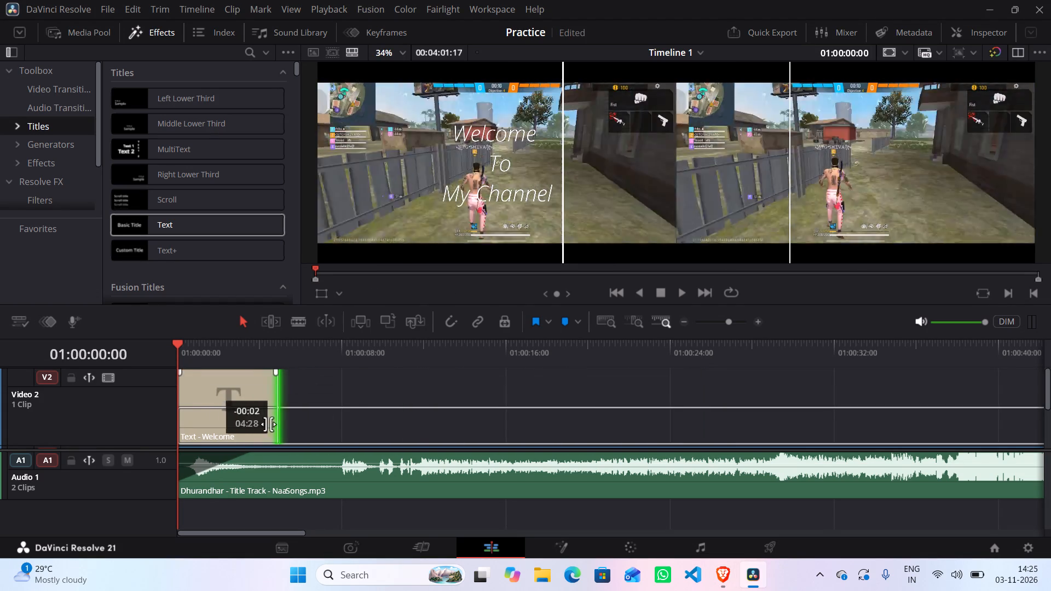
left_click_drag(268, 424, 202, 433)
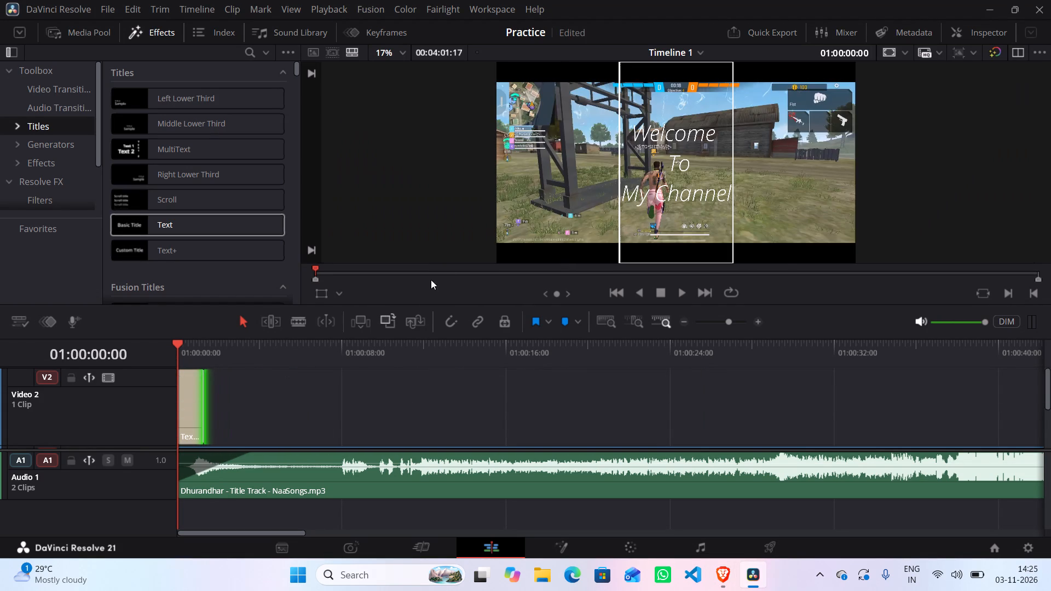
key("space")
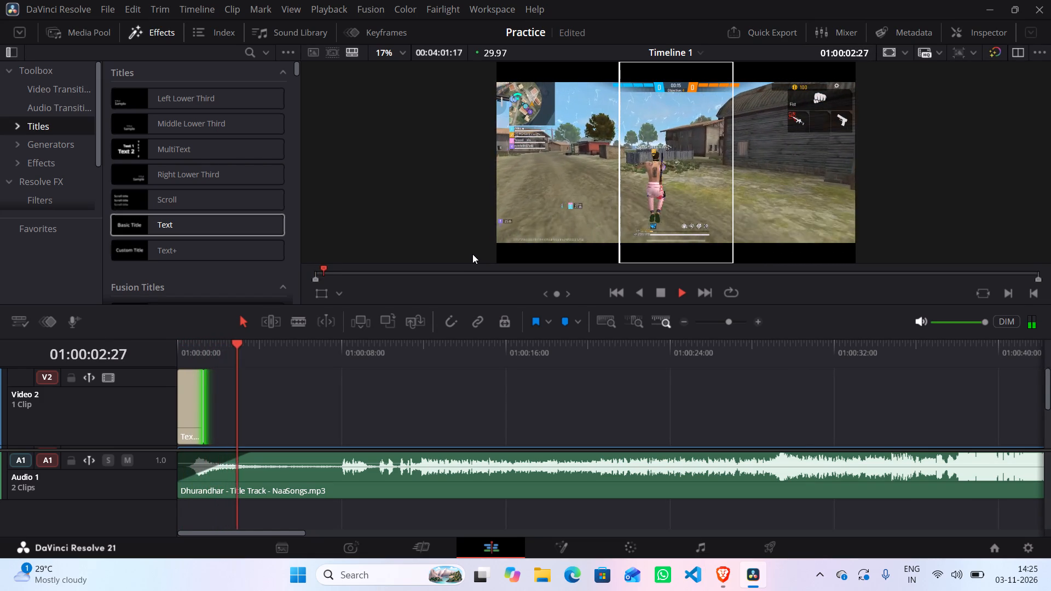
key("space")
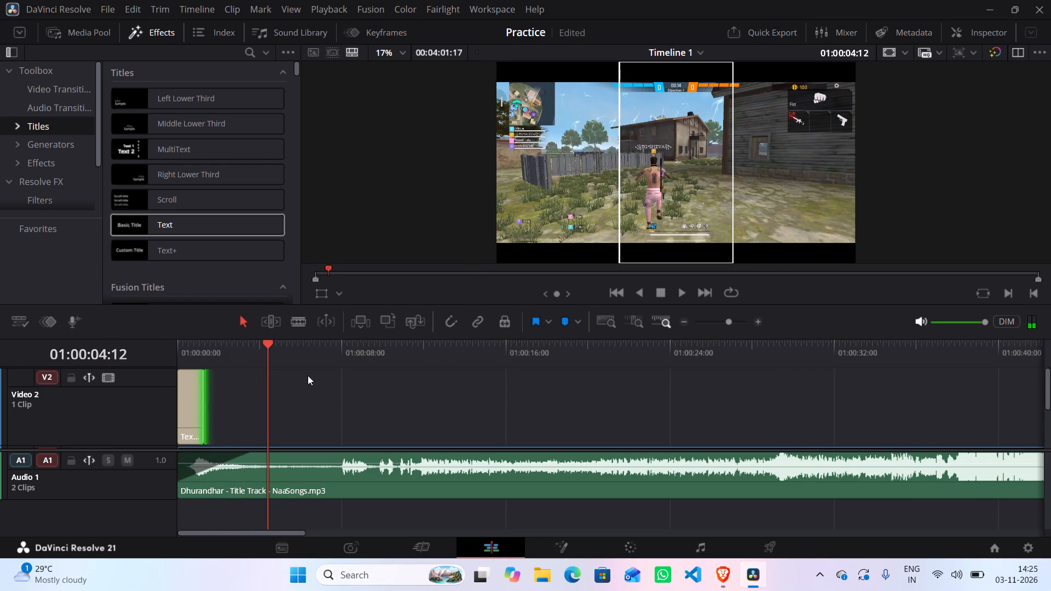
left_click_drag(269, 344, 250, 346)
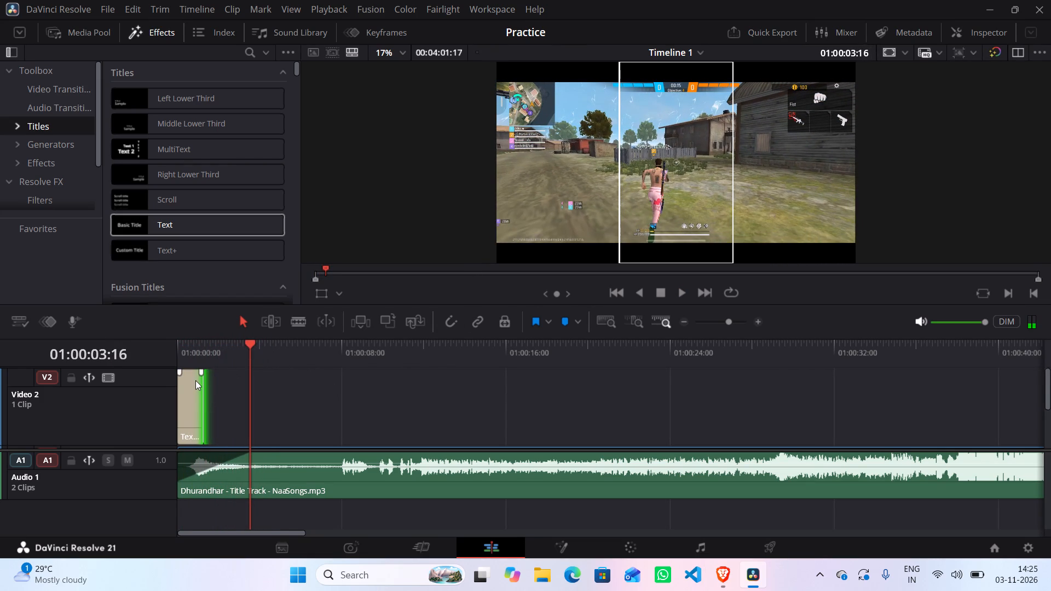
left_click(195, 385)
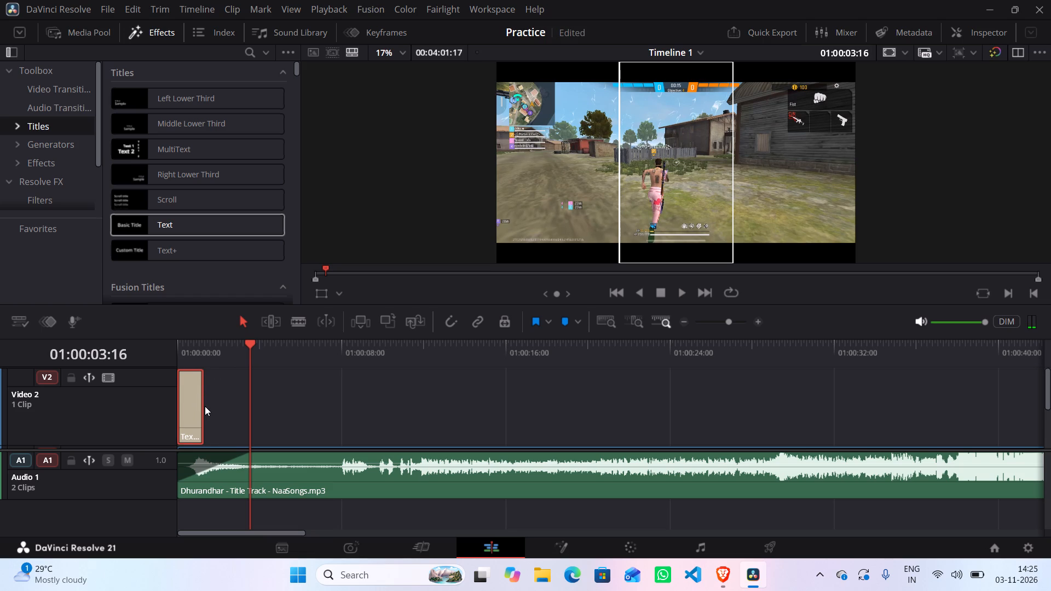
left_click_drag(204, 408, 249, 404)
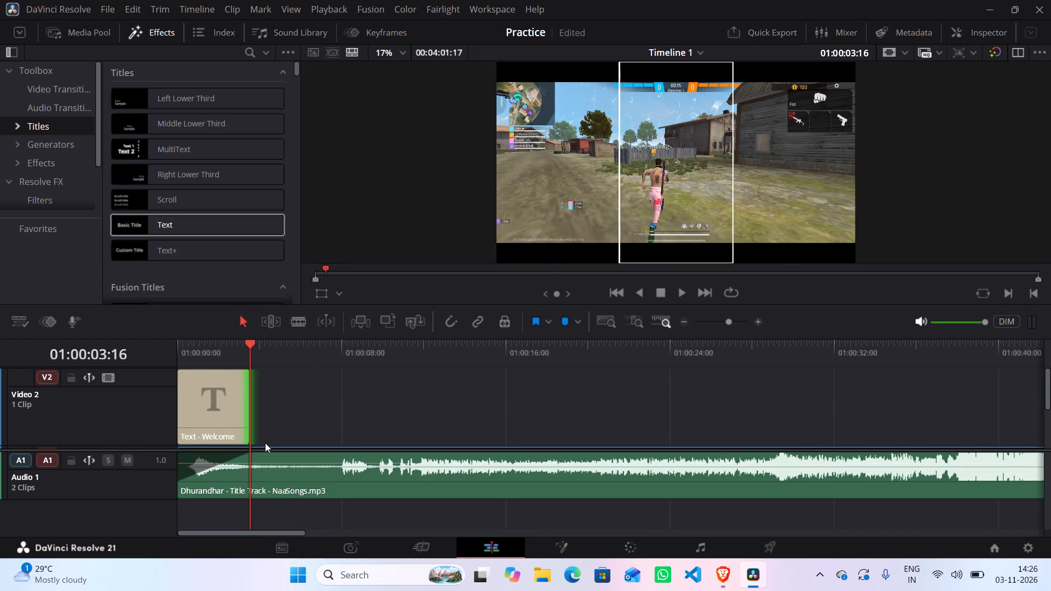
Play the timeline from the start to check how long the title stays over the video.
left_click_drag(251, 345, 180, 347)
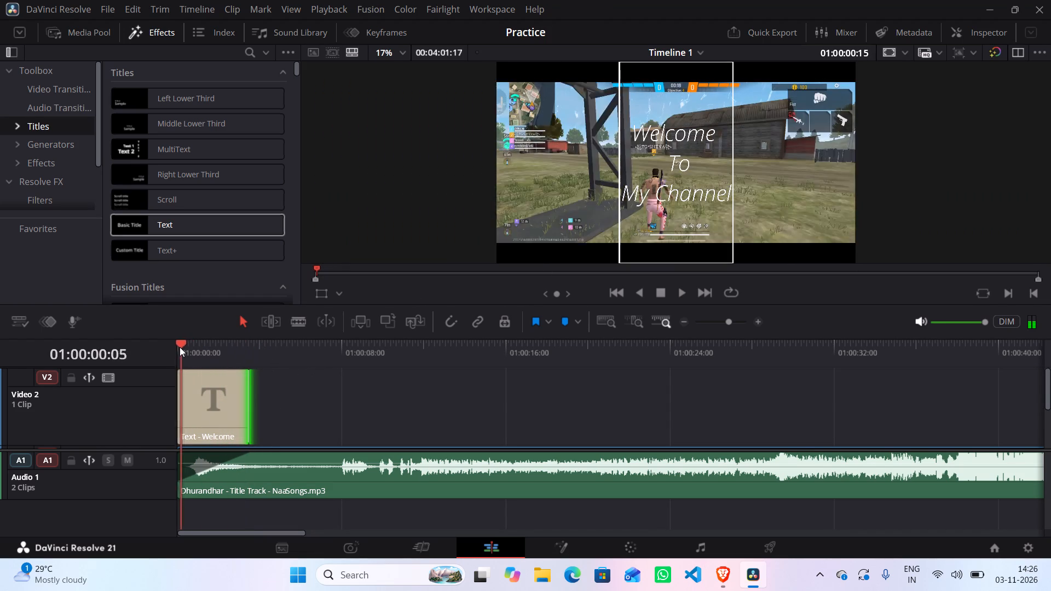
left_click_drag(180, 347, 178, 347)
key("space")
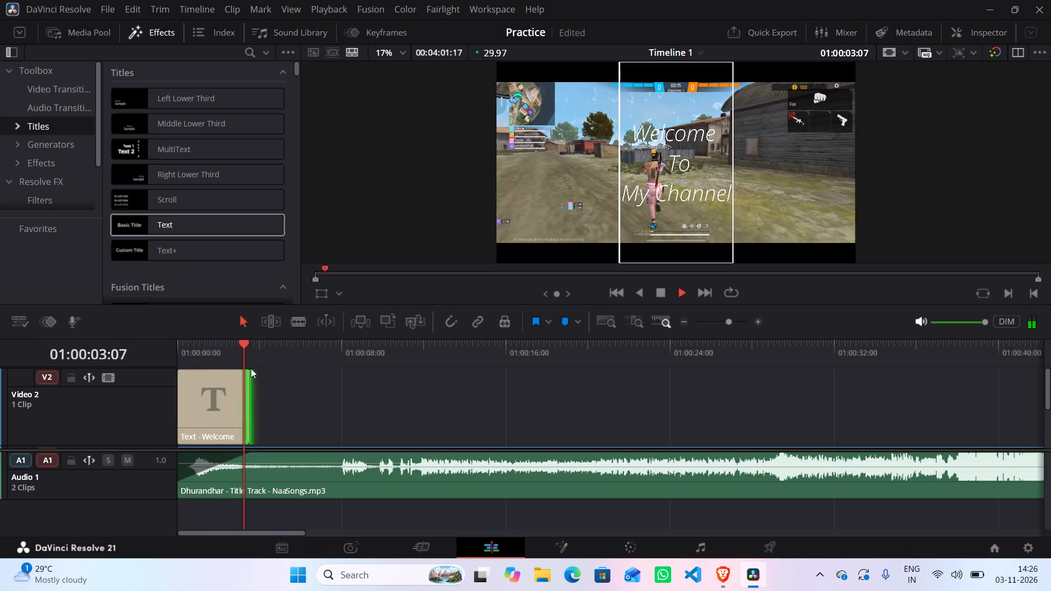
scroll(314, 381, "down", 4)
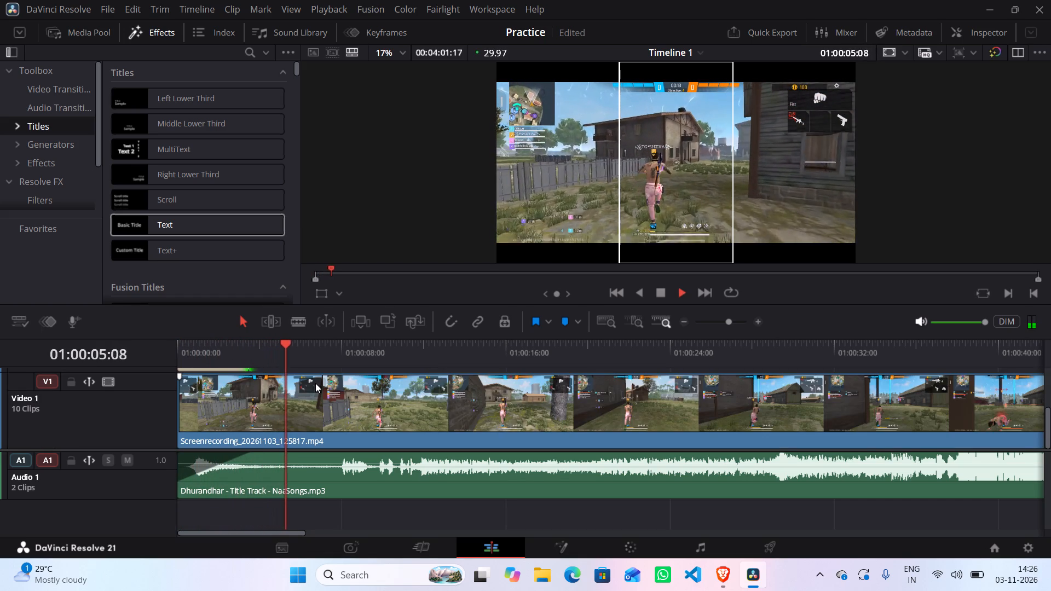
scroll(315, 383, "down", 2)
scroll(315, 383, "up", 6)
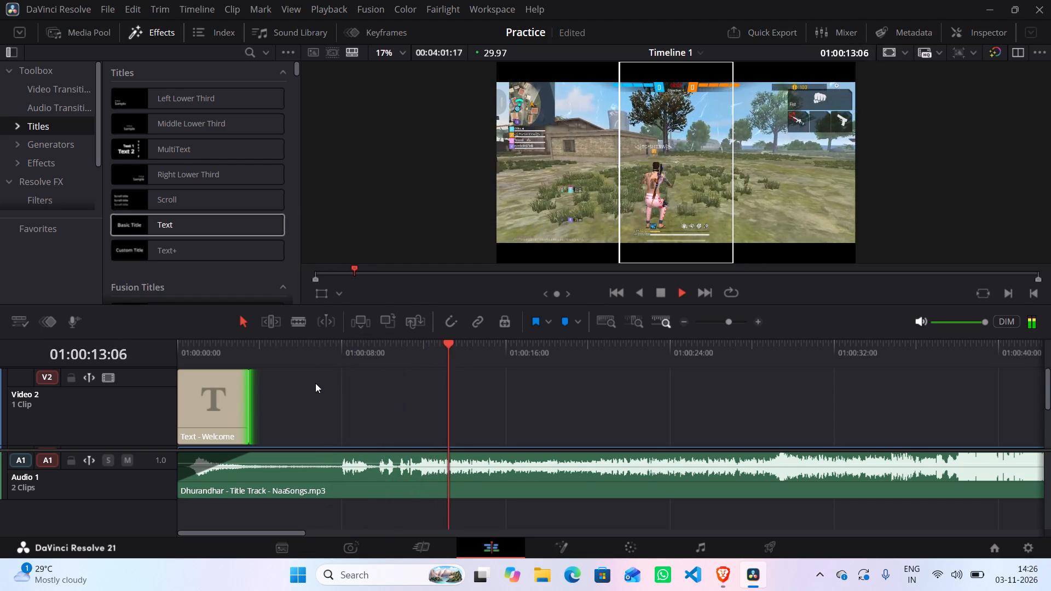
key("space")
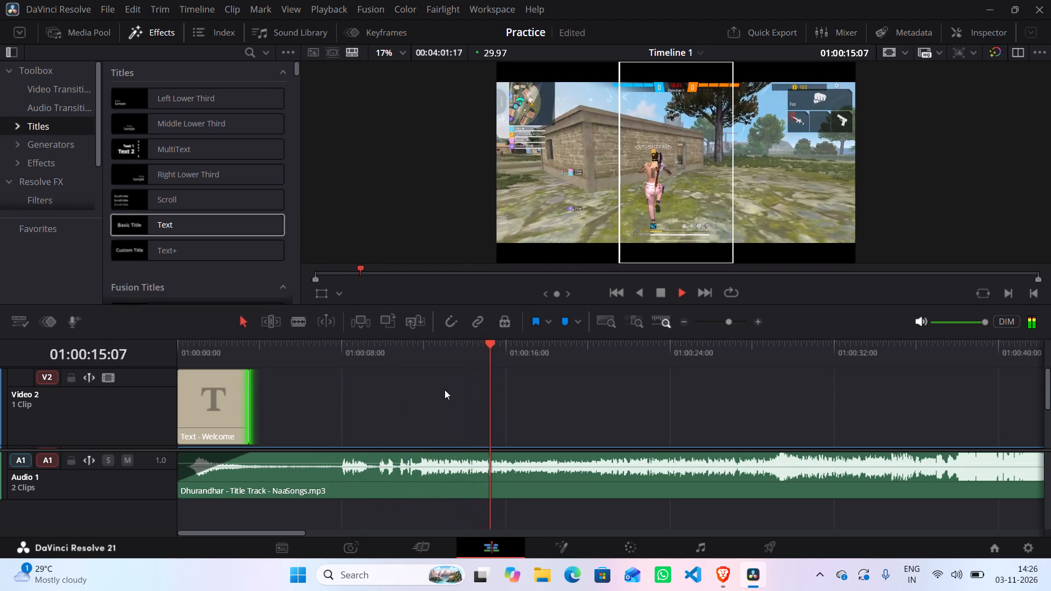
Trim about 6 seconds off the beginning of the Dhurandhar title track clip on Audio 1.
left_click(238, 482)
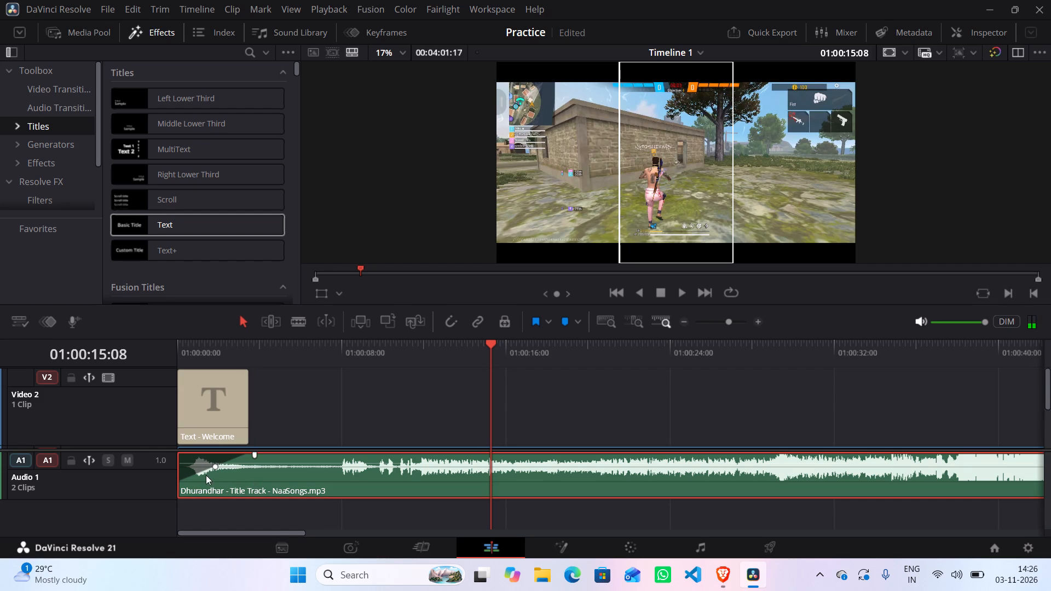
left_click_drag(179, 474, 216, 474)
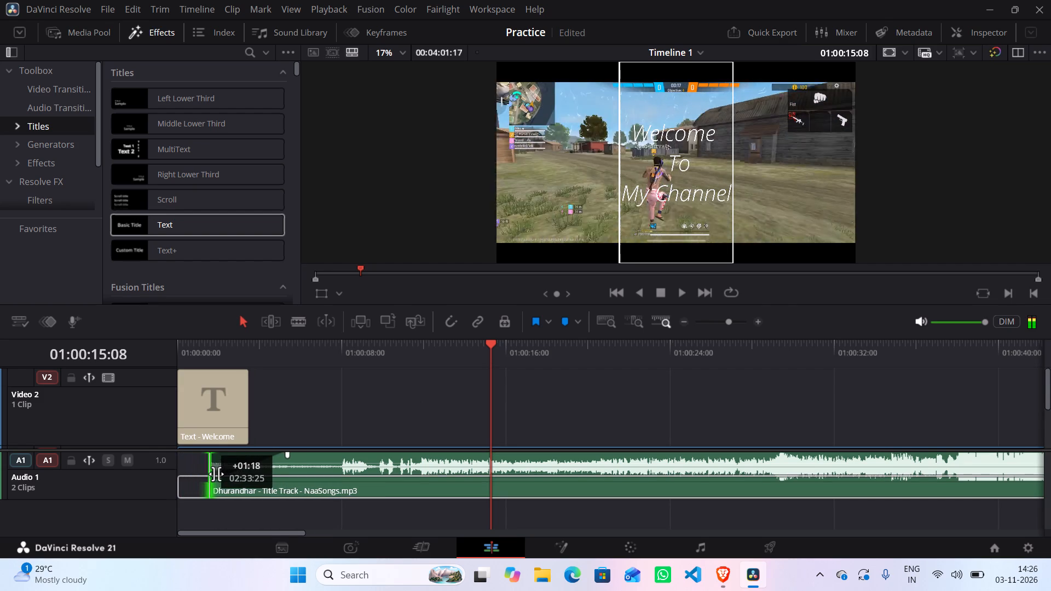
left_click_drag(216, 474, 287, 471)
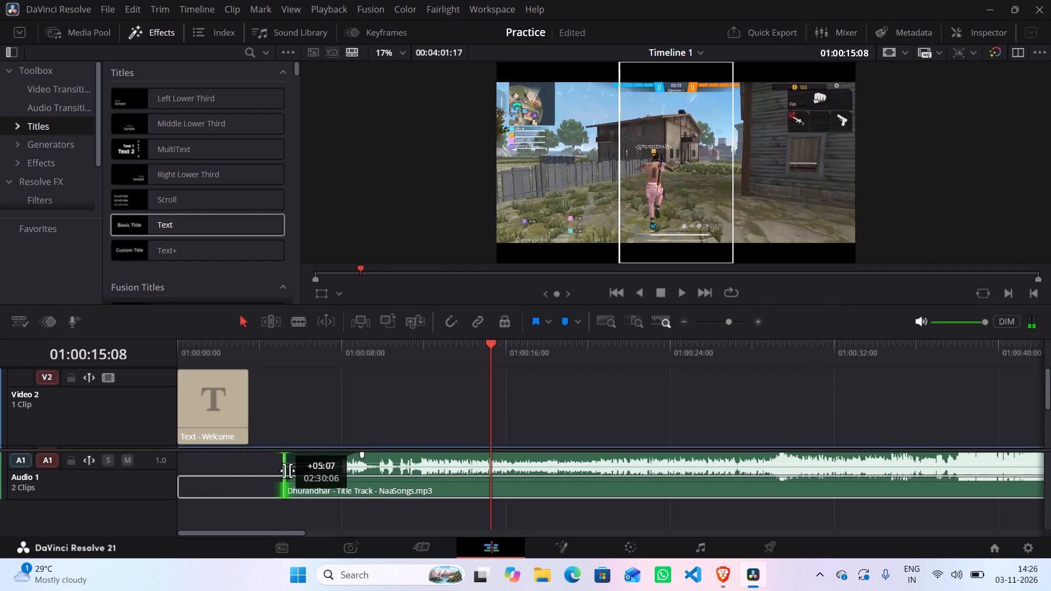
left_click_drag(287, 471, 306, 470)
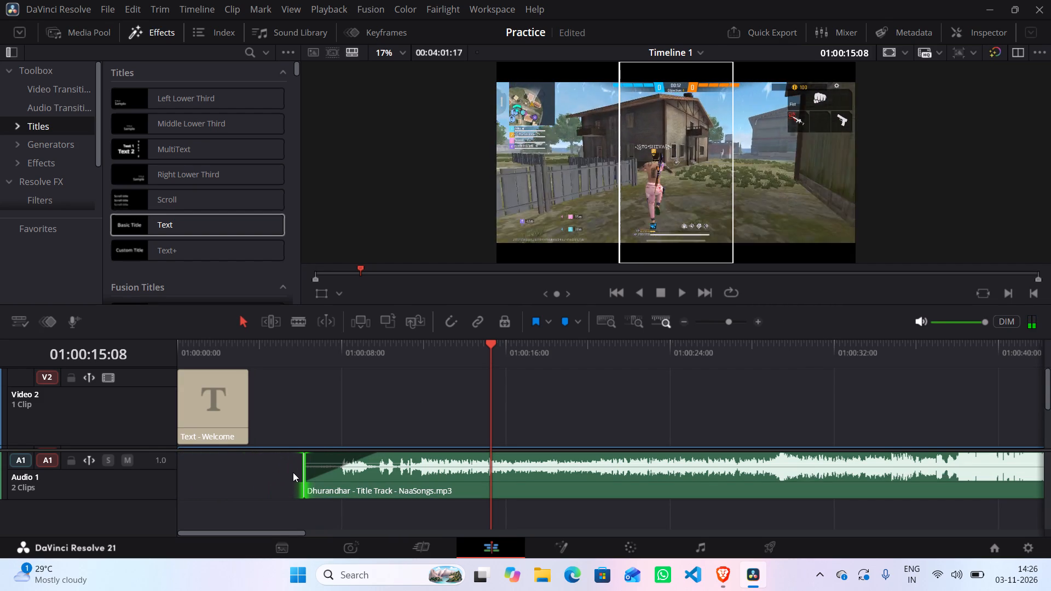
Move the trimmed Dhurandhar music clip on Audio 1 to the start of the timeline at 01:00:00:00.
left_click(418, 470)
left_click_drag(418, 470, 358, 470)
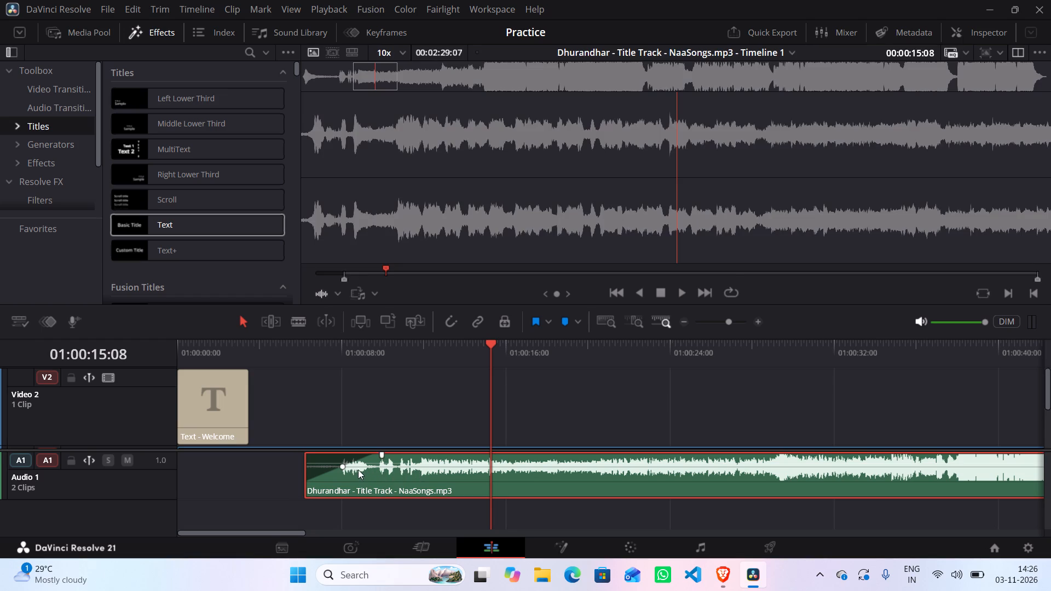
left_click_drag(358, 470, 328, 471)
left_click_drag(329, 470, 304, 476)
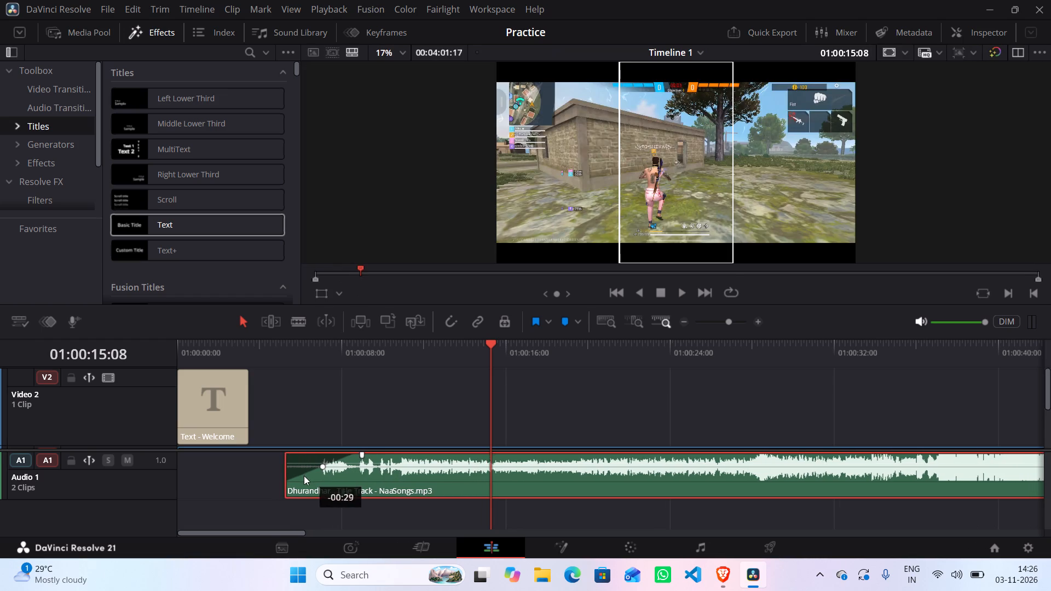
left_click_drag(304, 476, 193, 476)
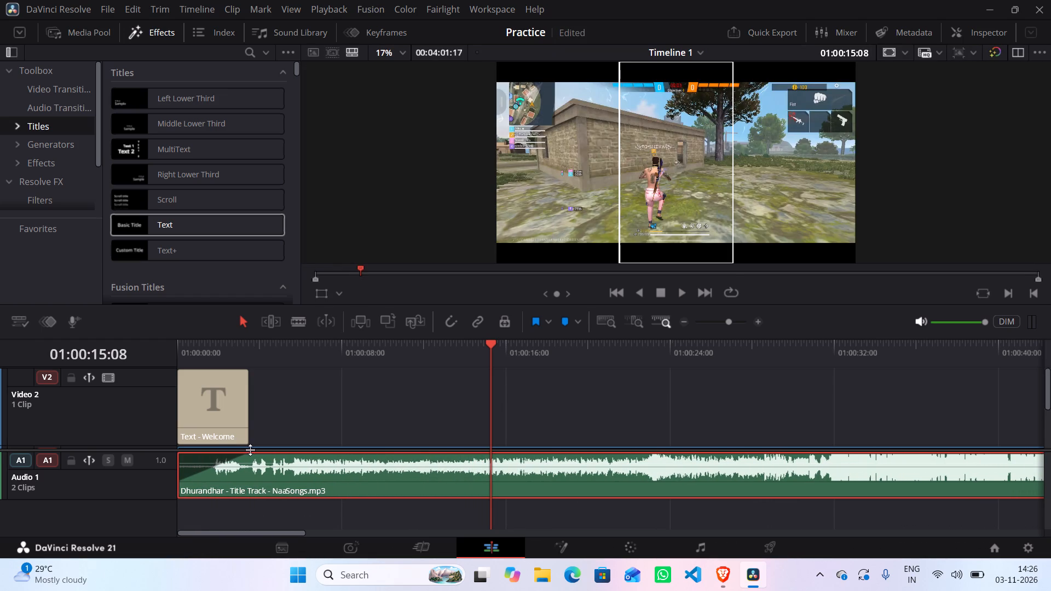
left_click(272, 409)
scroll(272, 409, "up", 4)
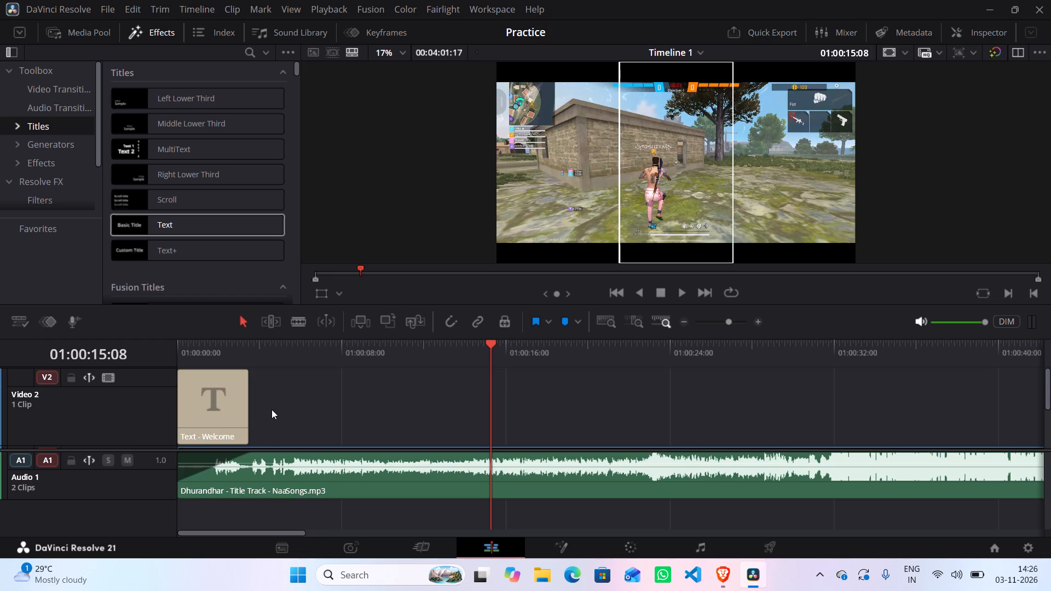
scroll(272, 409, "down", 5)
scroll(273, 413, "up", 5)
left_click_drag(490, 339, 160, 367)
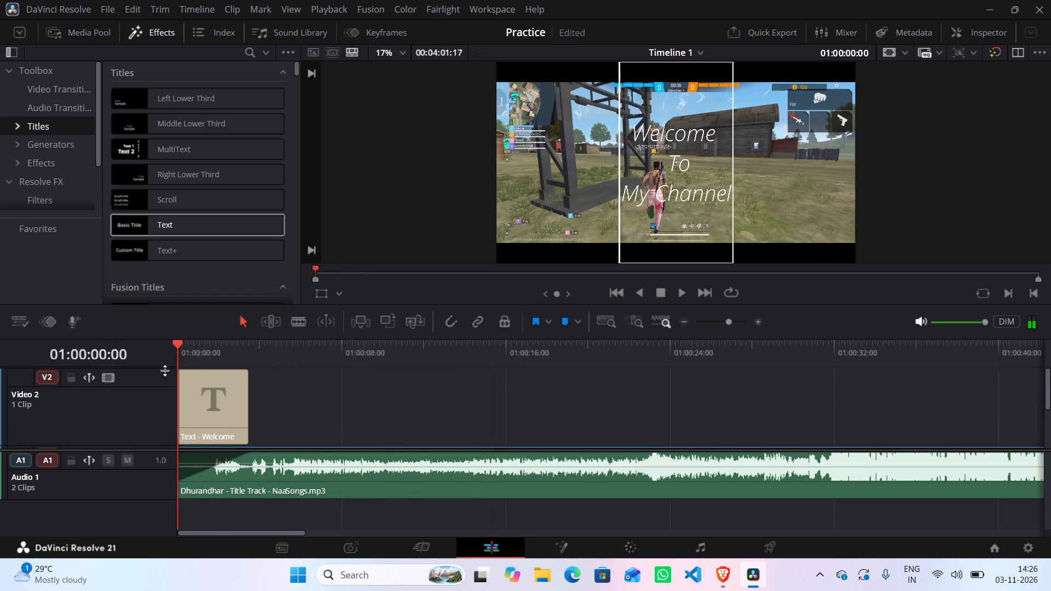
key("space")
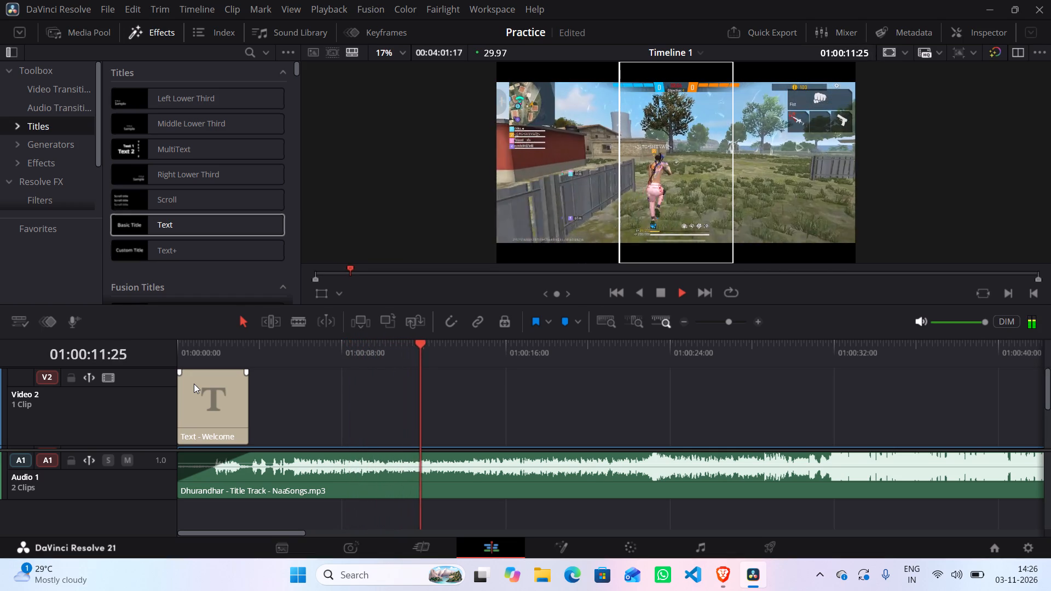
key("space")
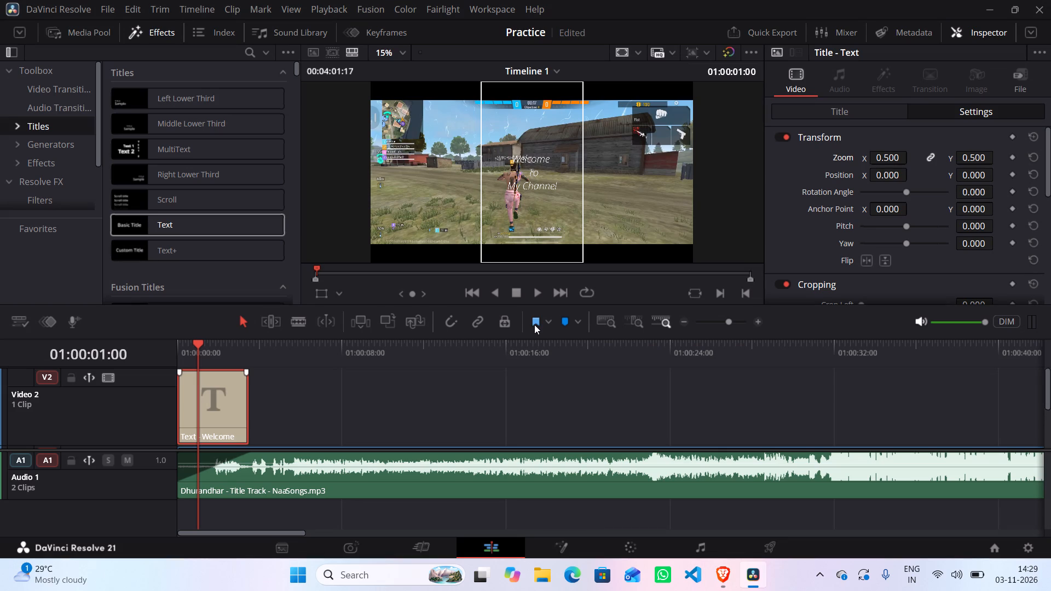
key("alt+Tab")
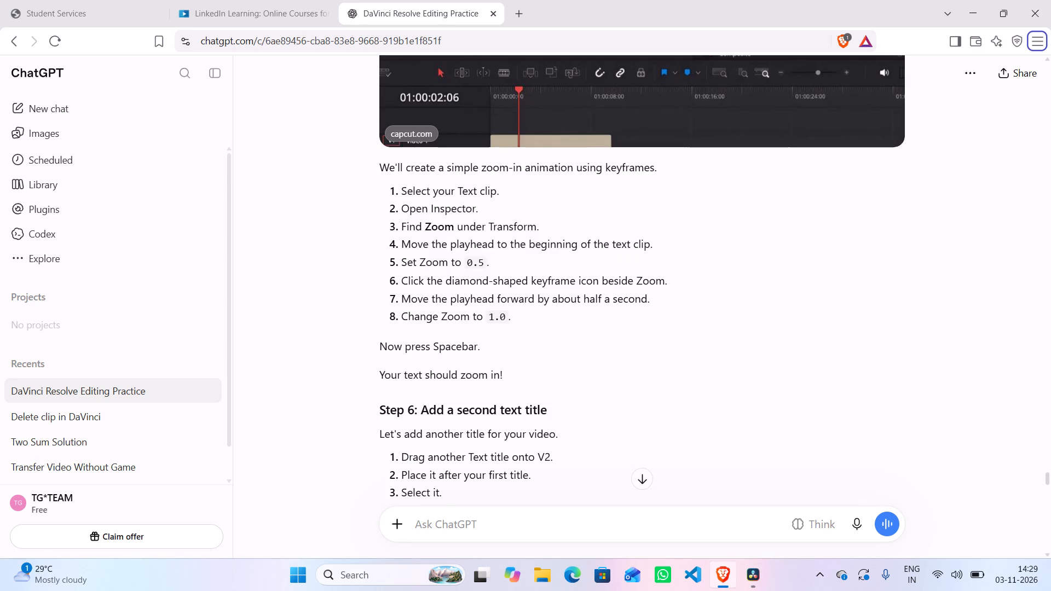
key("alt+Tab")
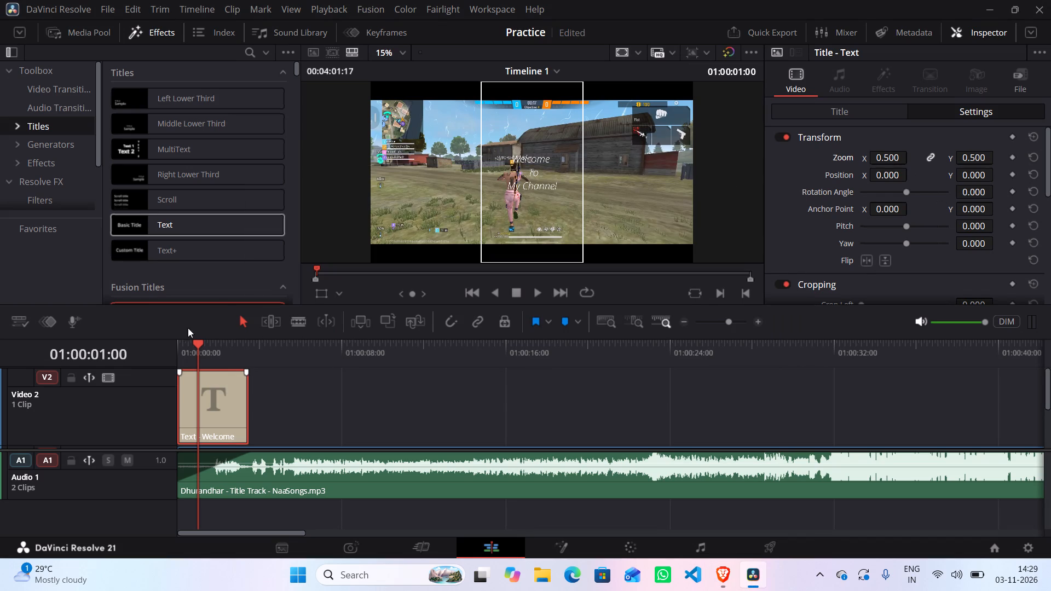
left_click_drag(199, 340, 153, 346)
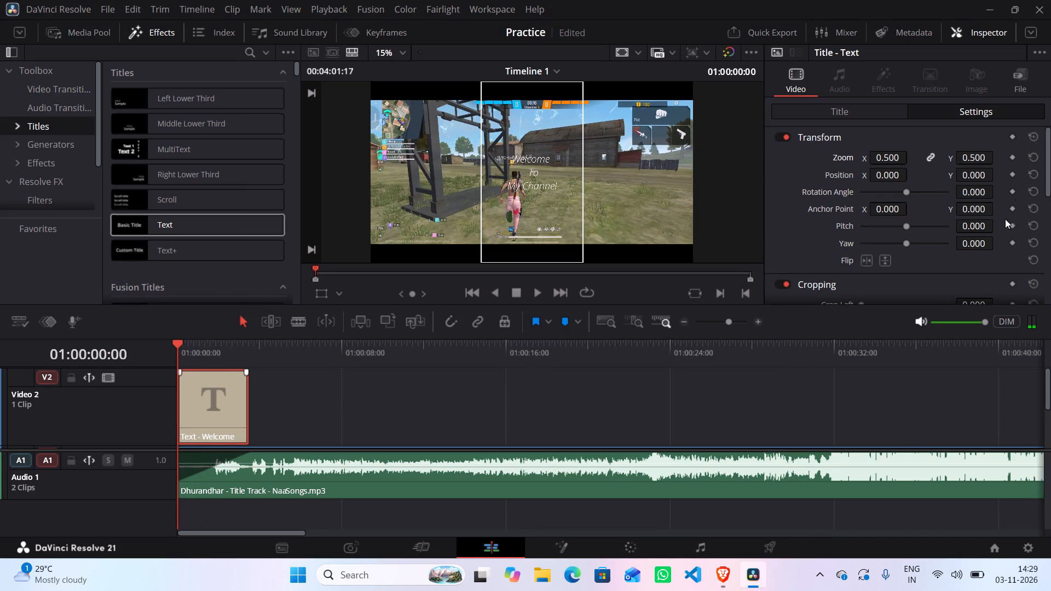
left_click(1011, 157)
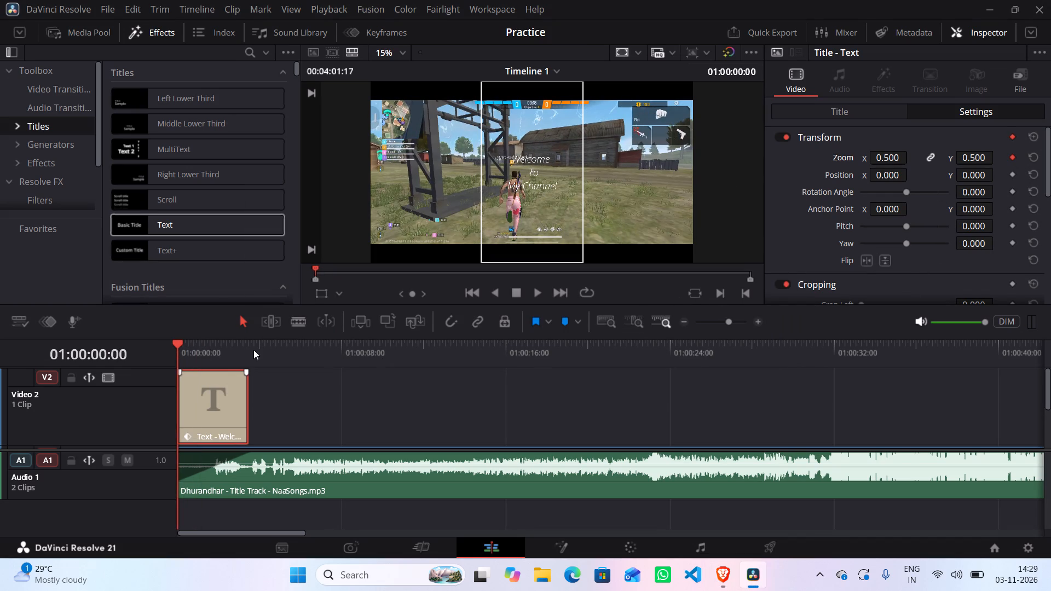
Move the playhead to 01:00:01:00 and set the Welcome text clip's Transform Zoom to 1.0 for the end keyframe.
key("alt+Tab")
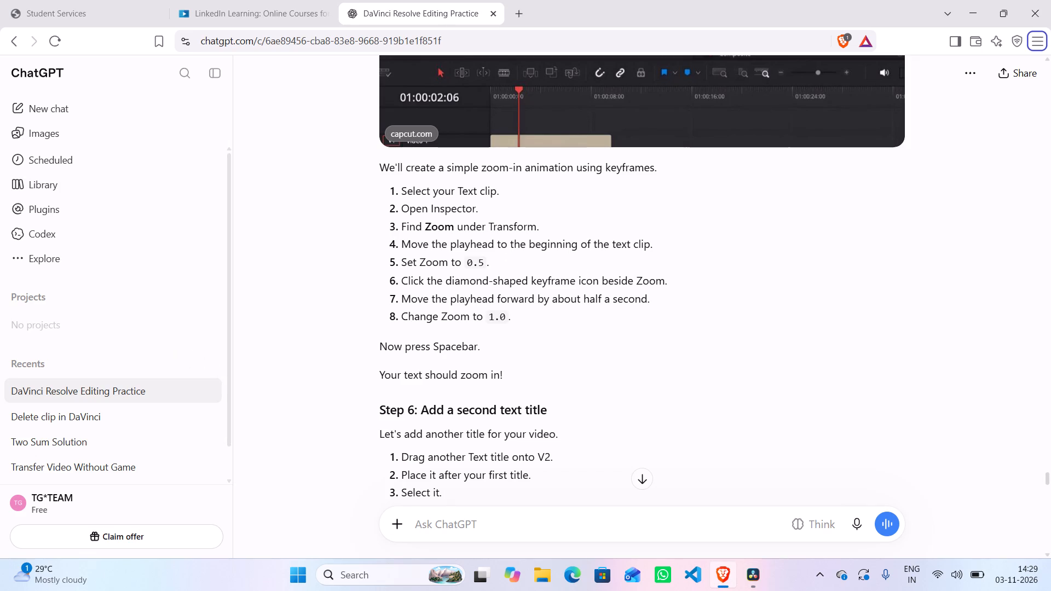
key("alt+Tab")
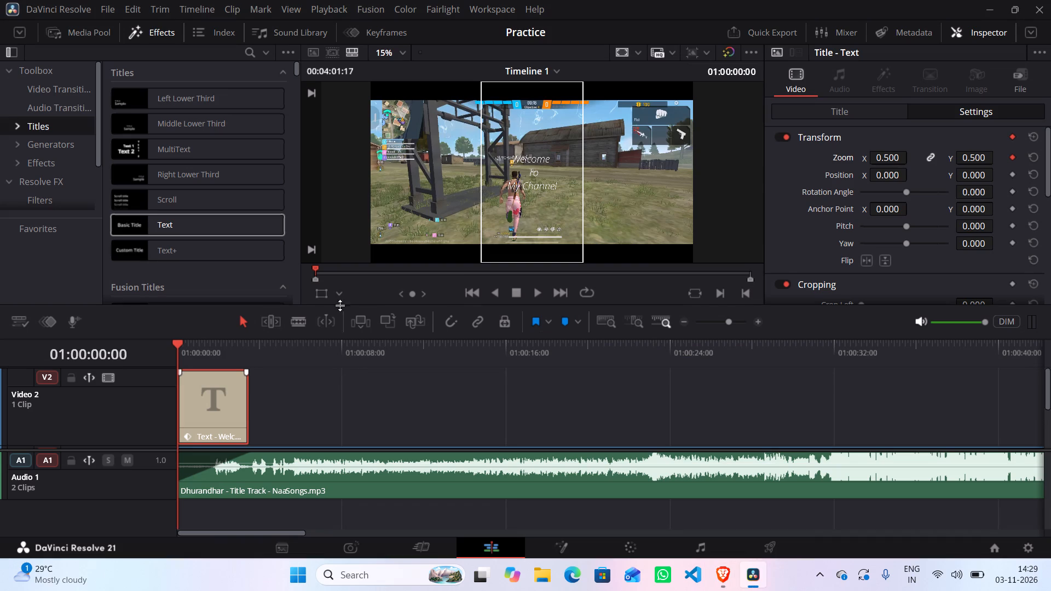
left_click_drag(178, 344, 180, 344)
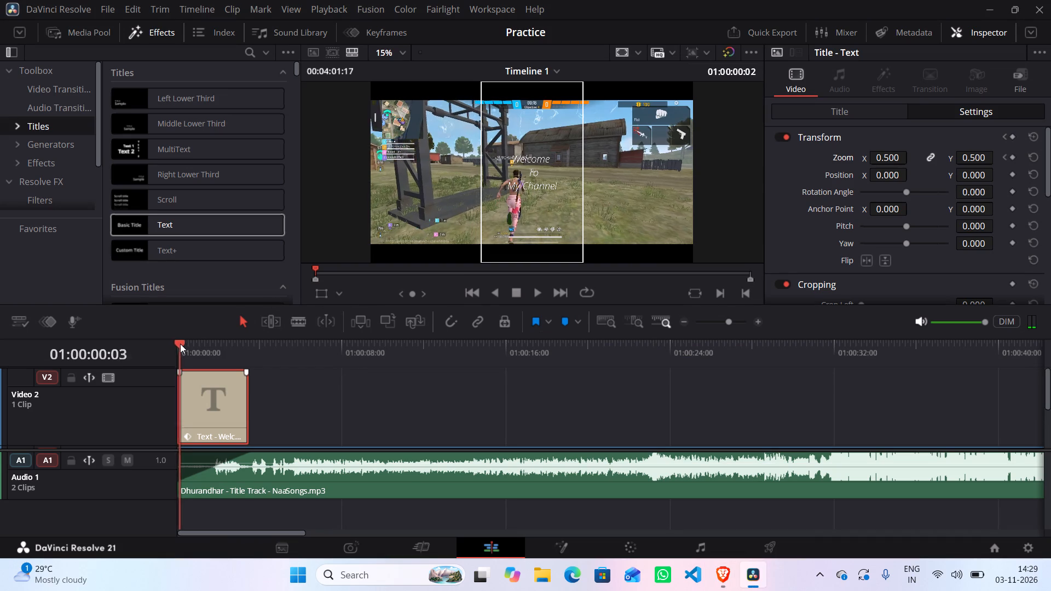
left_click_drag(180, 344, 187, 344)
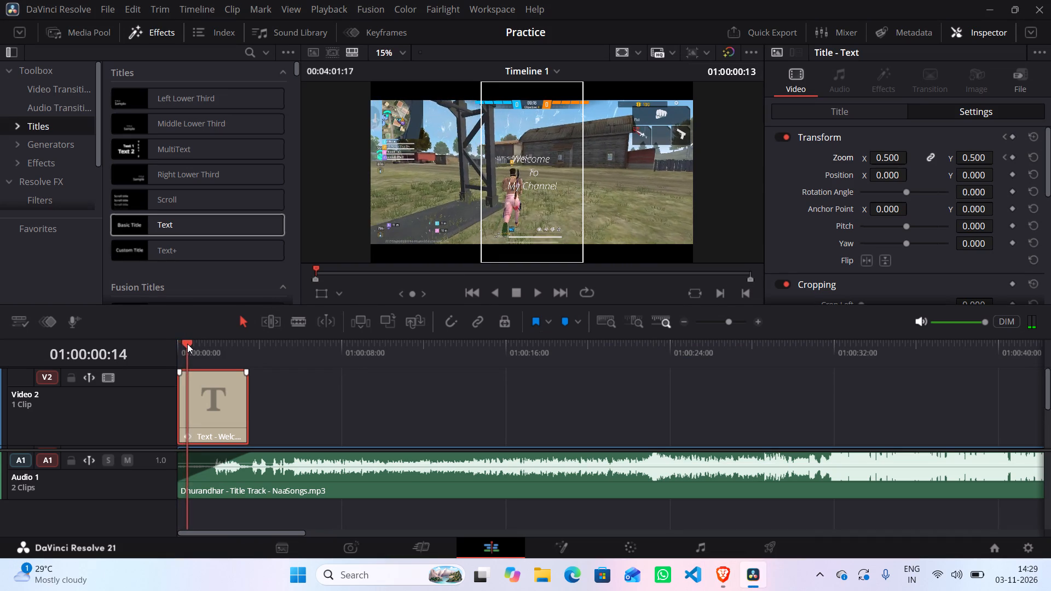
left_click_drag(187, 344, 194, 344)
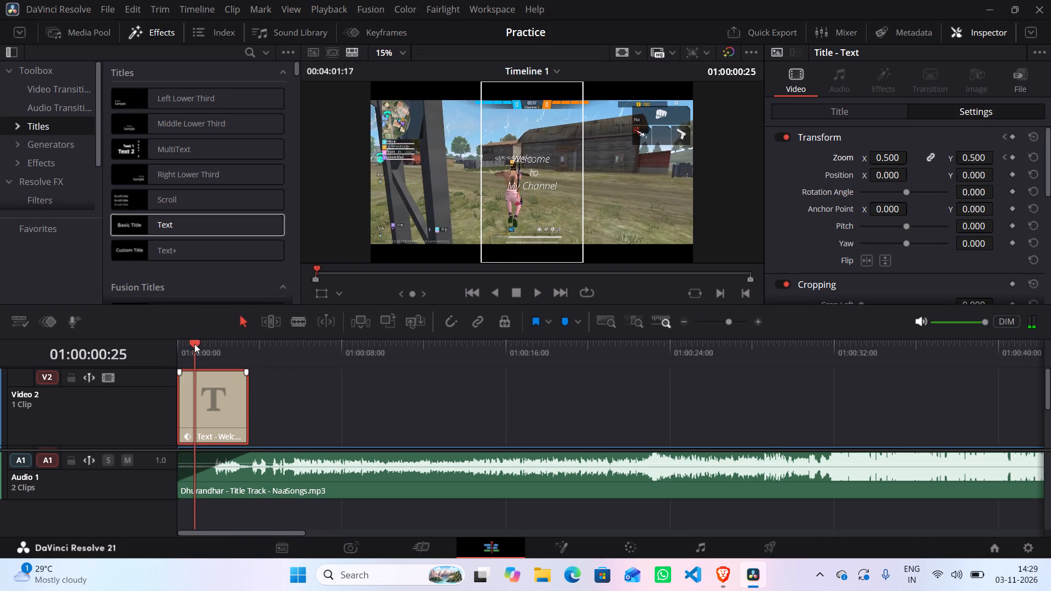
left_click_drag(194, 344, 195, 344)
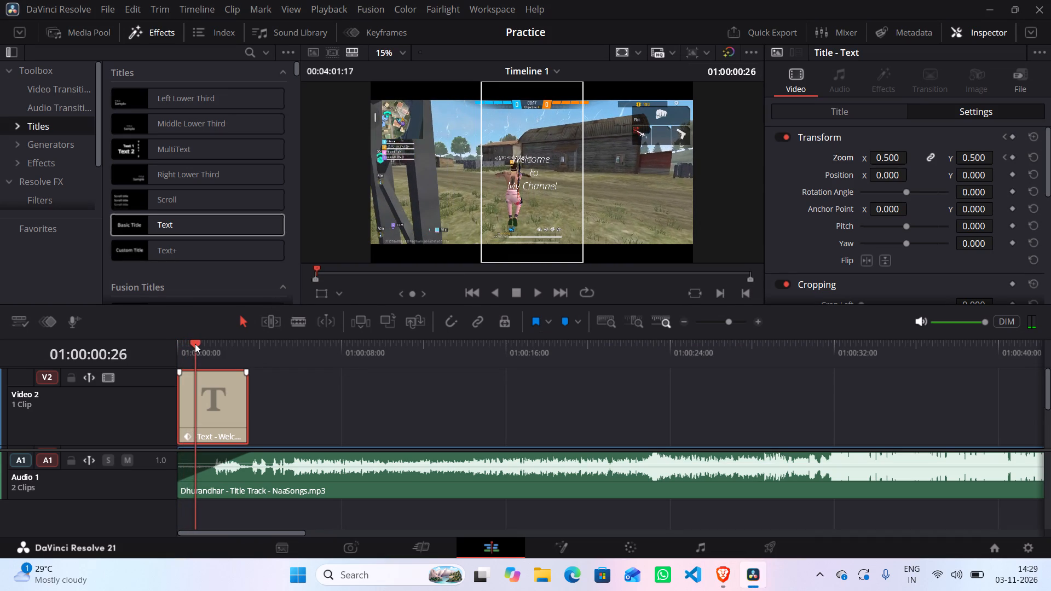
left_click_drag(195, 344, 198, 344)
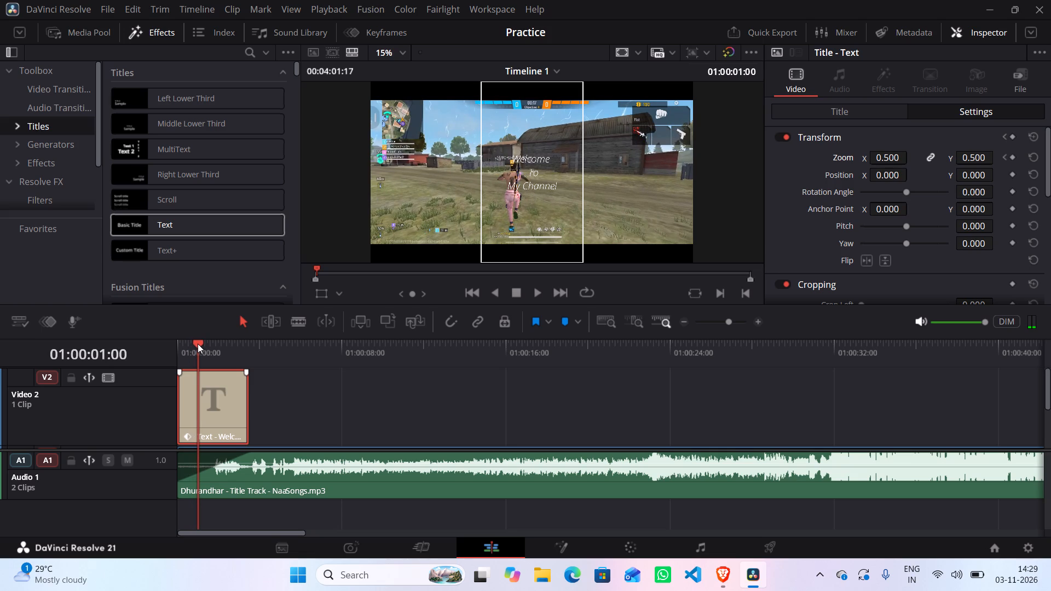
key("alt+Tab")
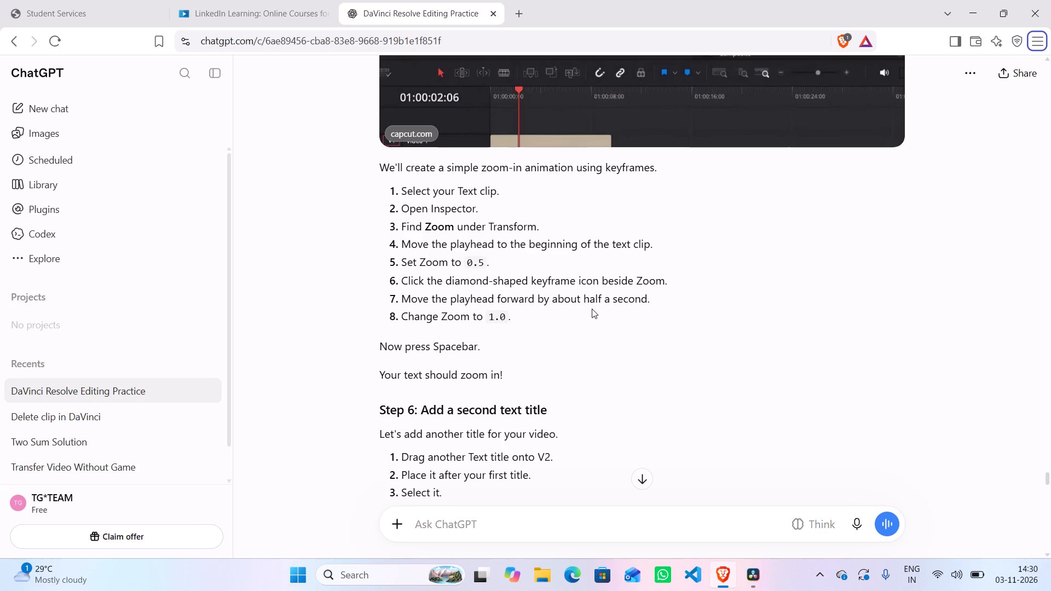
key("alt+Tab")
left_click(900, 157)
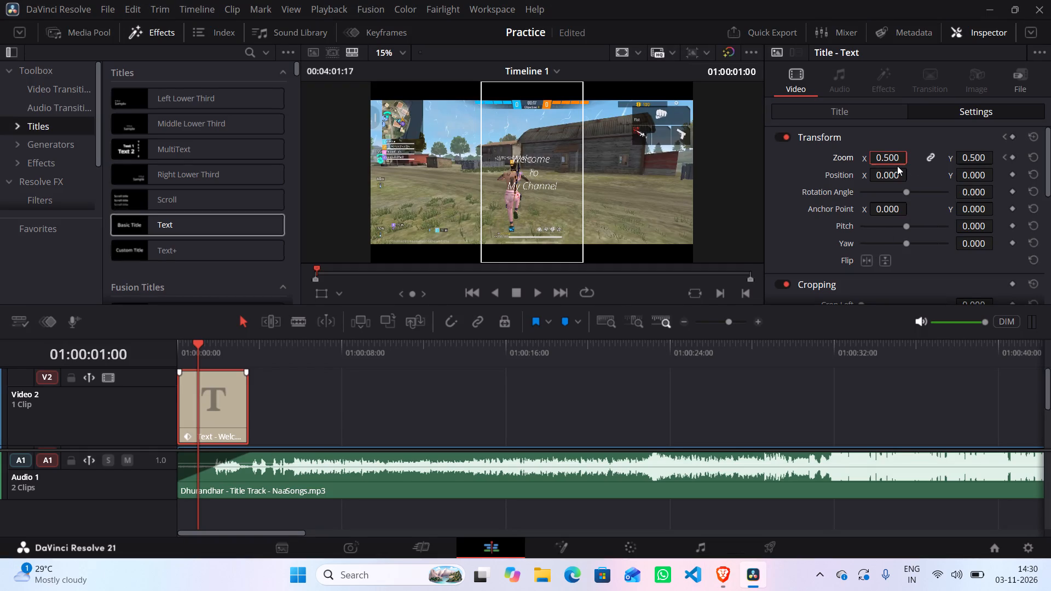
type("1.0")
Check the guide's instructions following the zoom change, and preview the Welcome title's zoom-in animation from the timeline start in DaVinci Resolve.
key("alt+Tab")
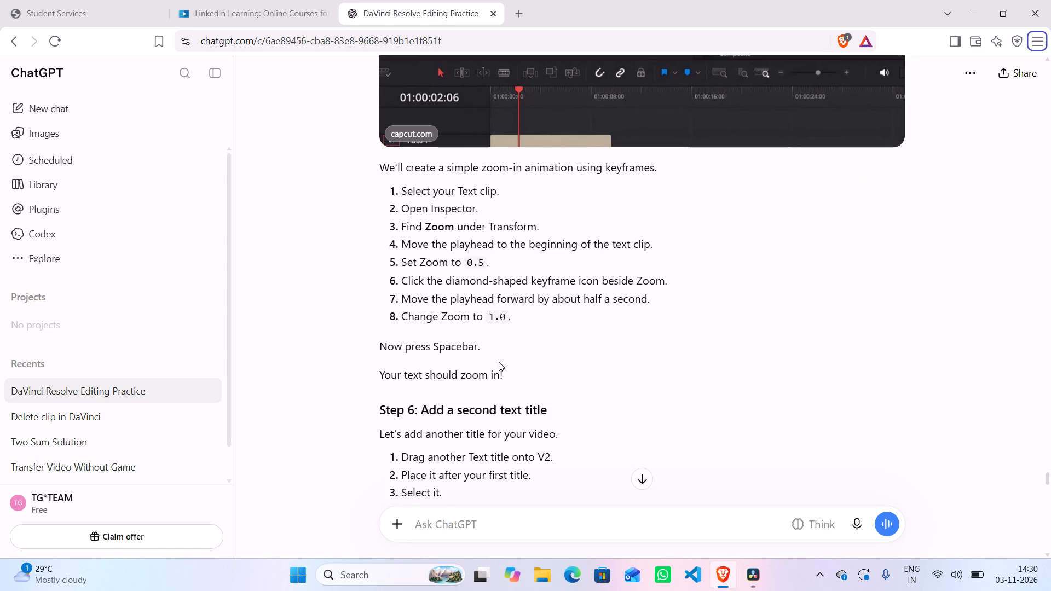
scroll(522, 385, "down", 3)
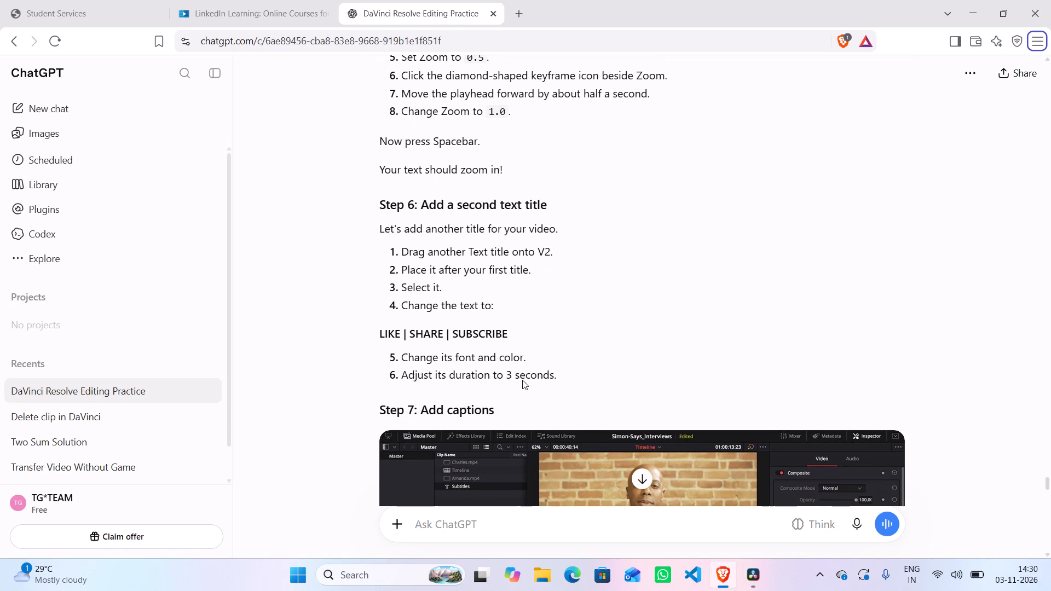
key("alt+Tab")
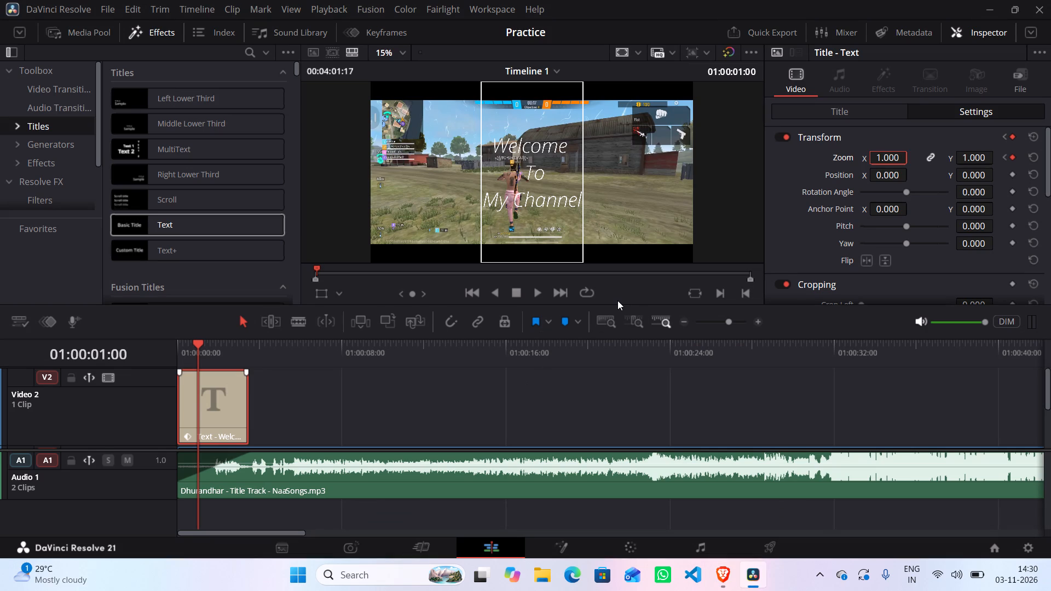
left_click_drag(194, 342, 174, 345)
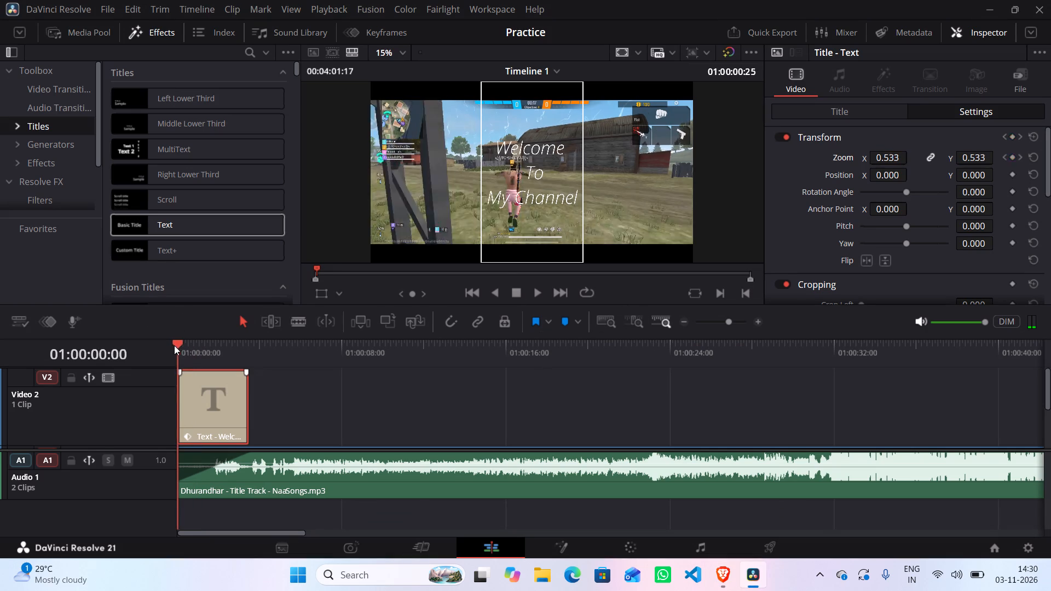
left_click_drag(174, 345, 169, 347)
key("space")
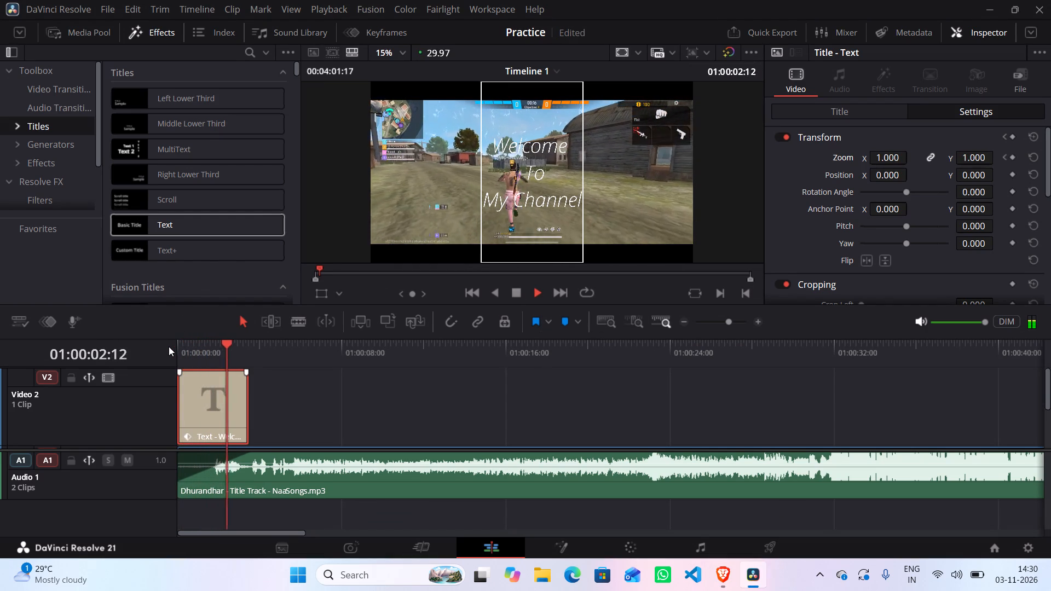
left_click_drag(267, 341, 152, 337)
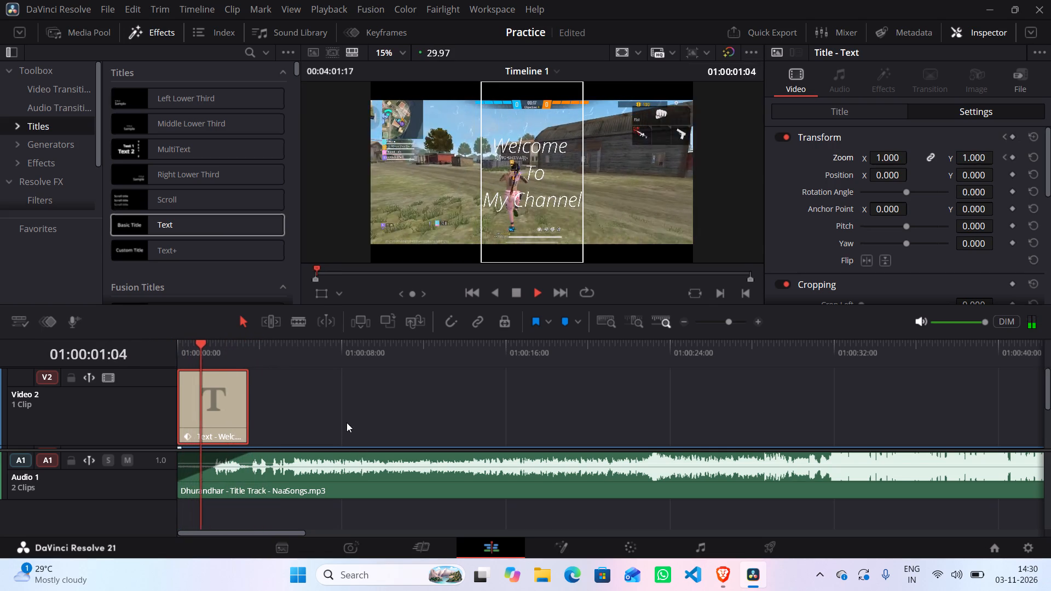
left_click_drag(227, 343, 164, 345)
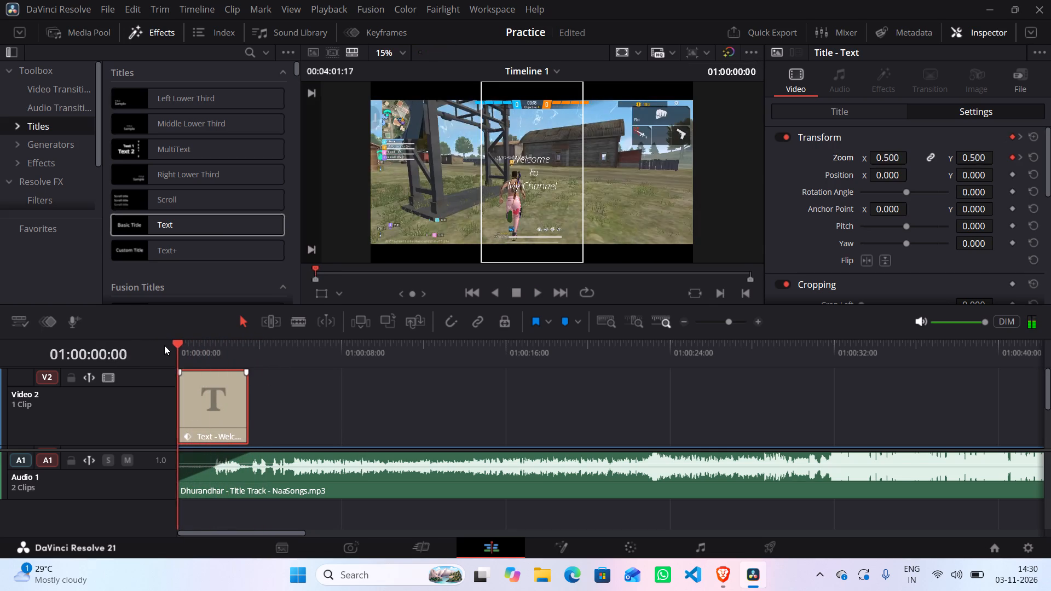
key("space")
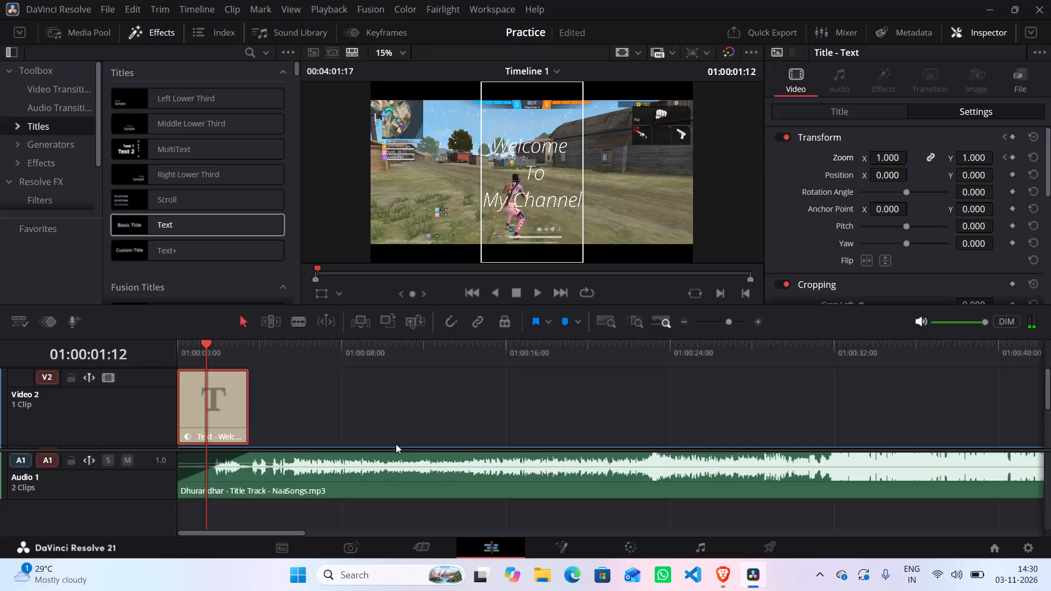
Step back through the Welcome title's frames to 01:00:00:00, replay its zoom-in animation, and return the playhead to the start.
key("Left")
key("Left")
key("Left")
key("Left")
key("Left")
key("Left")
key("Left")
key("Left")
key("Left")
key("Left")
key("Left")
key("Left")
key("Left")
key("Left")
key("Left")
key("Left")
key("Left")
key("Left")
key("Left")
key("Left")
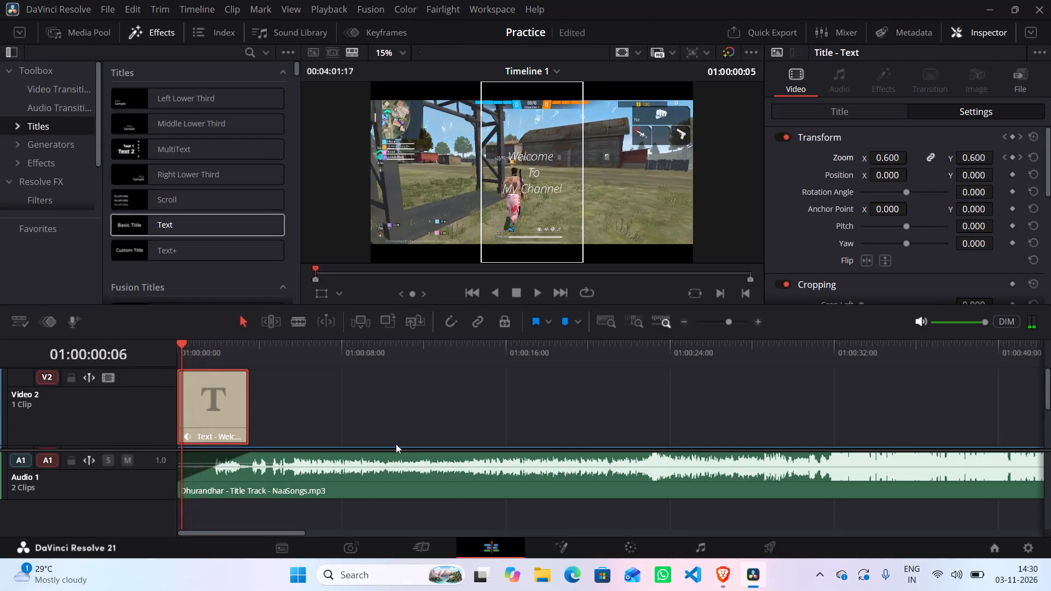
key("Left")
key("Left")
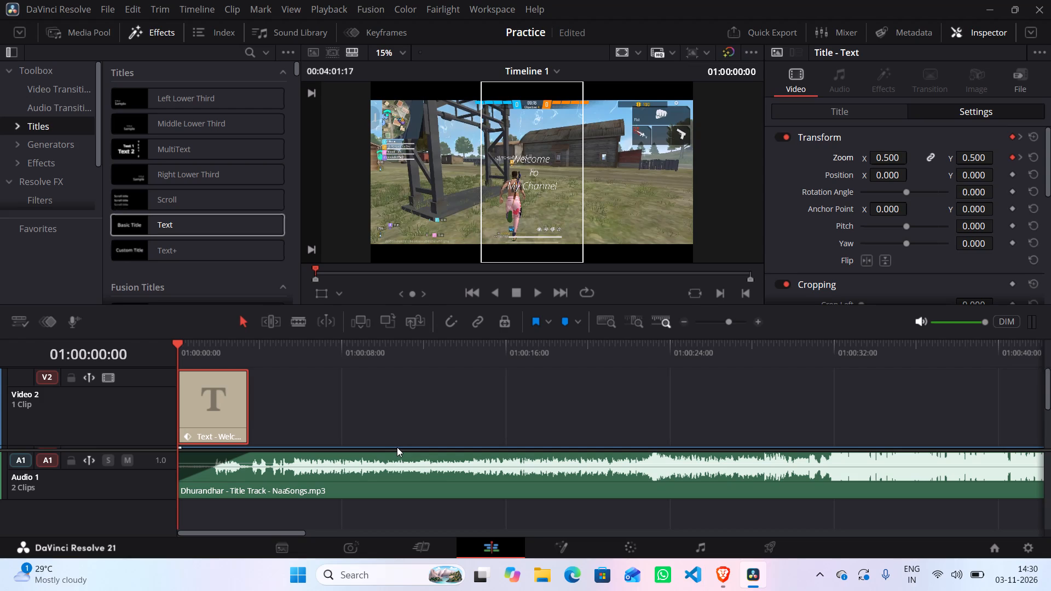
key("space")
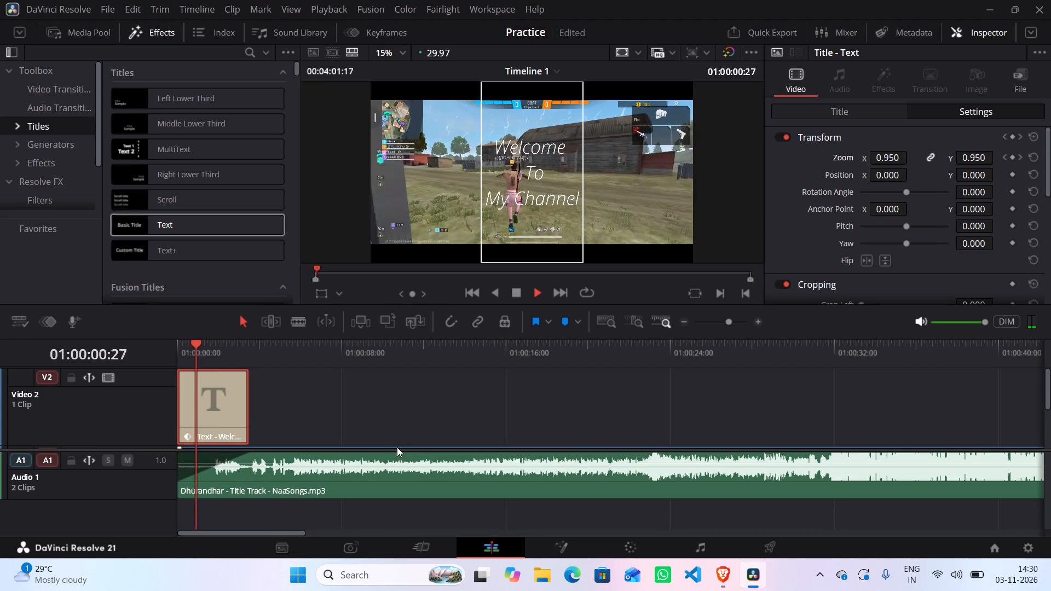
key("space")
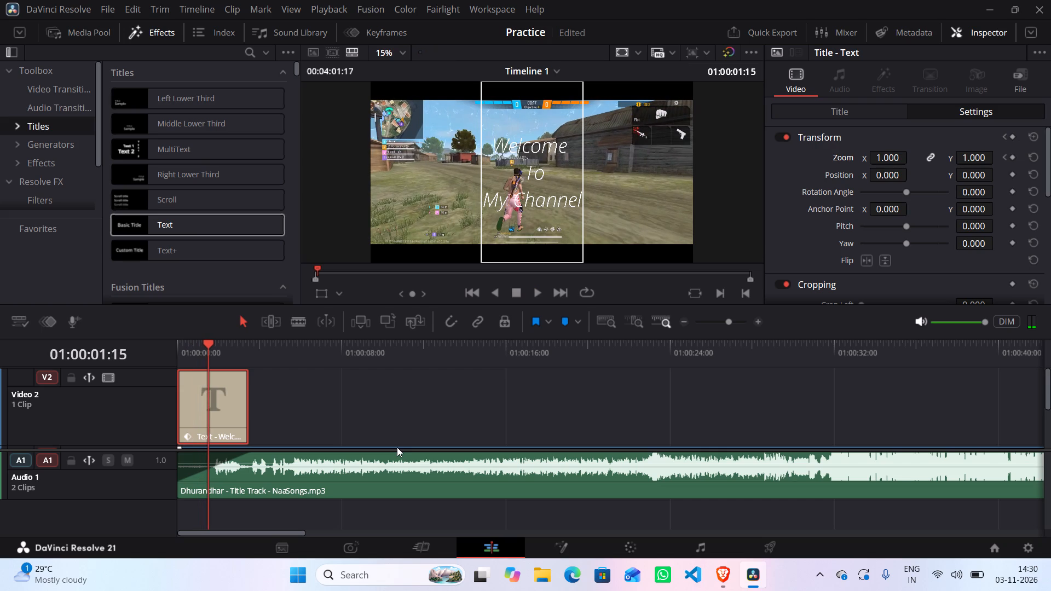
left_click_drag(207, 341, 157, 342)
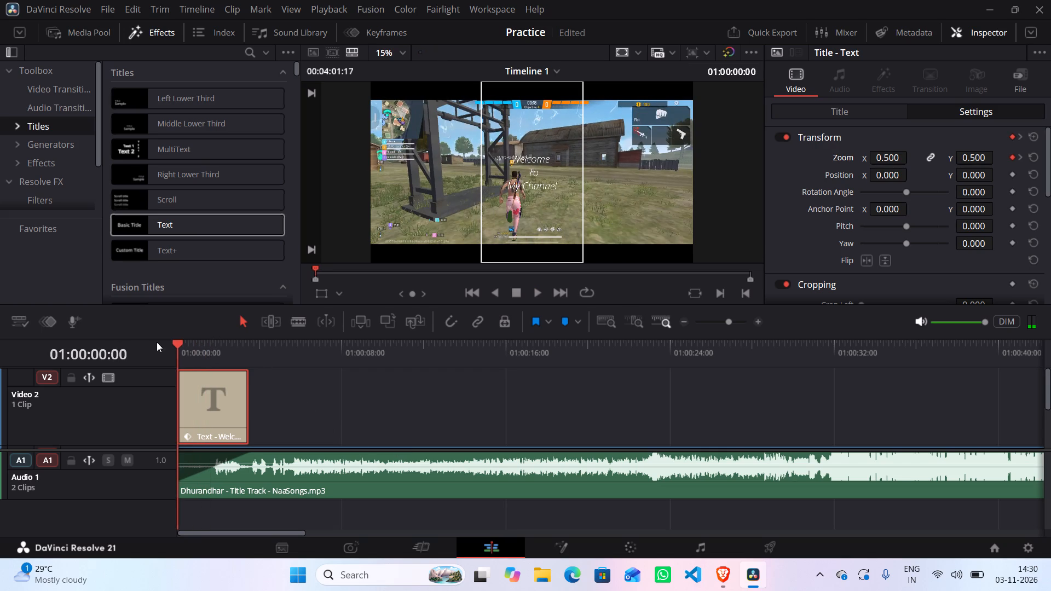
key("alt+Tab")
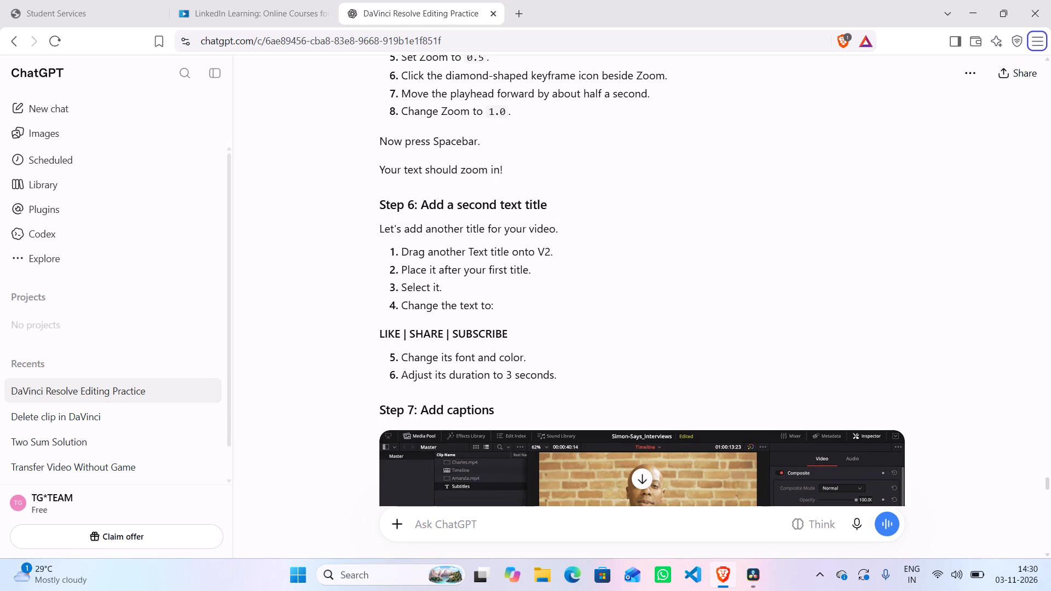
scroll(484, 237, "down", 1)
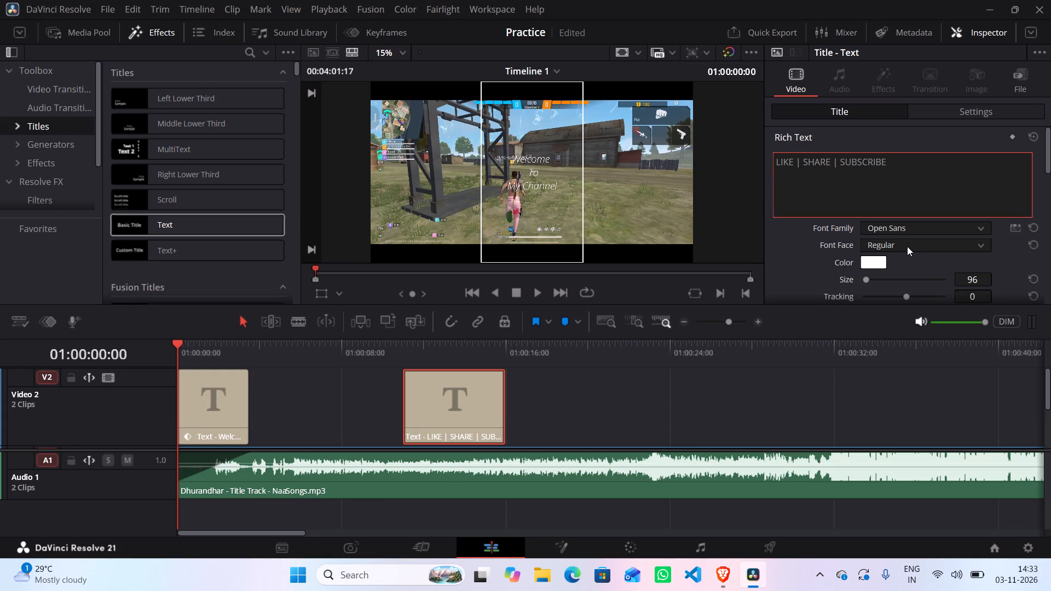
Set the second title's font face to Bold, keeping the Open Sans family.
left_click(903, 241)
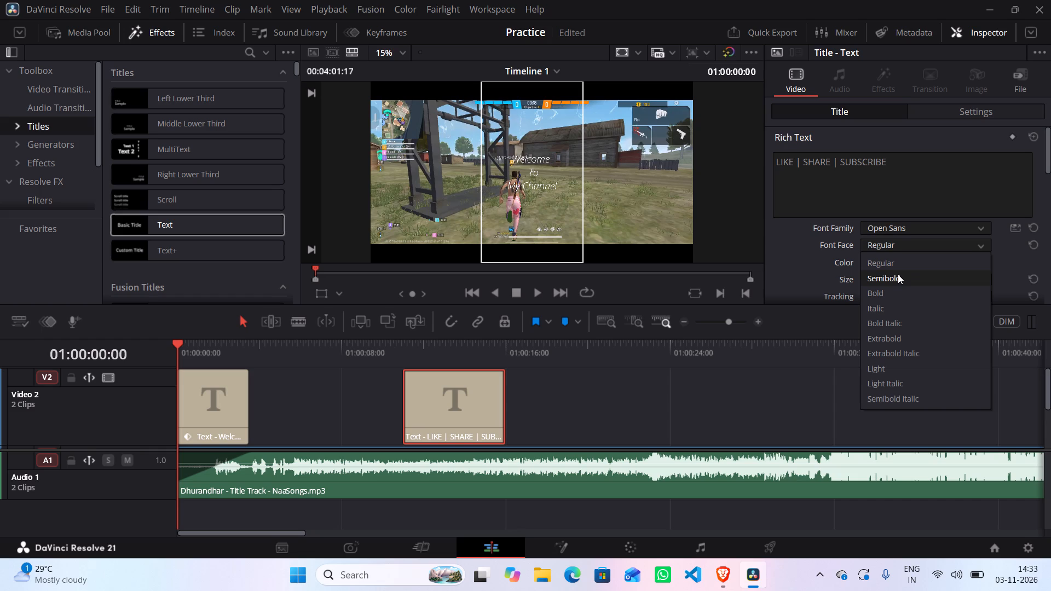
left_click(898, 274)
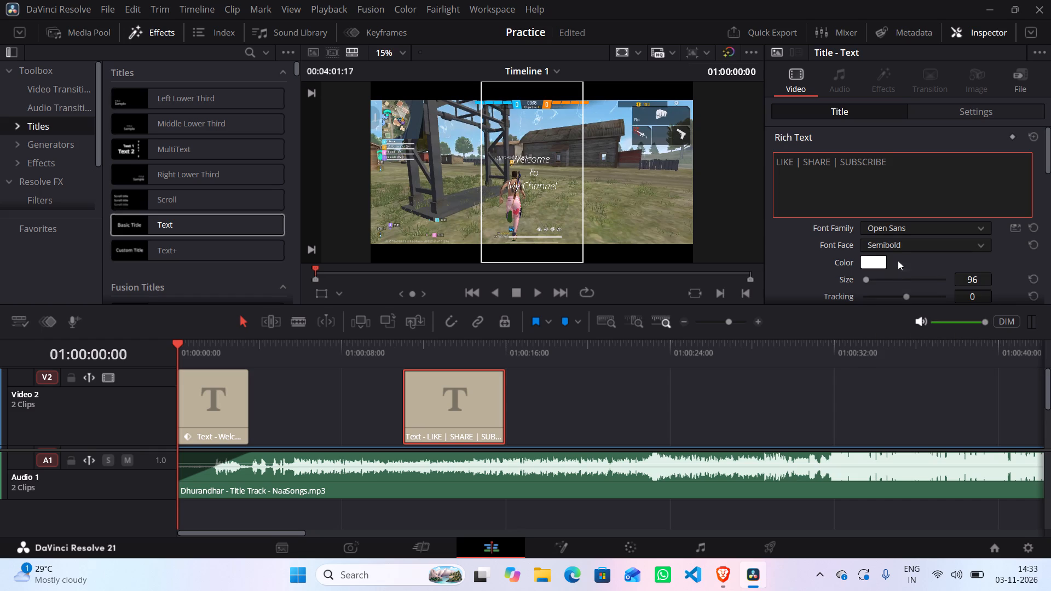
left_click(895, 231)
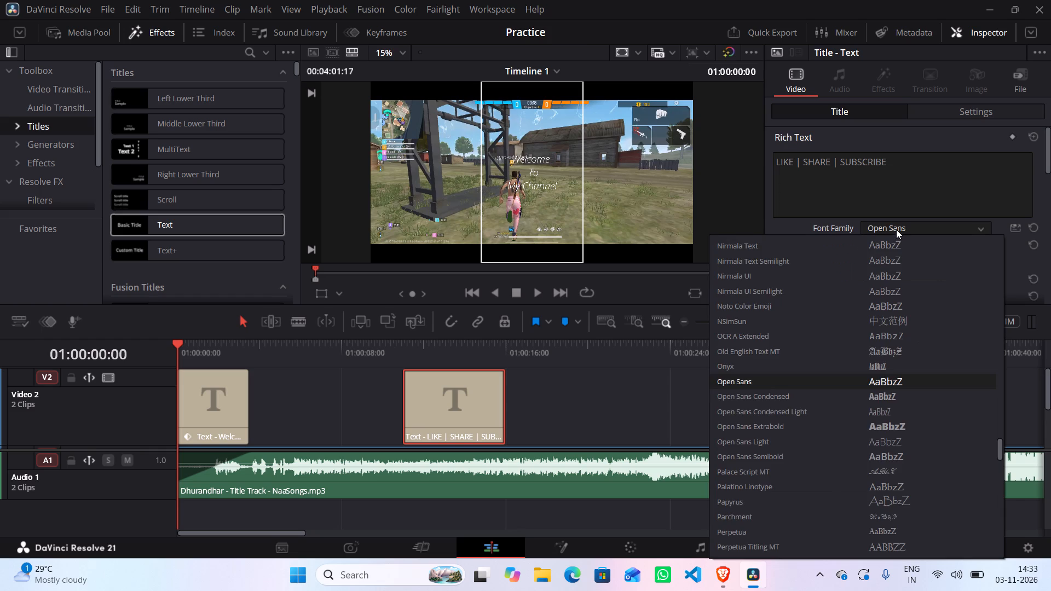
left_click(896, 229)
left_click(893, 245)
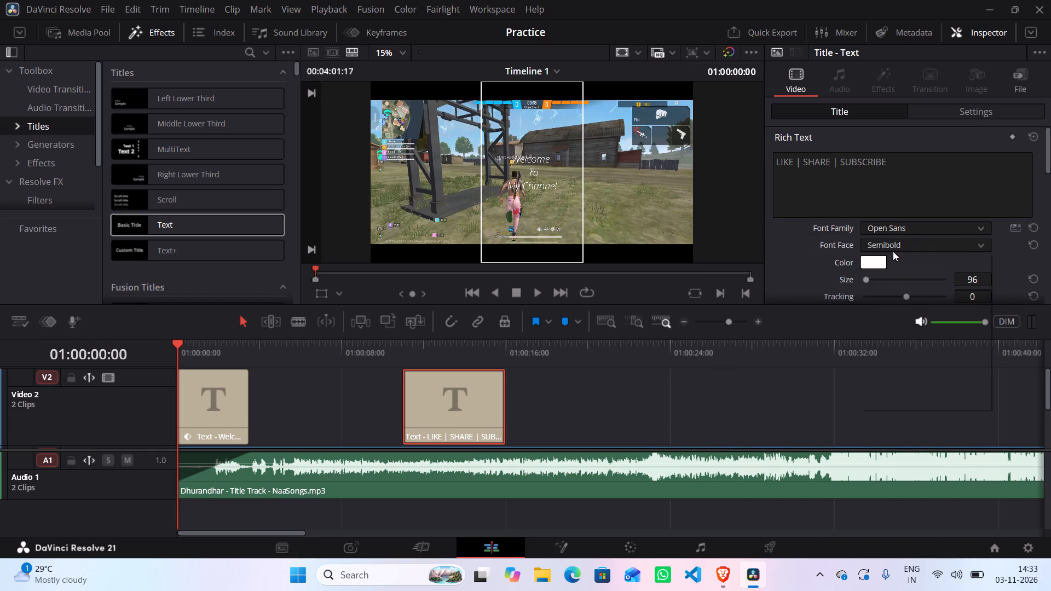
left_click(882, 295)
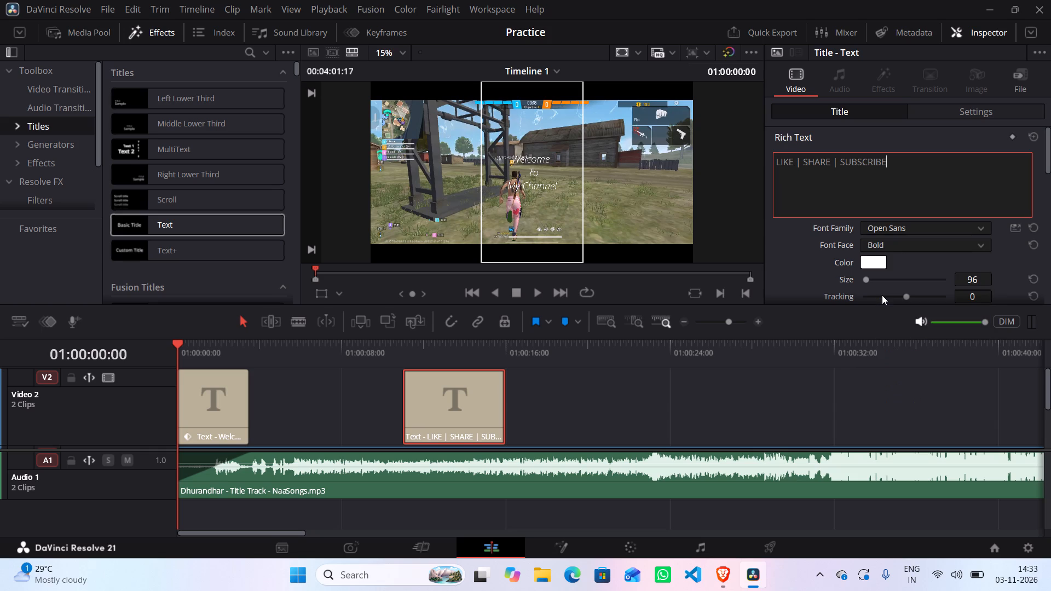
Move the playhead to the start of the second title at 01:00:11:00 to preview its text.
left_click(463, 397)
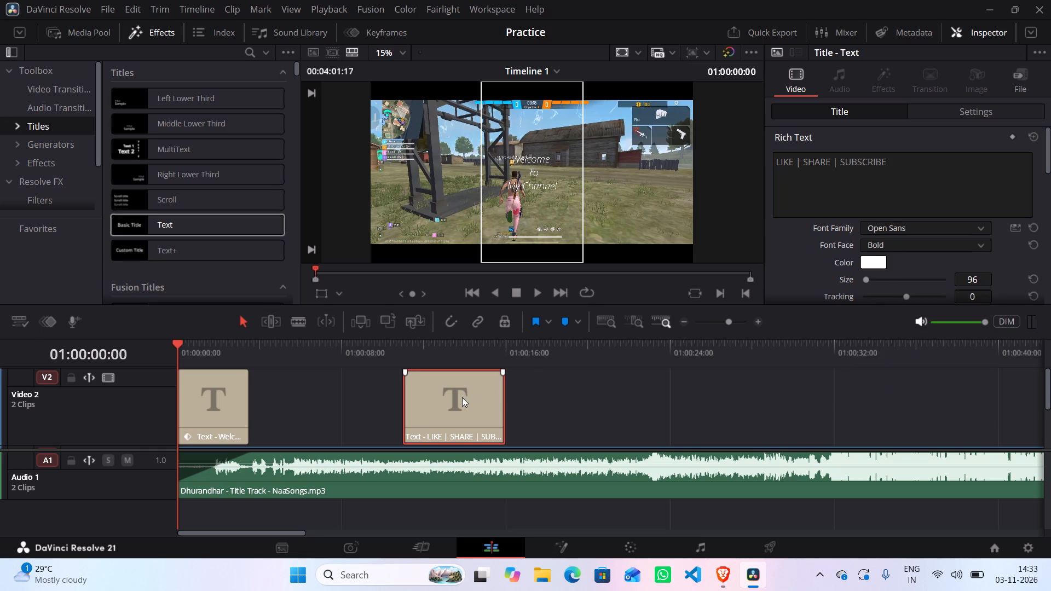
left_click(462, 397)
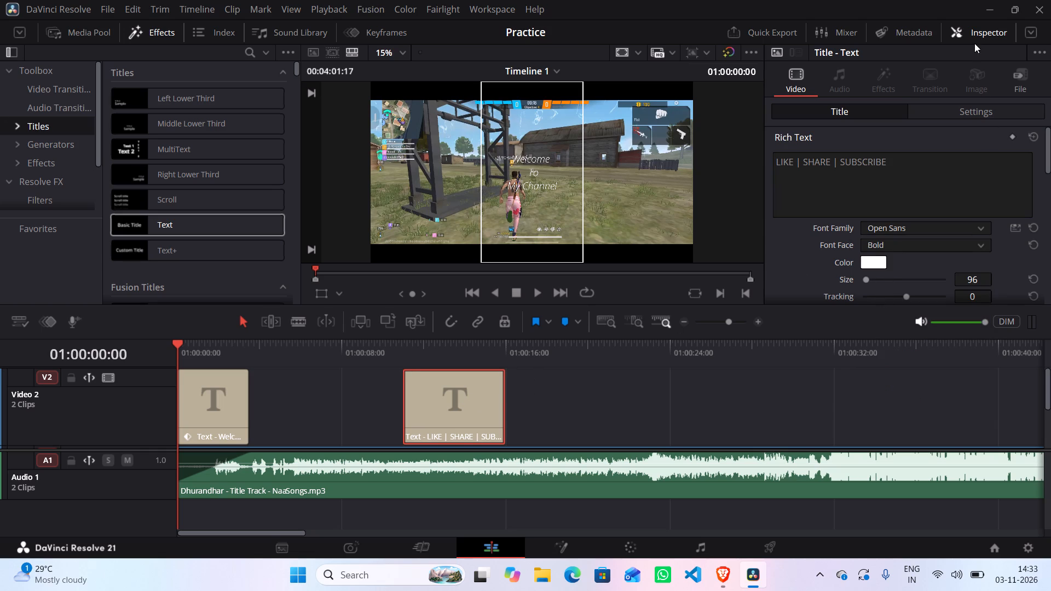
left_click(974, 32)
double_click(441, 389)
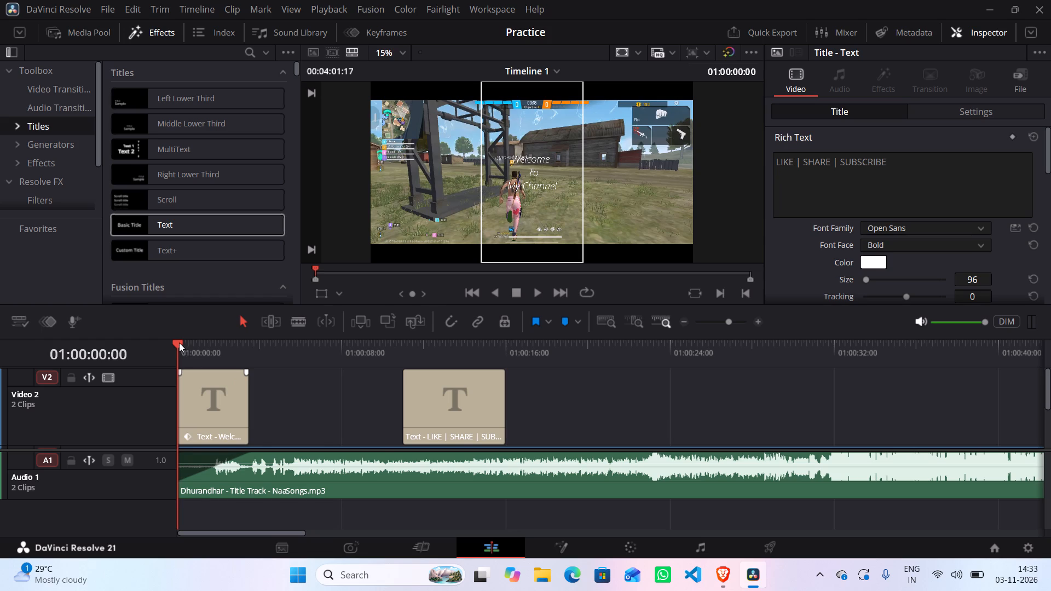
left_click_drag(178, 343, 397, 363)
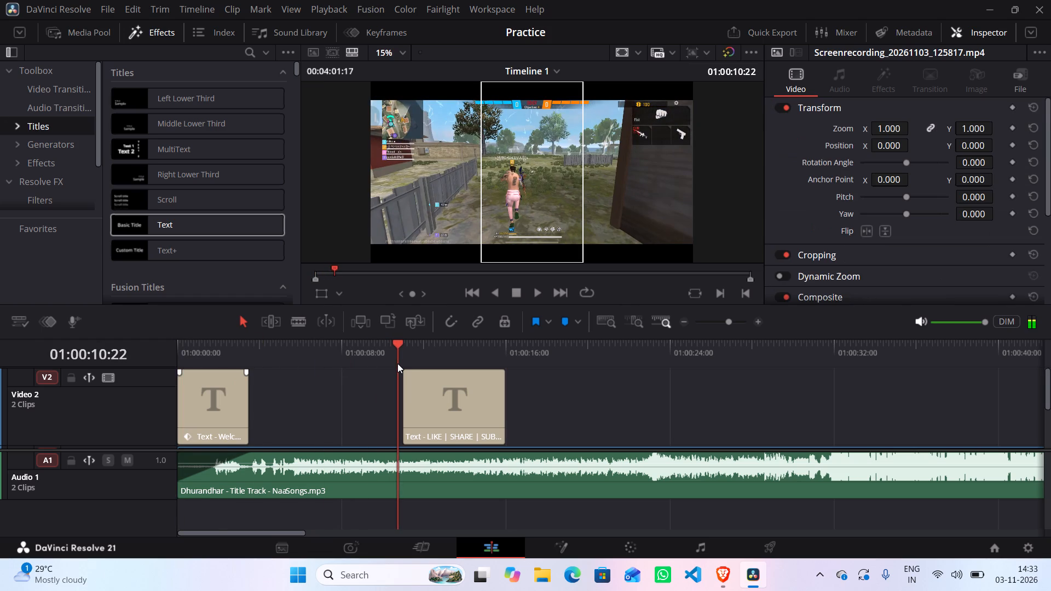
key("Right")
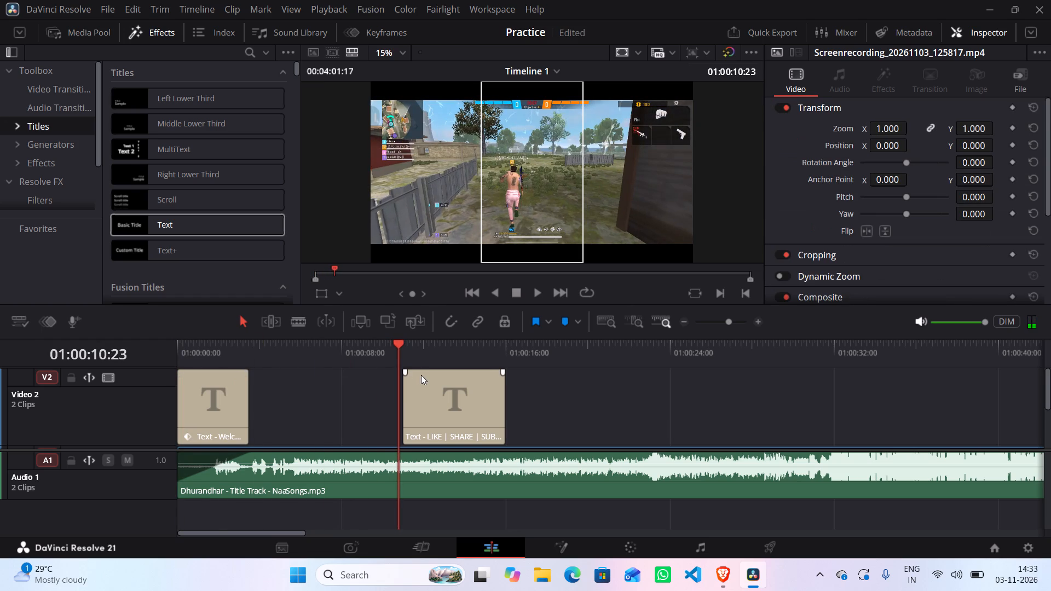
key("Right")
key("Right")
key("Right")
key("Right")
key("Right")
key("Right")
key("Right")
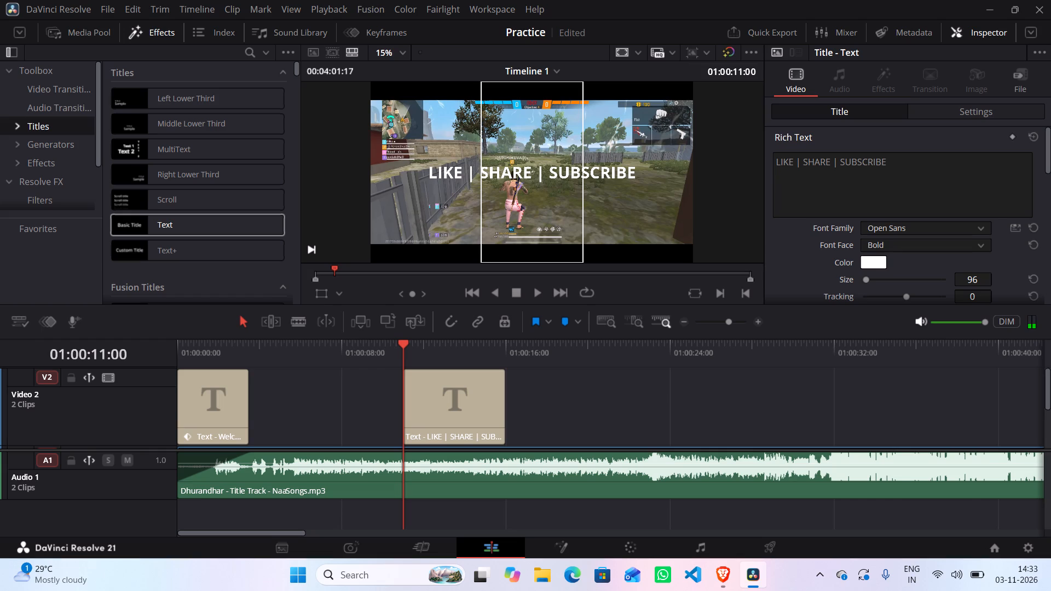
Split the second title's text into three lines, LIKE, SHARE and SUBSCRIBE, and remove the vertical bar separators.
left_click(797, 162)
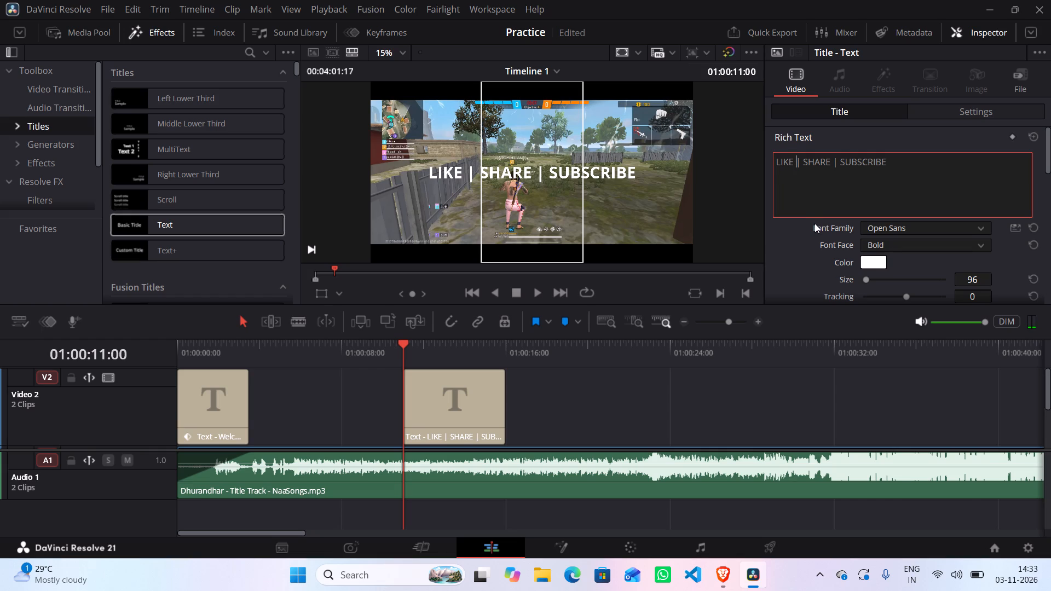
key("Return")
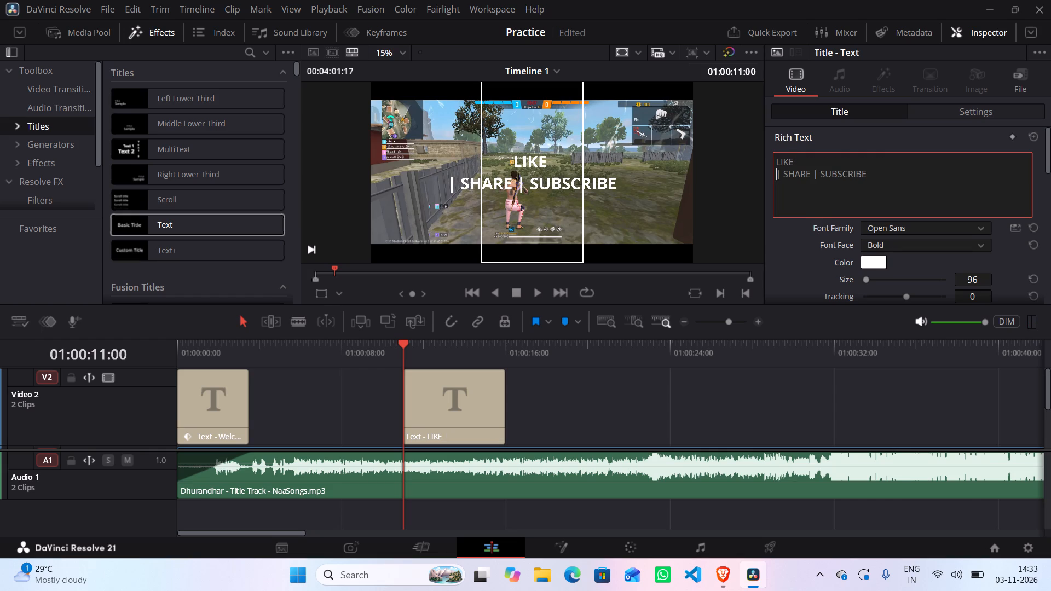
left_click(815, 171)
key("Return")
left_click(783, 187)
key("BackSpace")
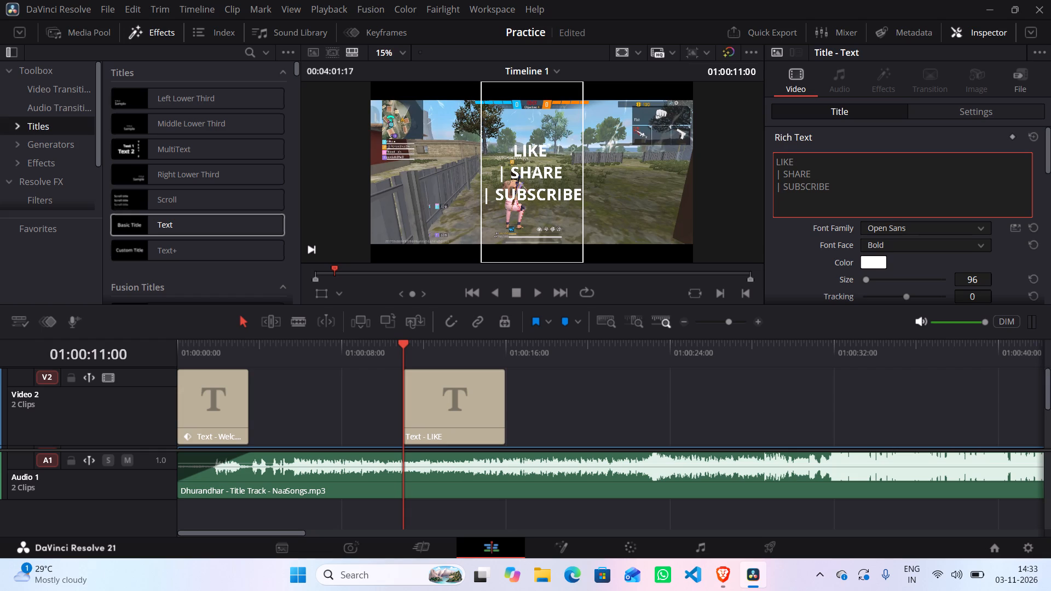
key("BackSpace")
left_click(784, 171)
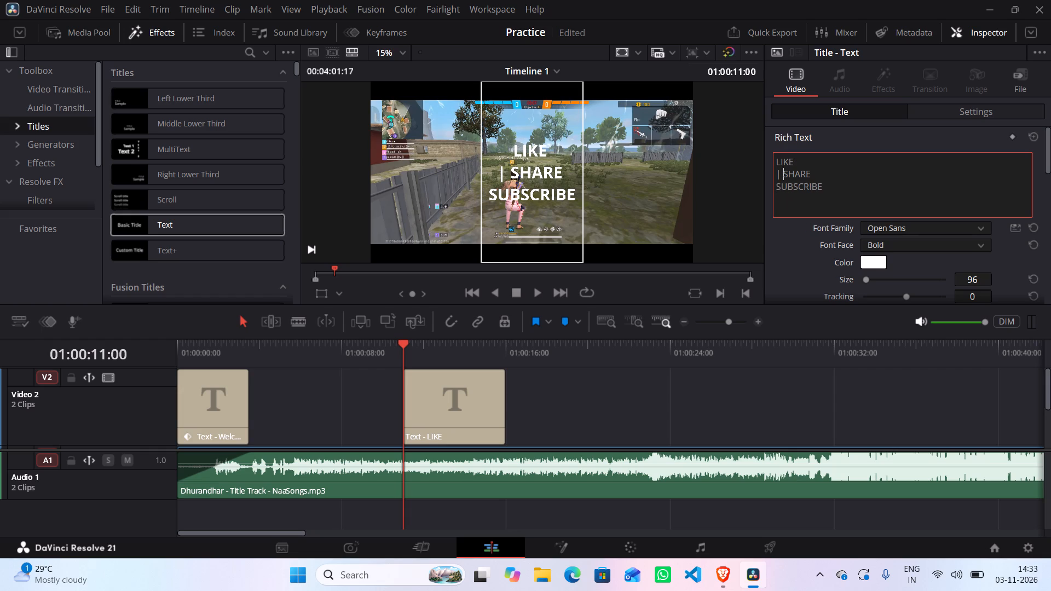
key("BackSpace")
key("BackSpace")
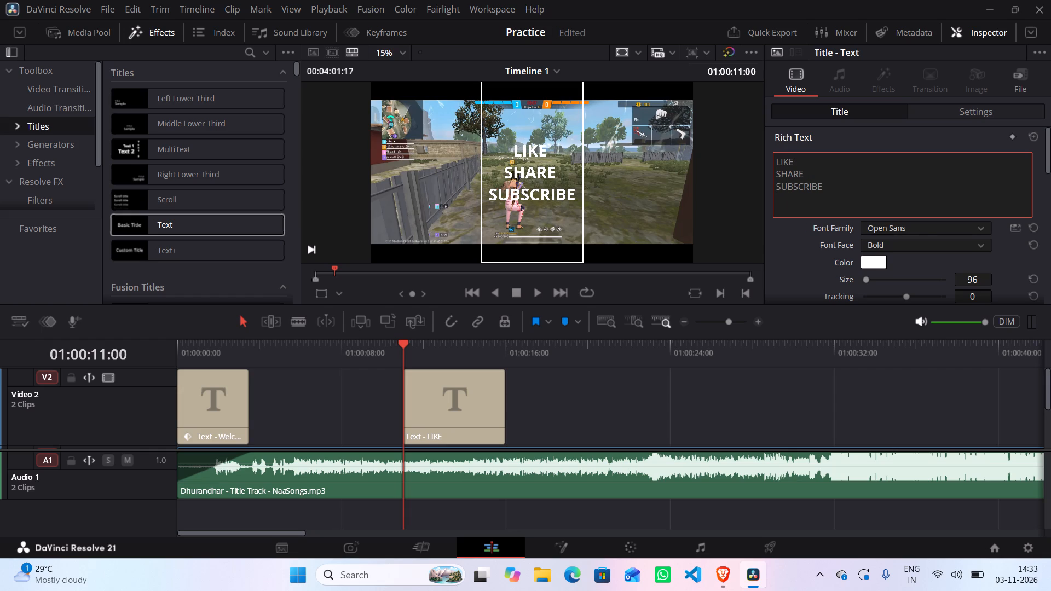
Try the Light font face on the second title, and settle on Italic.
scroll(897, 183, "down", 1)
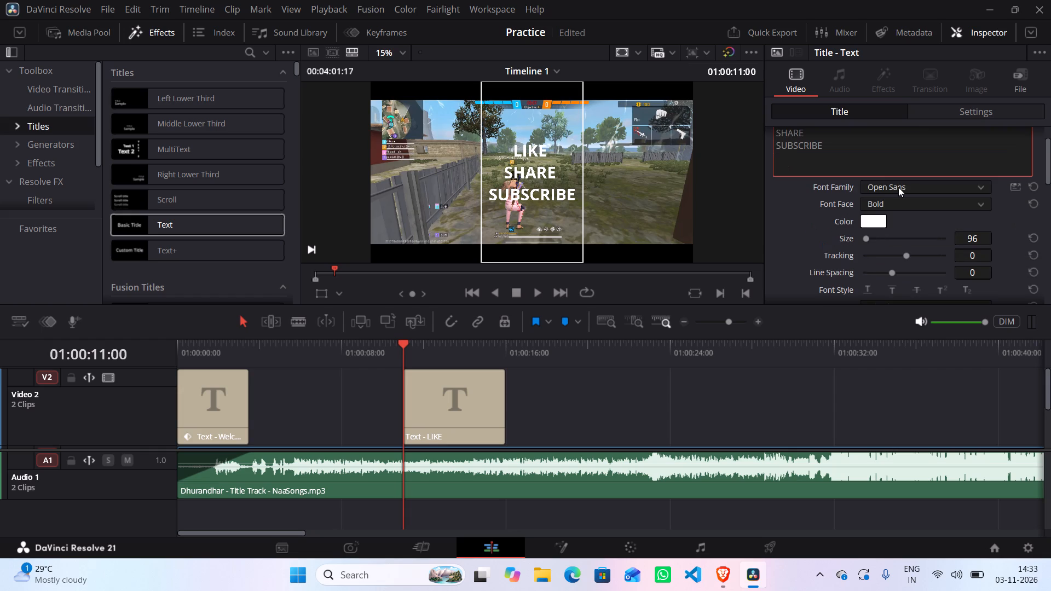
left_click(902, 205)
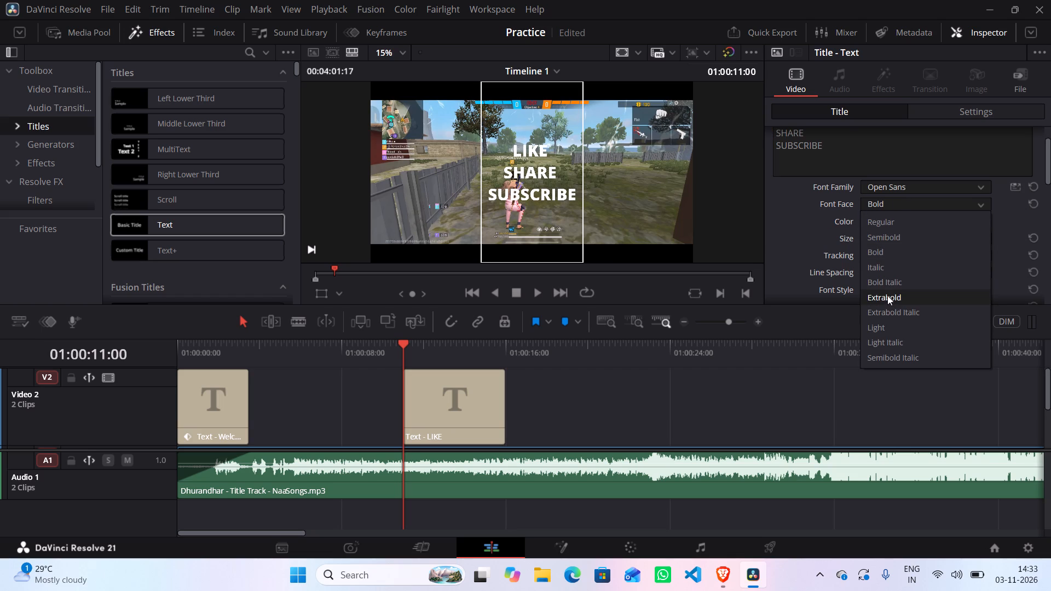
left_click(886, 330)
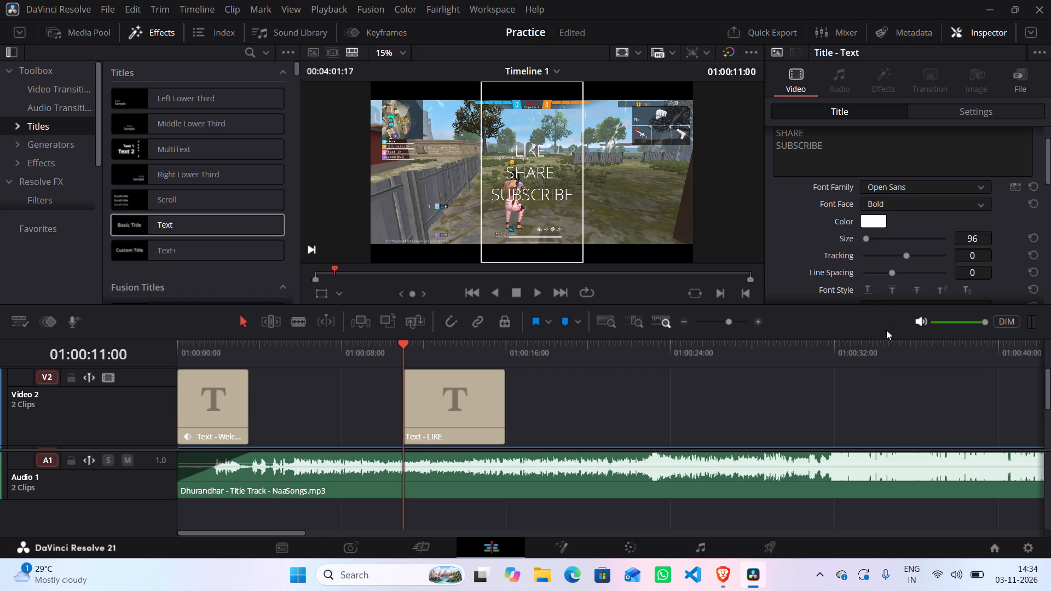
left_click(893, 205)
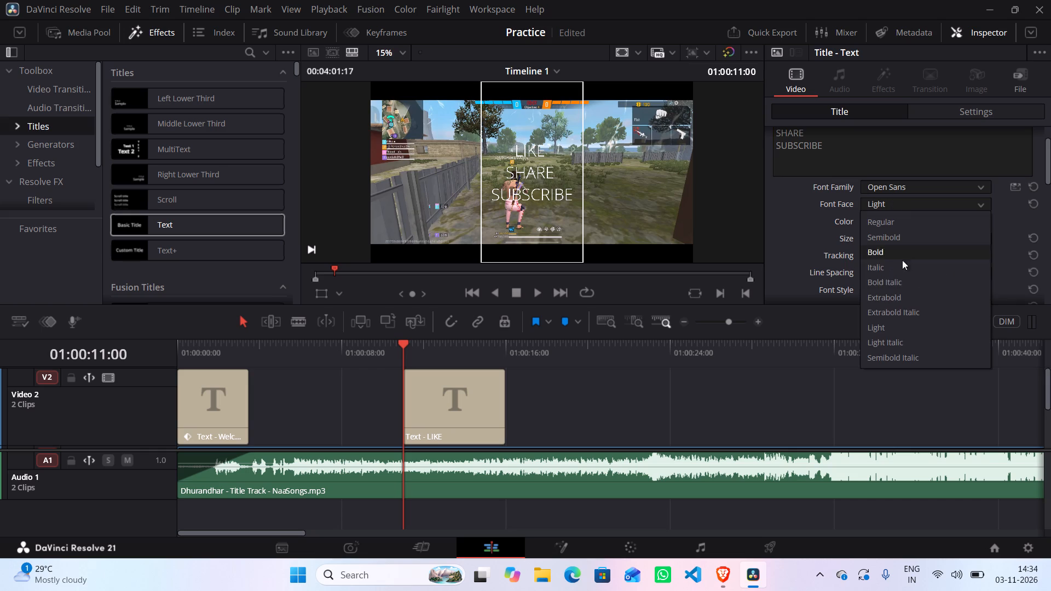
scroll(903, 287, "down", 4)
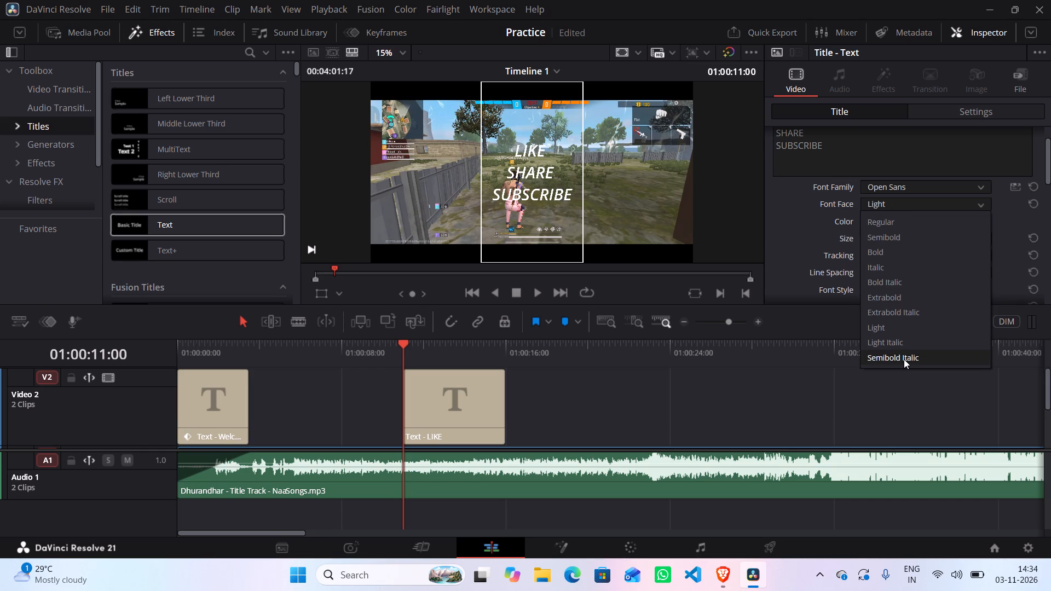
left_click(887, 268)
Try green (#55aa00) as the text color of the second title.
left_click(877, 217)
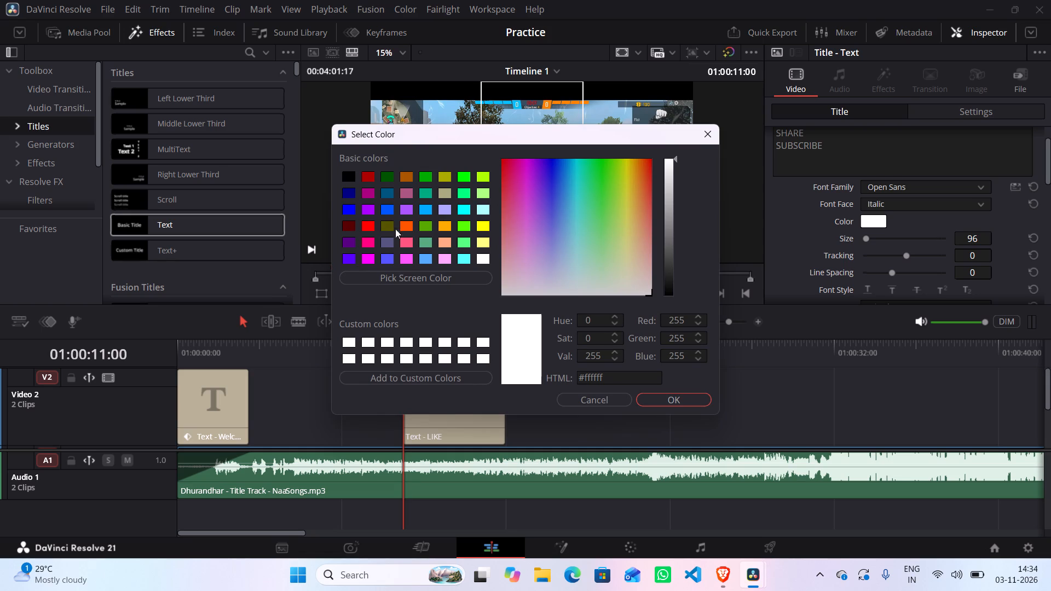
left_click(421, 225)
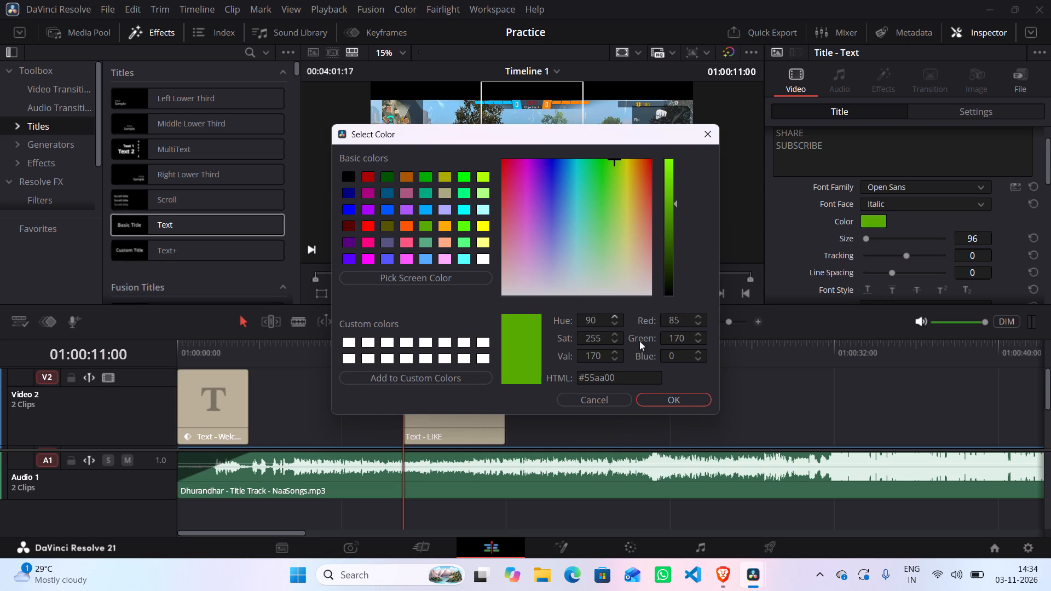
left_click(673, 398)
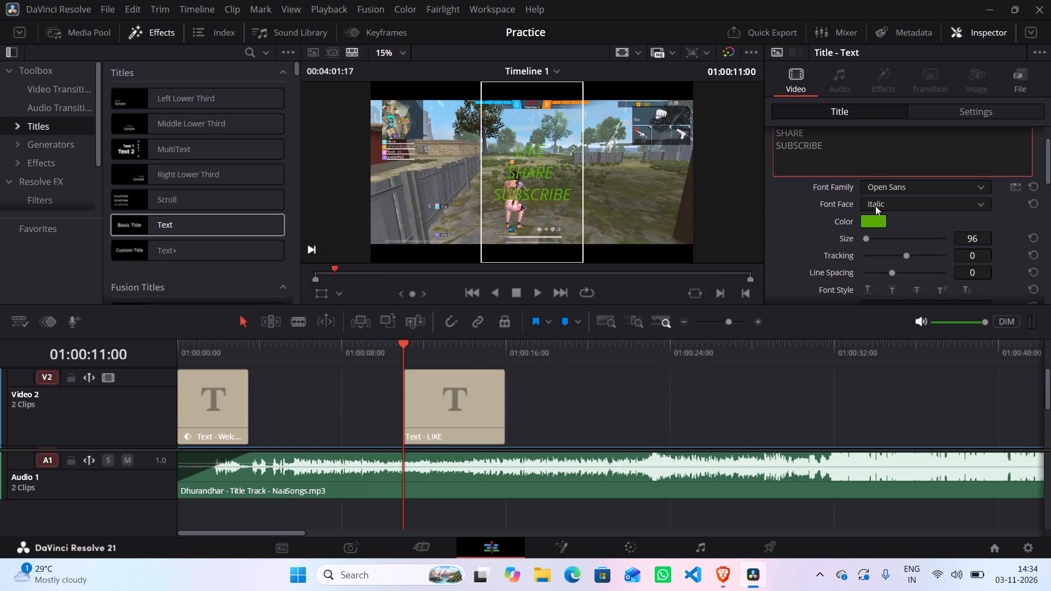
Change the second title's text color to bright red from the basic colors.
left_click(879, 227)
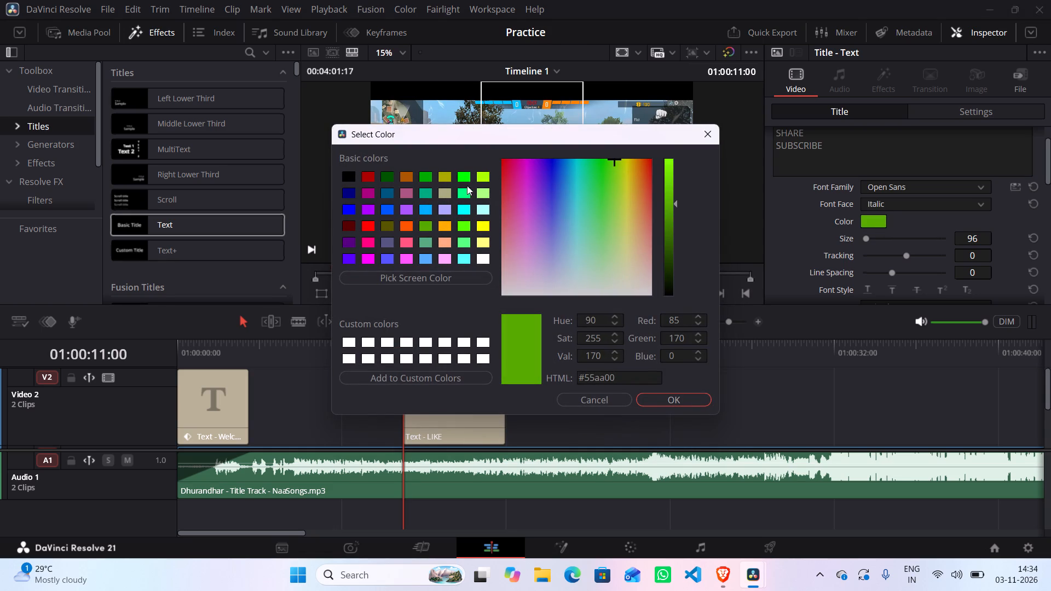
left_click(367, 222)
left_click(674, 396)
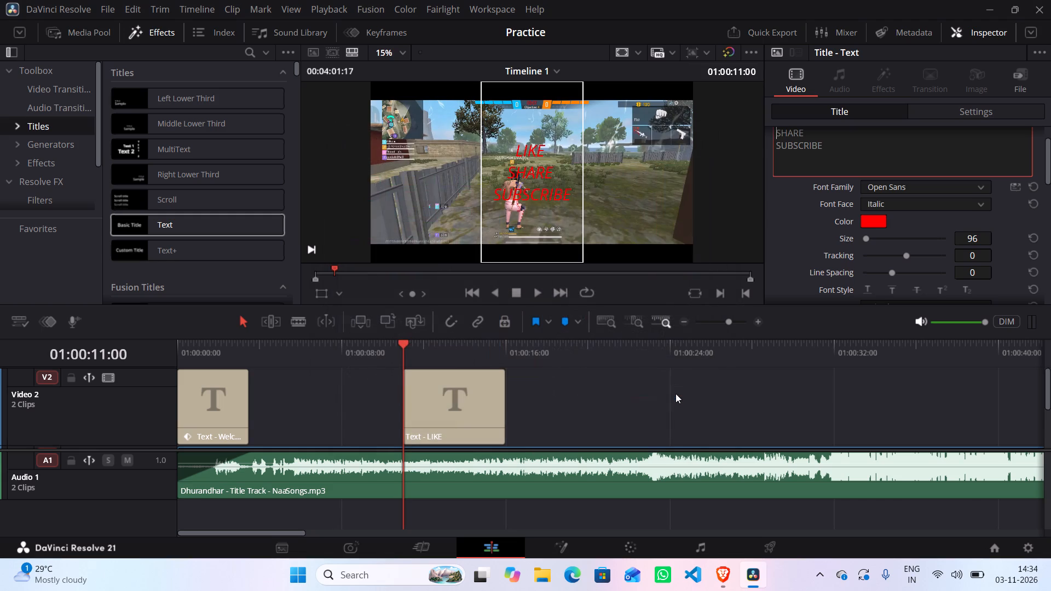
Set the second title's font size to 119.
scroll(919, 232, "down", 1)
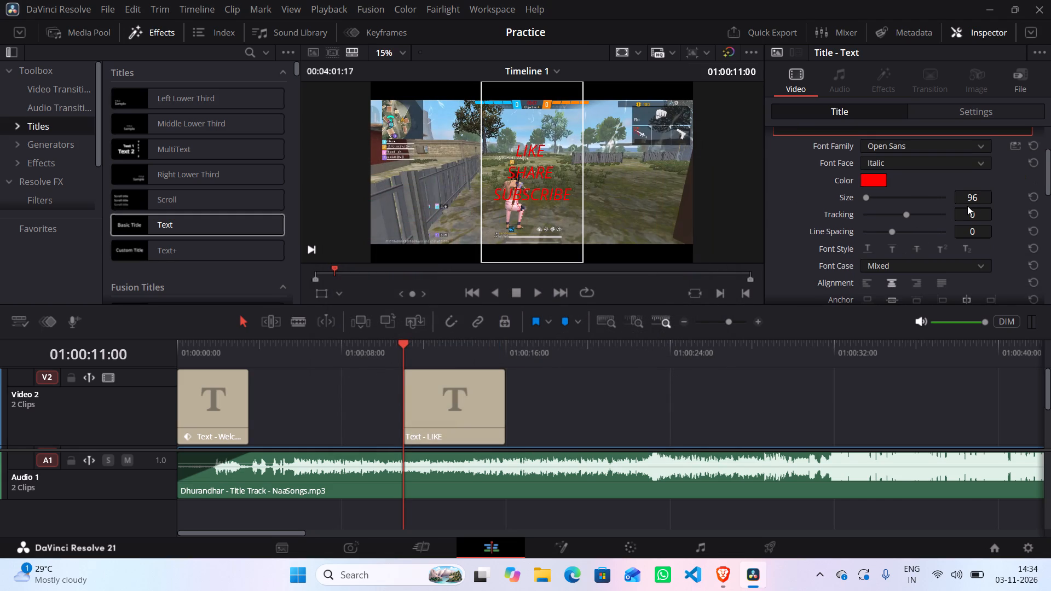
left_click(977, 199)
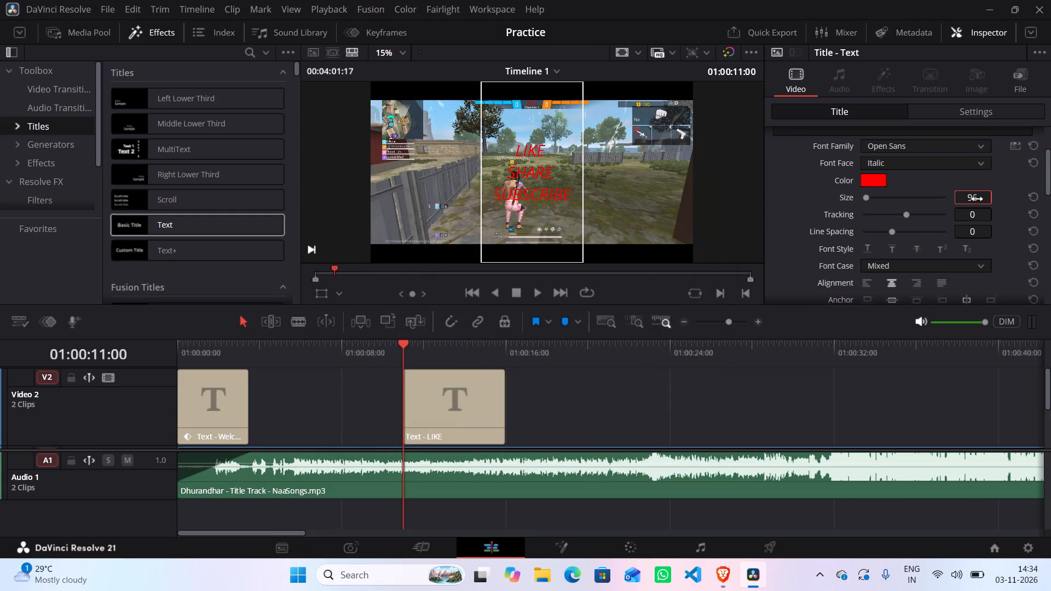
type("119")
left_click(975, 26)
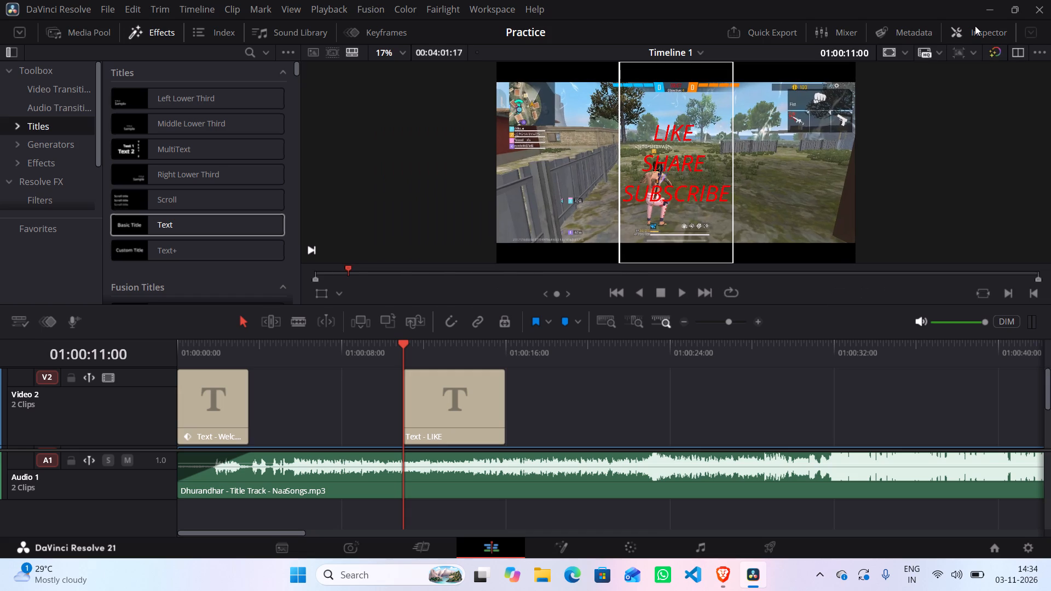
left_click(975, 31)
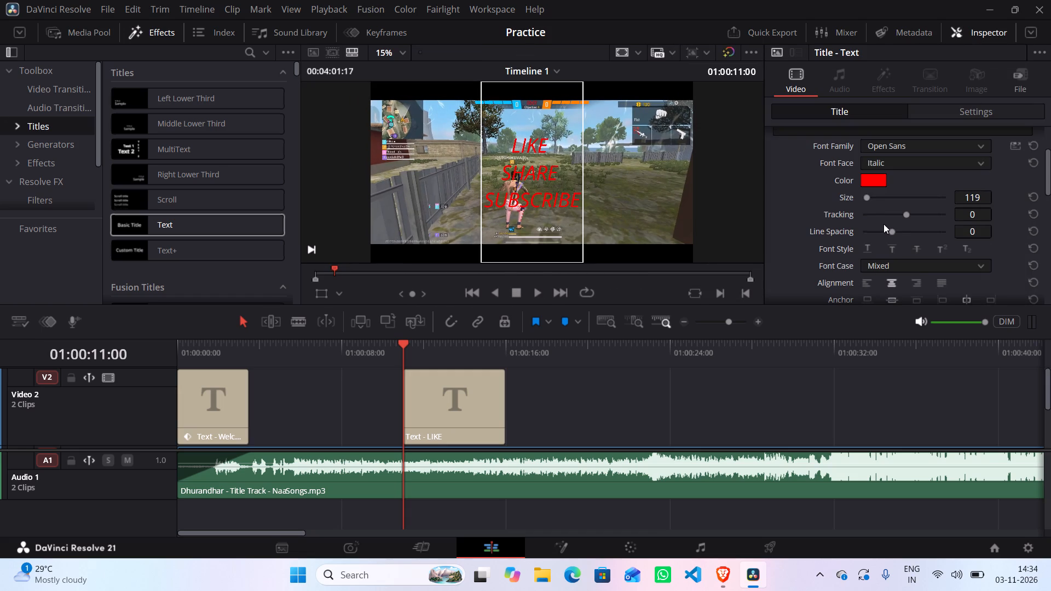
scroll(879, 222, "down", 2)
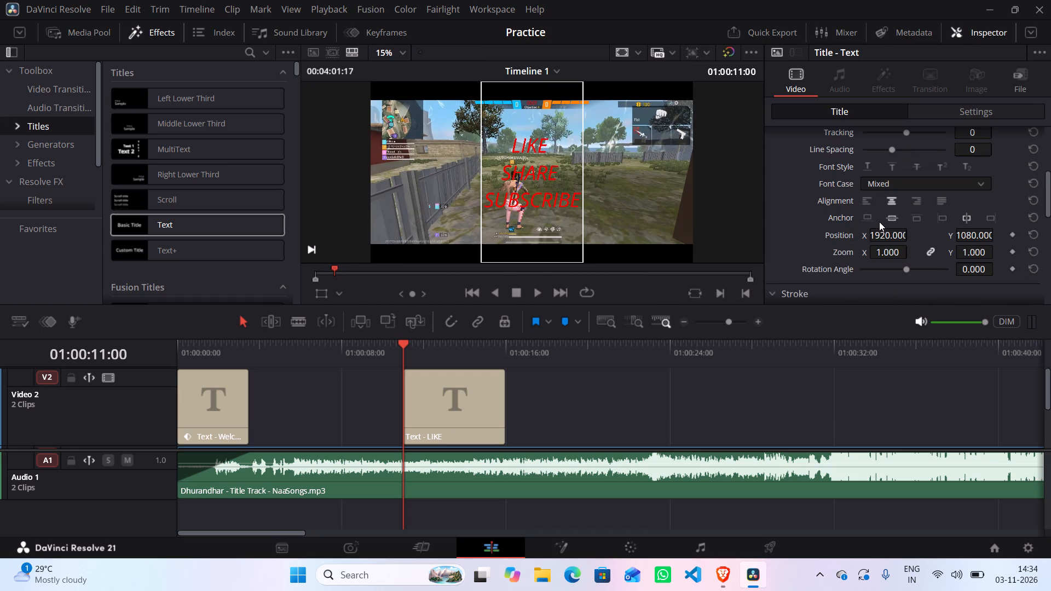
Switch to the ChatGPT guide in Brave and read the end of Step 6 and the Step 7 caption instructions.
key("alt+Tab")
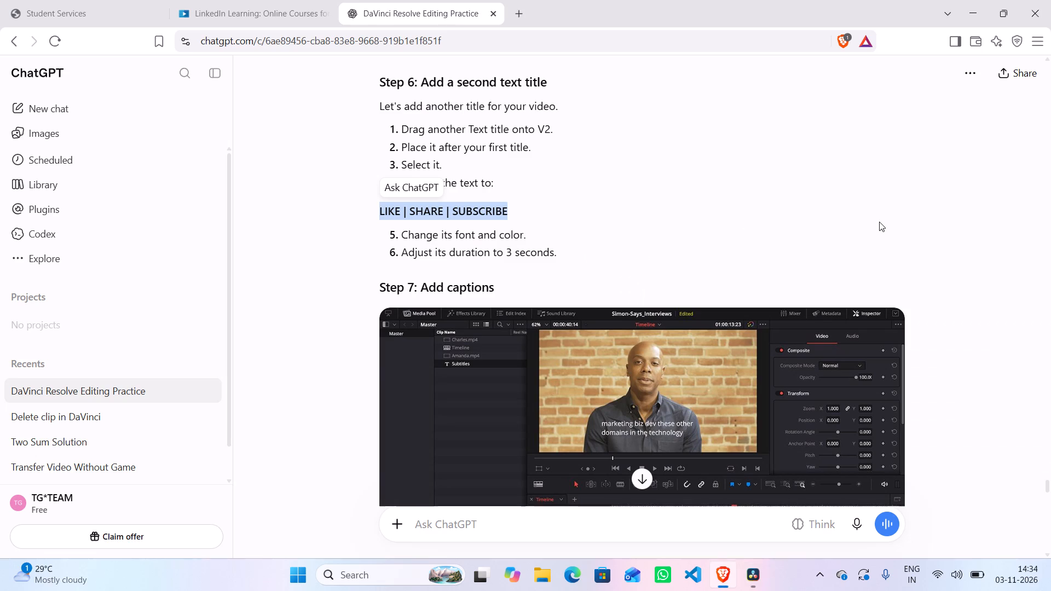
left_click(702, 223)
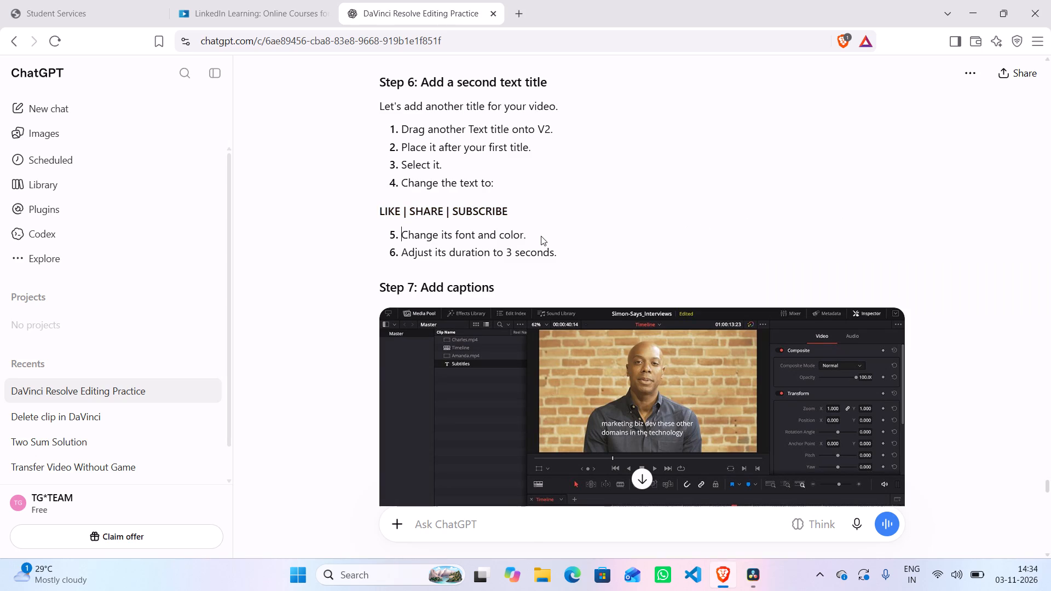
scroll(494, 265, "down", 2)
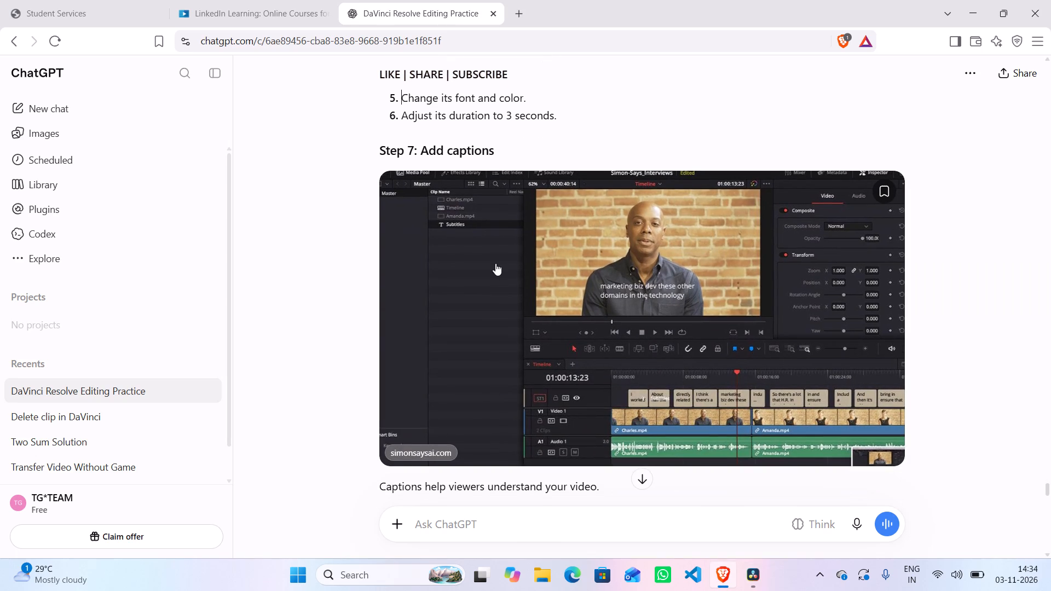
scroll(495, 263, "down", 3)
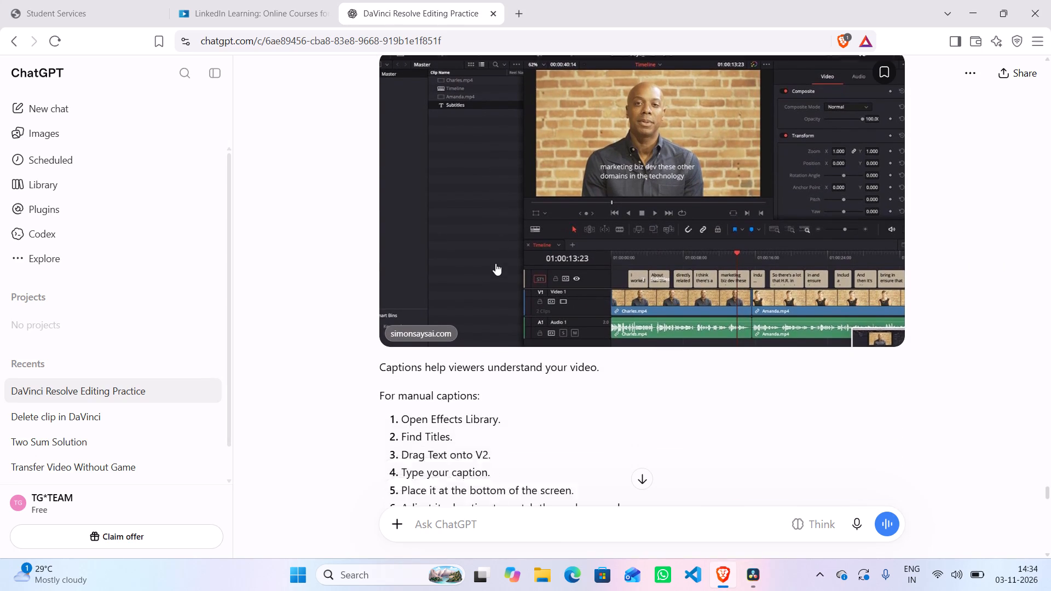
scroll(495, 263, "up", 4)
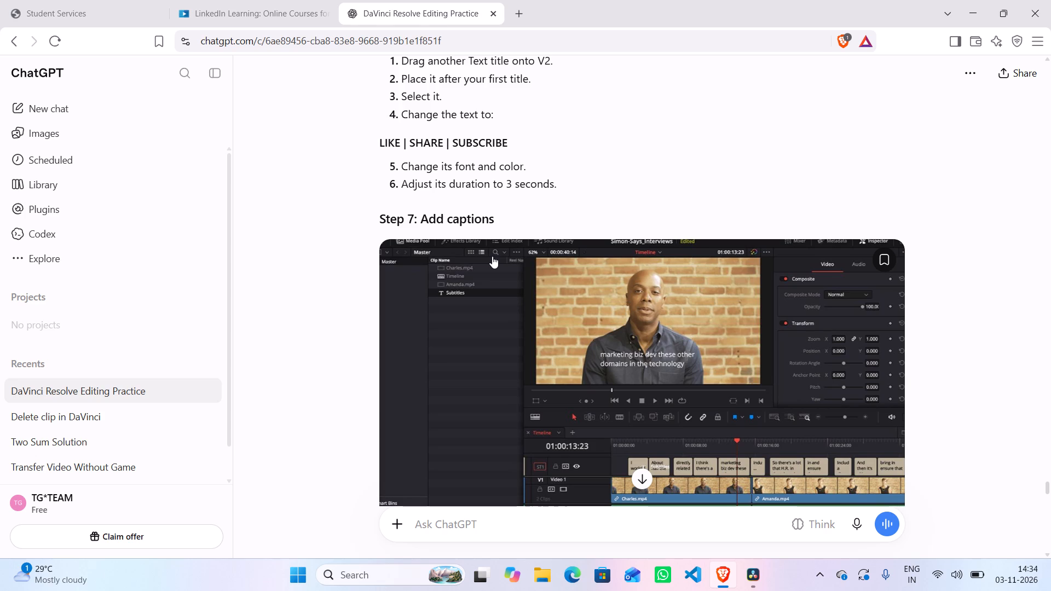
scroll(492, 256, "down", 4)
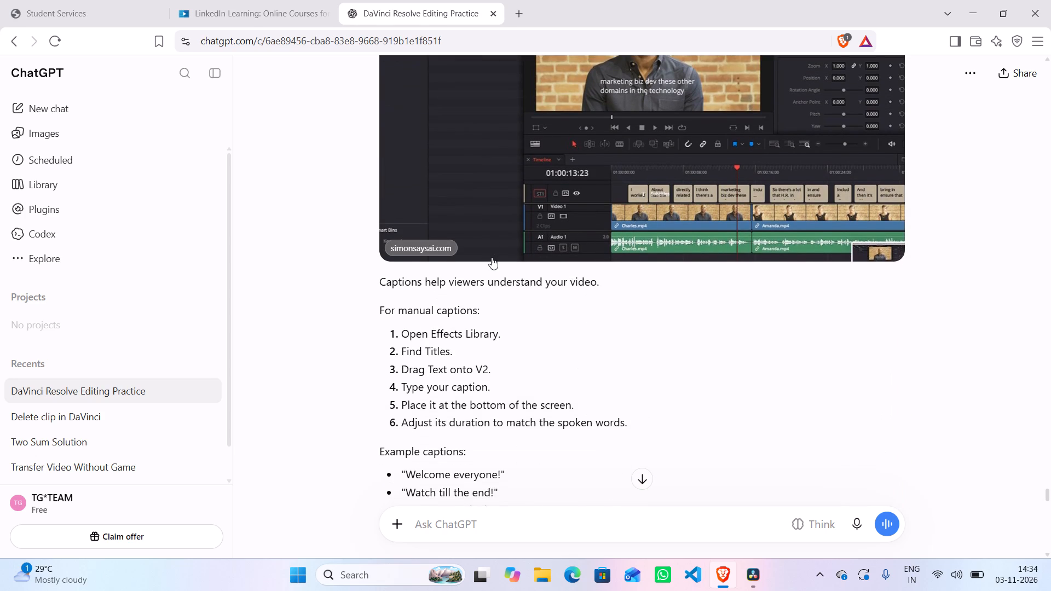
scroll(492, 257, "down", 1)
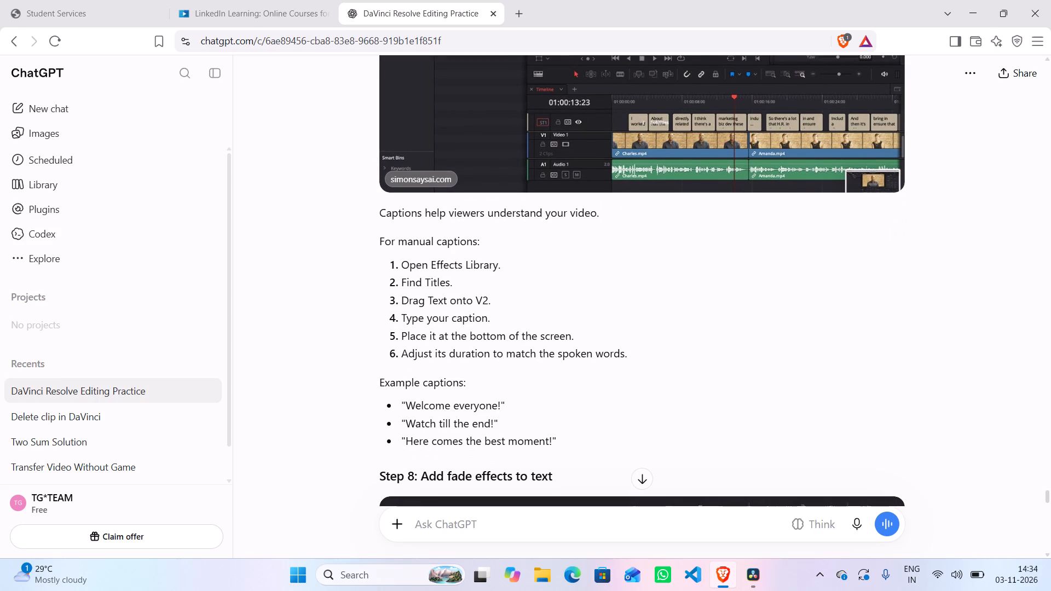
scroll(492, 257, "down", 2)
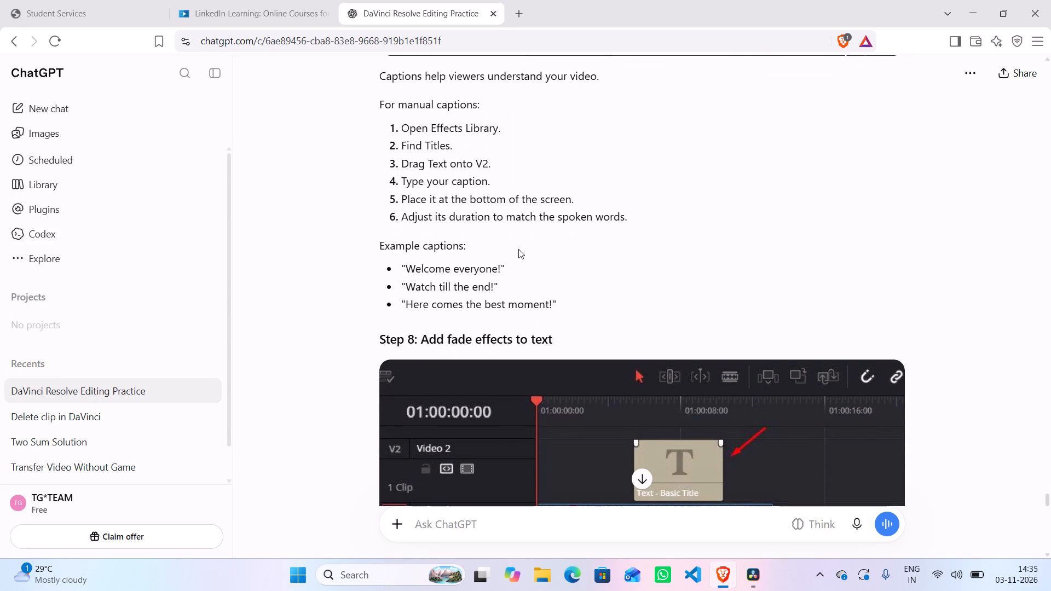
scroll(518, 248, "down", 3)
Review guide Steps 5 to 7 again, and read the Step 8 instructions for adding fade effects to text.
scroll(516, 246, "up", 3)
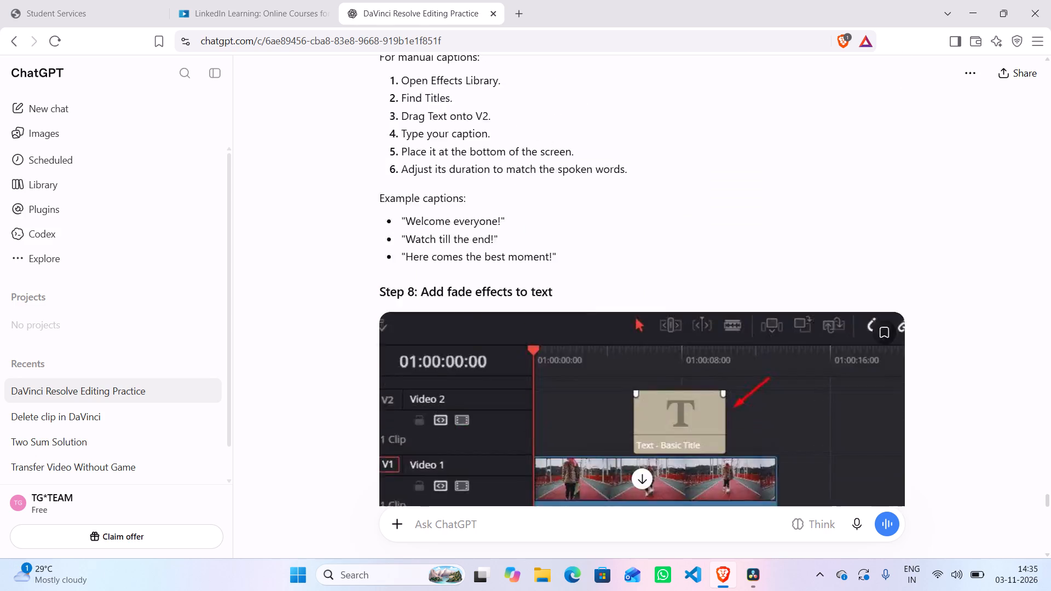
scroll(516, 246, "up", 9)
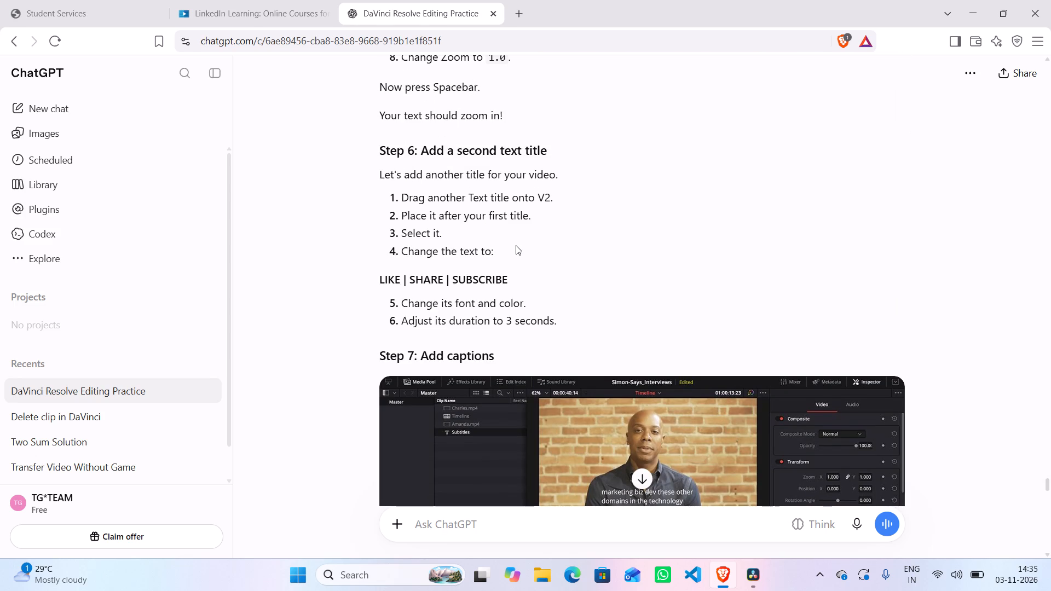
scroll(515, 245, "up", 3)
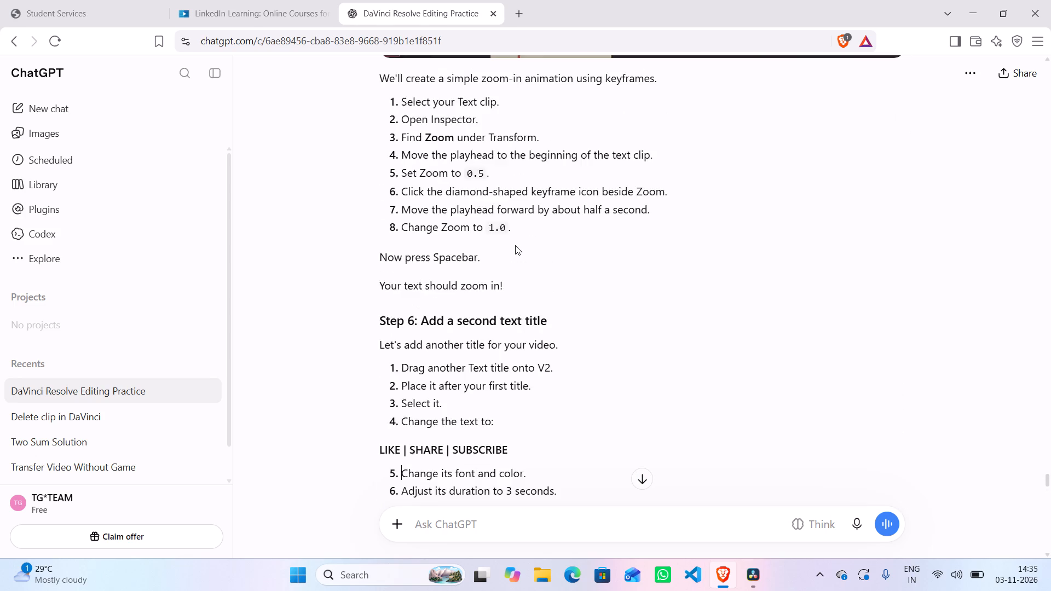
scroll(515, 245, "up", 2)
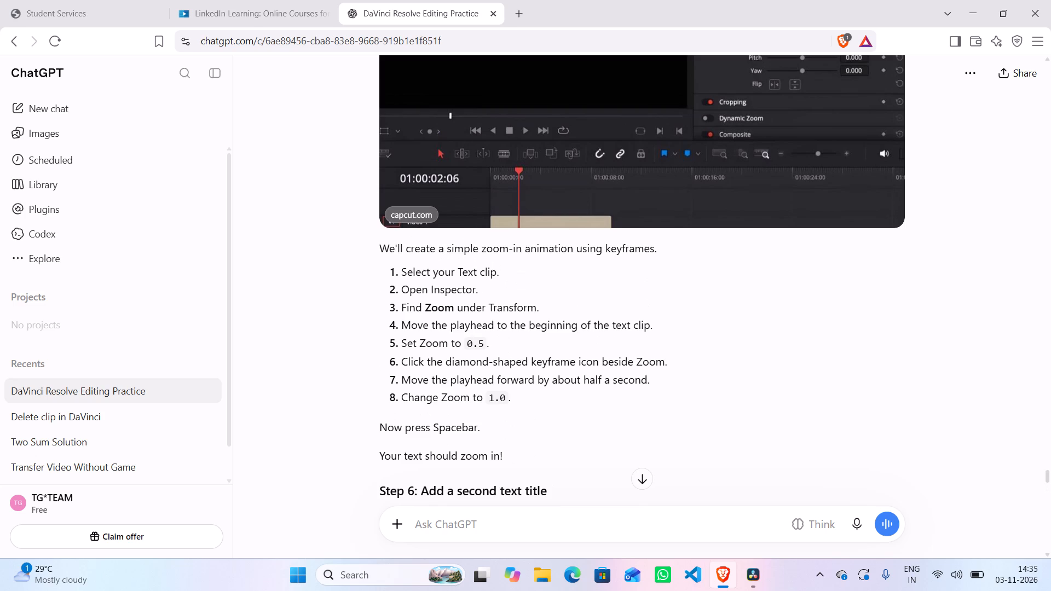
scroll(515, 245, "down", 12)
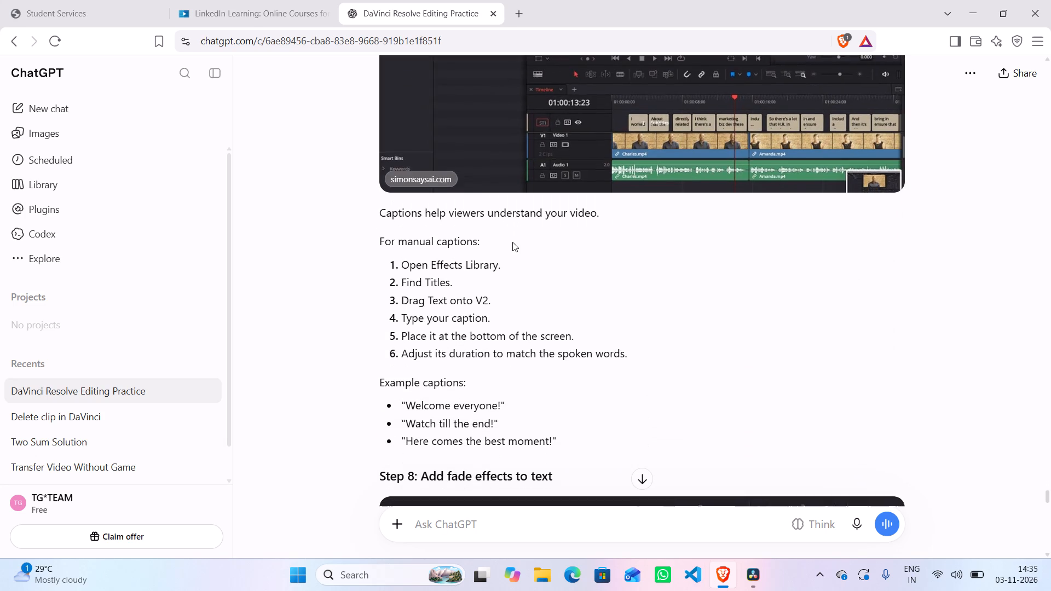
scroll(512, 242, "down", 4)
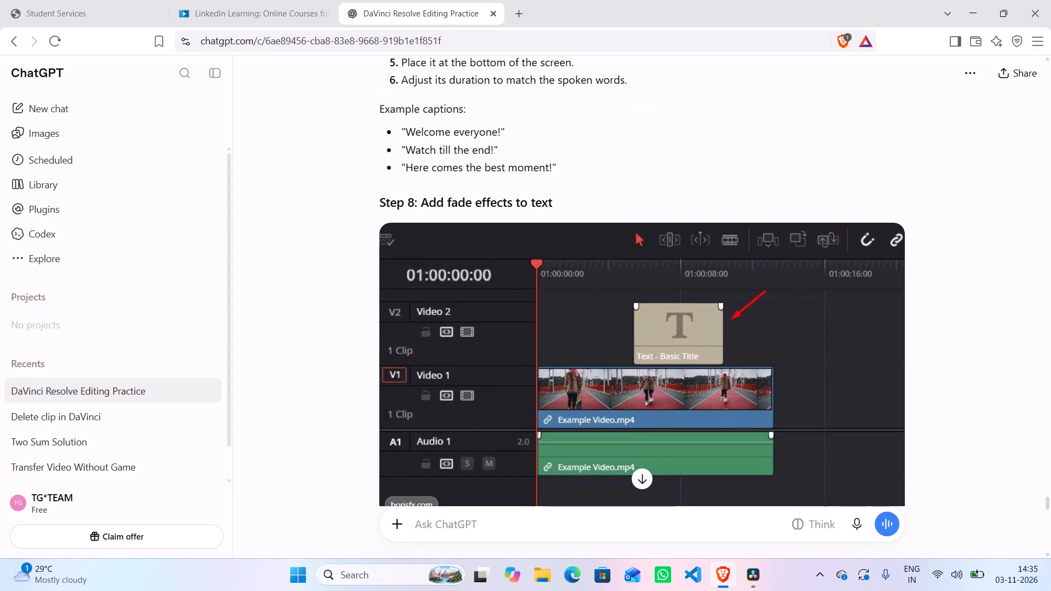
scroll(478, 202, "down", 3)
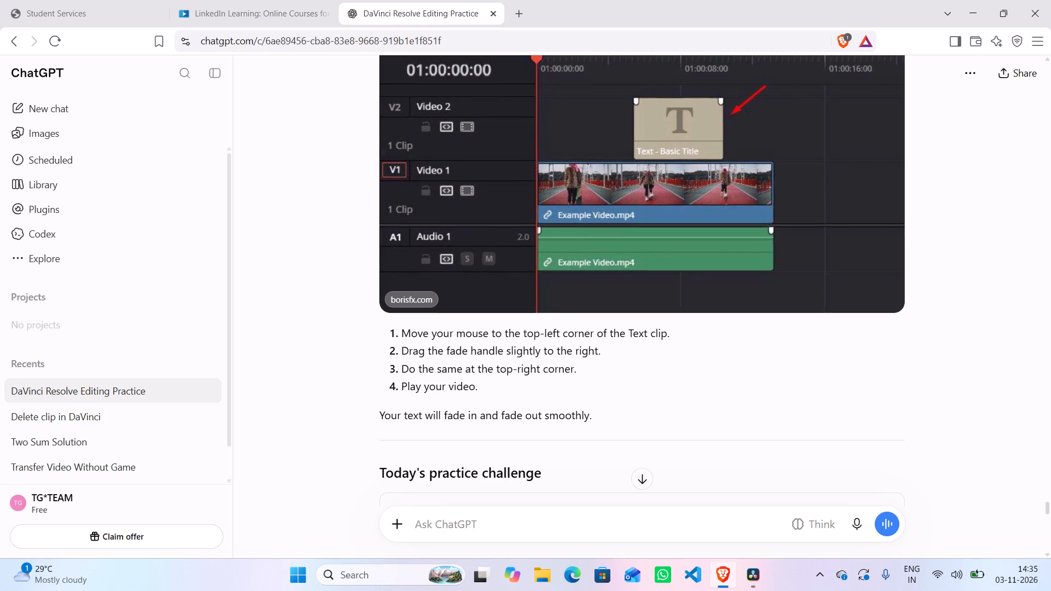
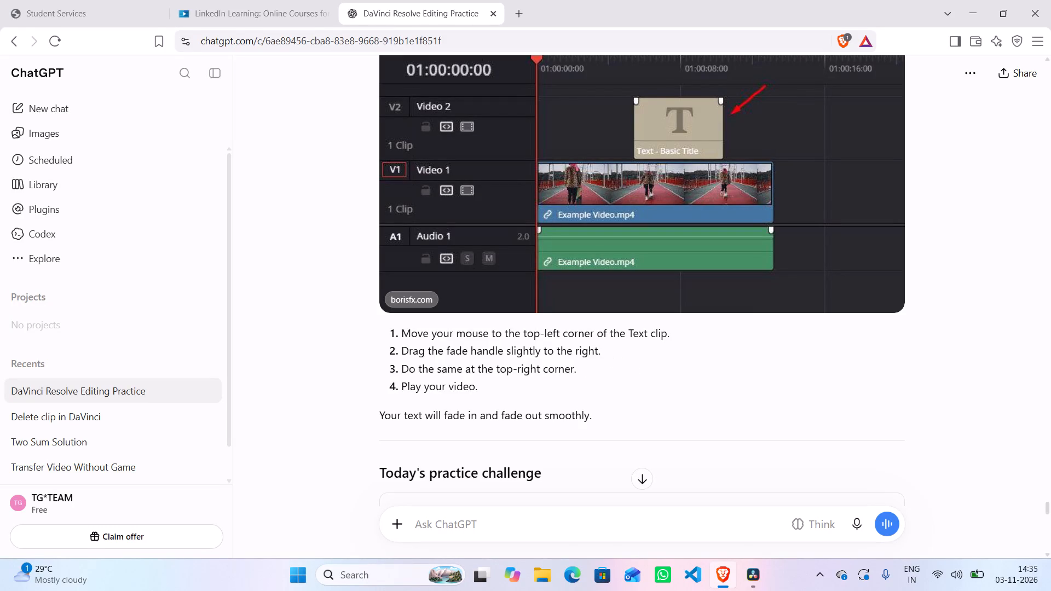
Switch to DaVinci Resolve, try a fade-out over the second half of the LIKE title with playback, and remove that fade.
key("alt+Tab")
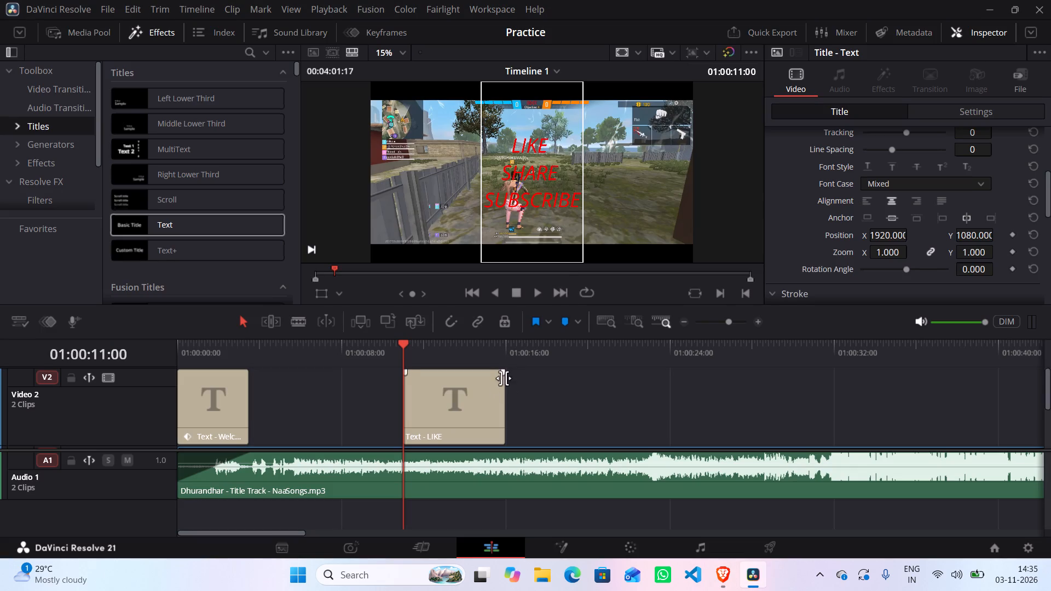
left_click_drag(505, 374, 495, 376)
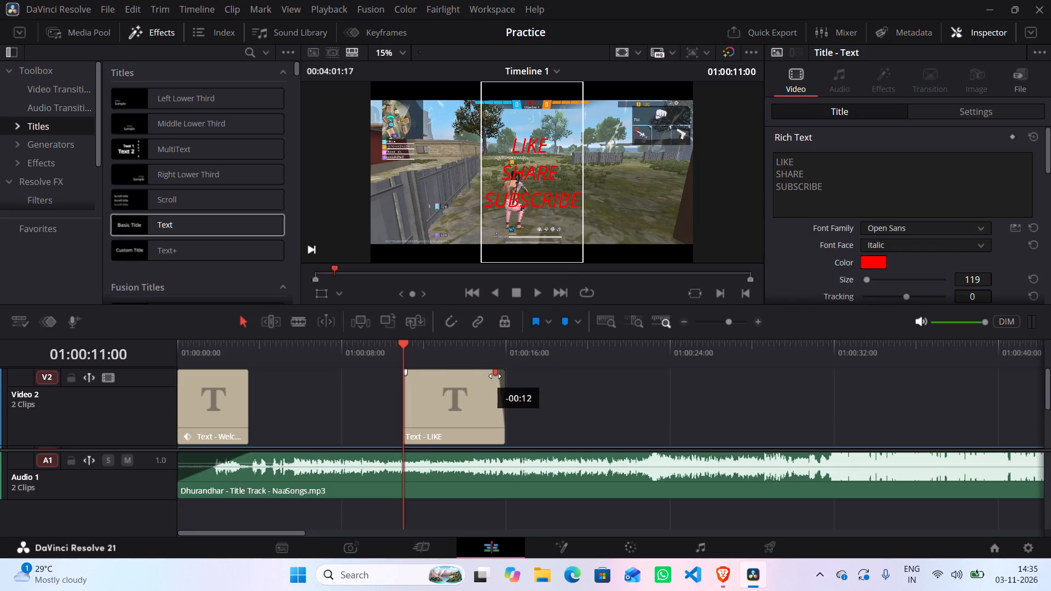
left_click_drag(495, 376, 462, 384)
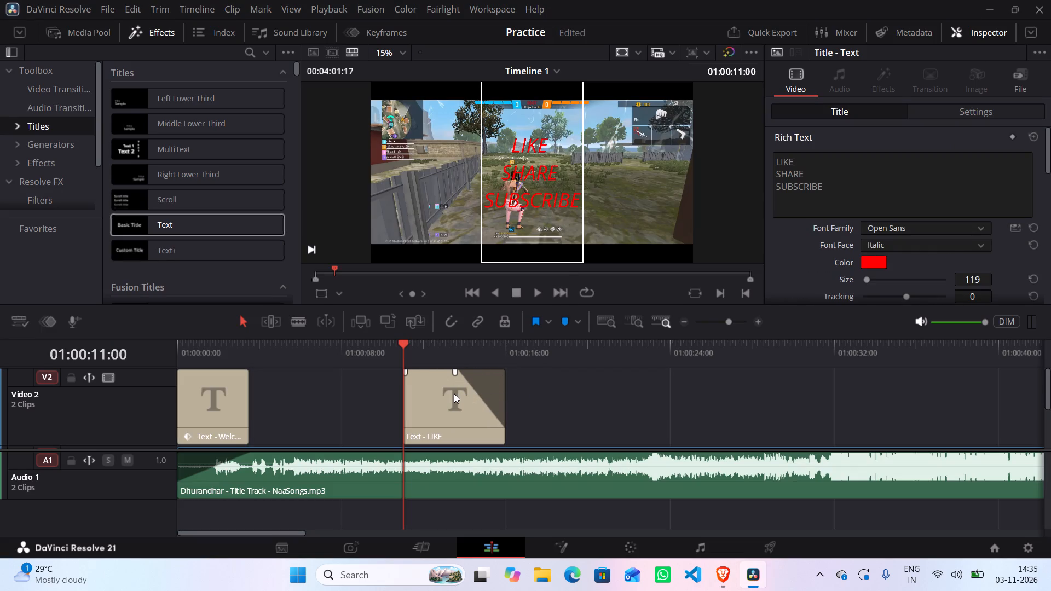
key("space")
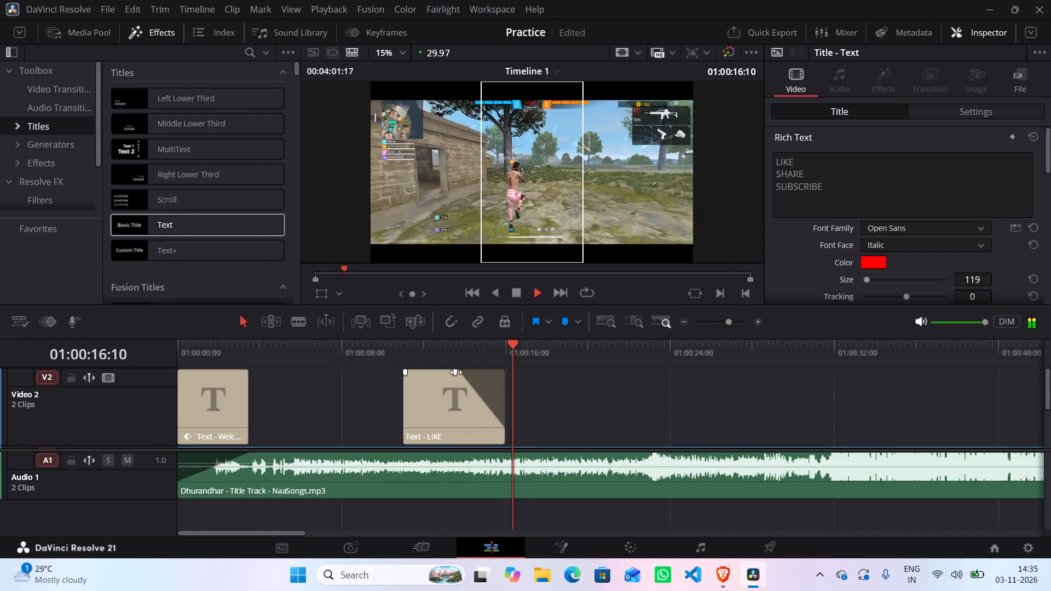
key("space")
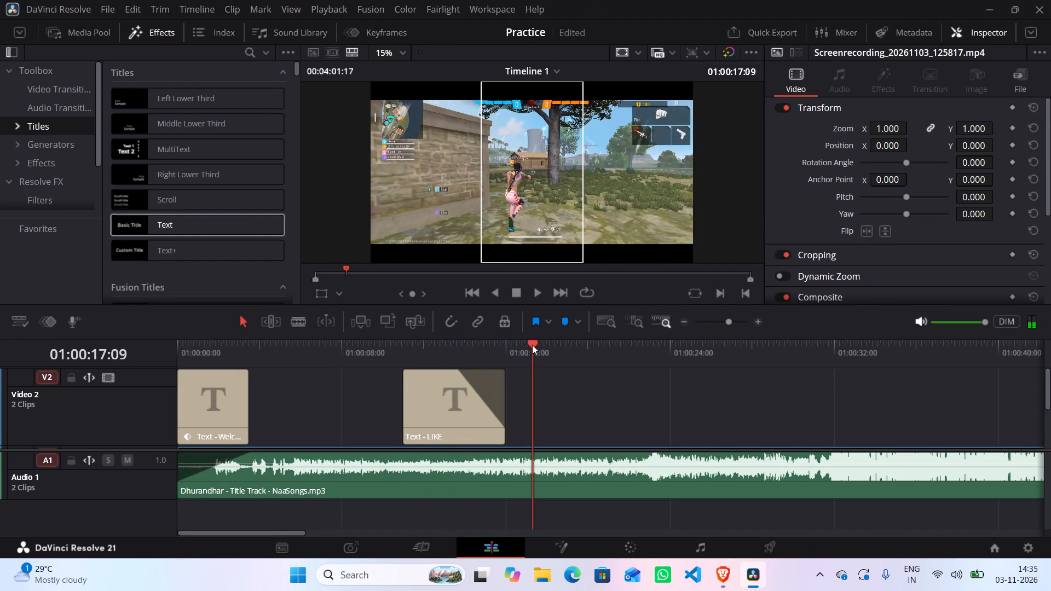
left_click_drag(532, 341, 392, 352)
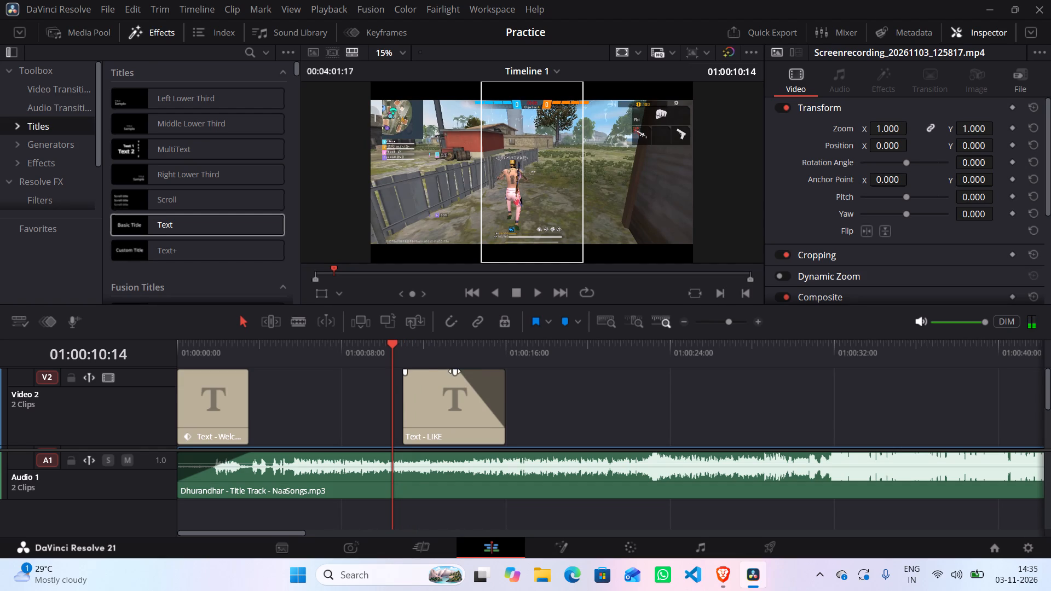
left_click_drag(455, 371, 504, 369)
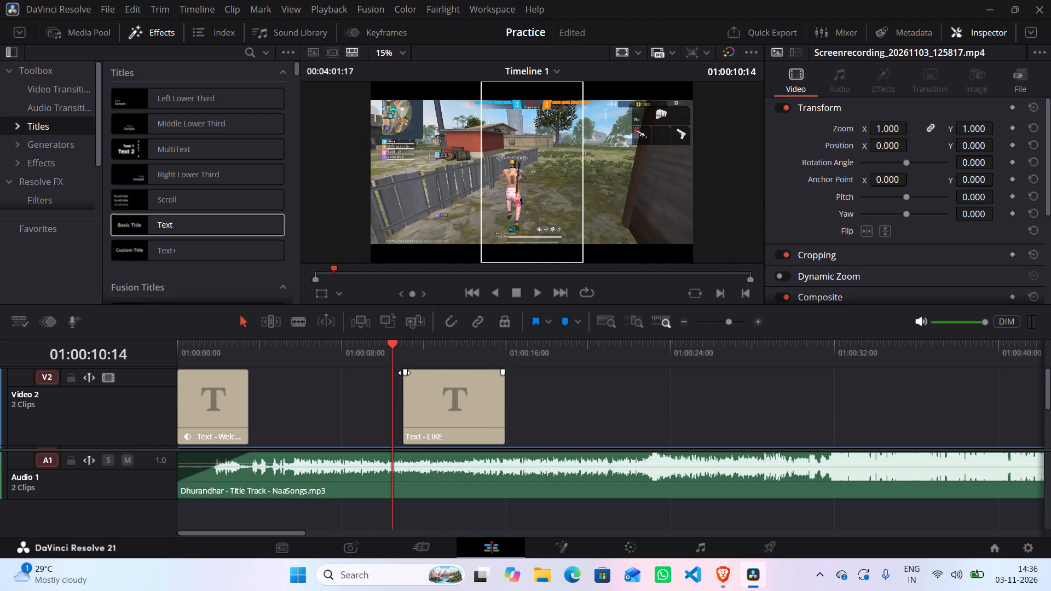
Add a fade-in over the first half of the LIKE title and play it back to check it.
left_click_drag(405, 373, 449, 372)
key("space")
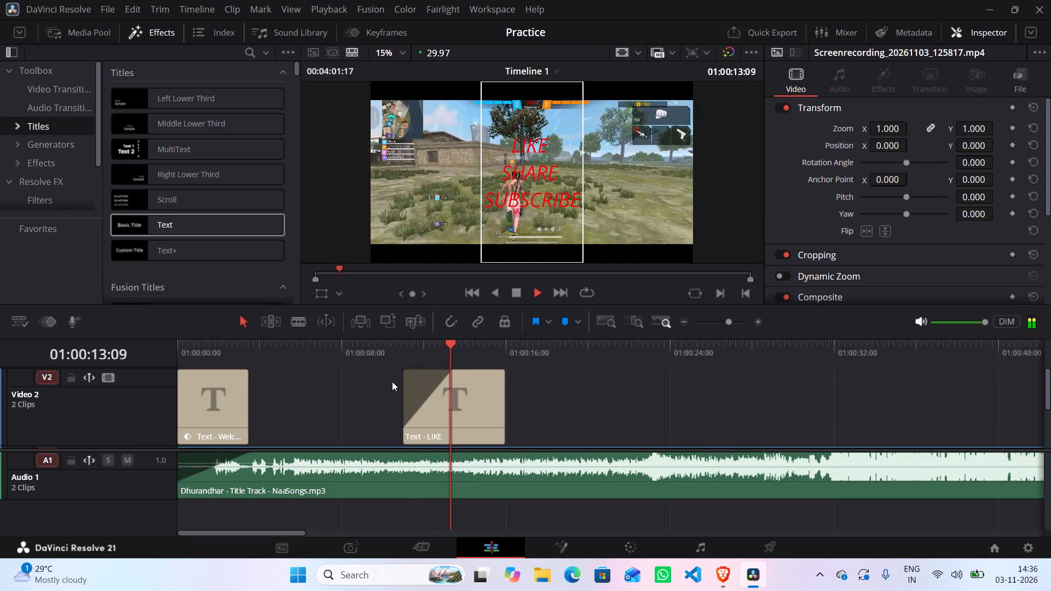
key("space")
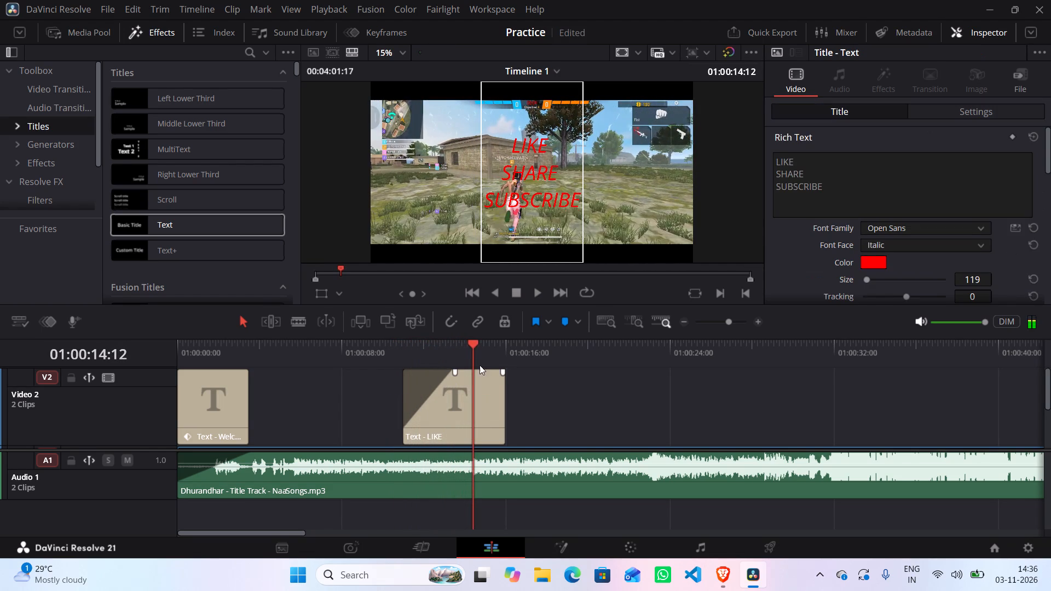
left_click_drag(475, 345, 405, 351)
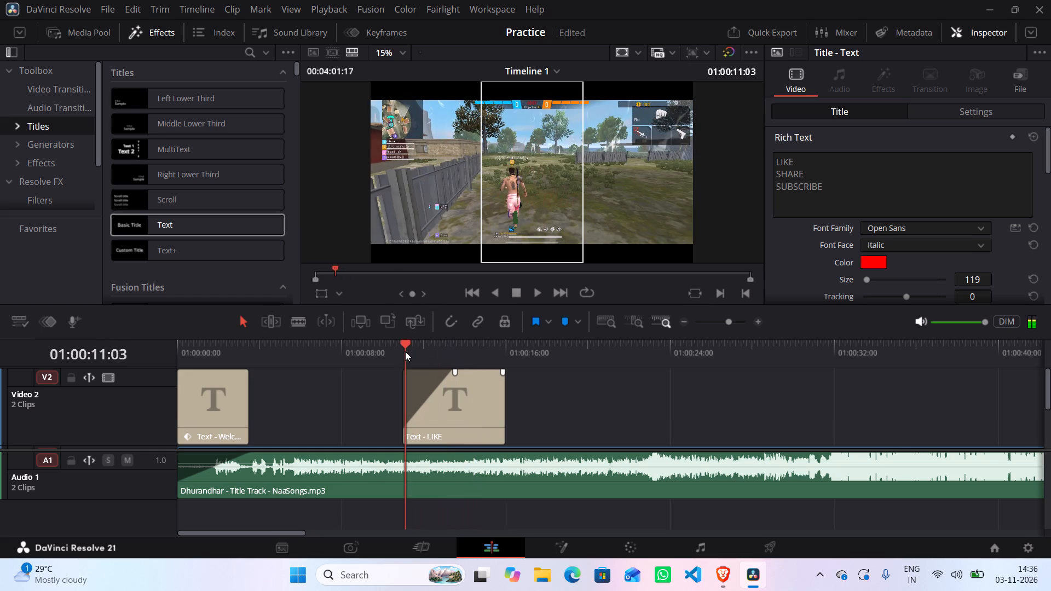
left_click_drag(406, 345, 397, 349)
key("space")
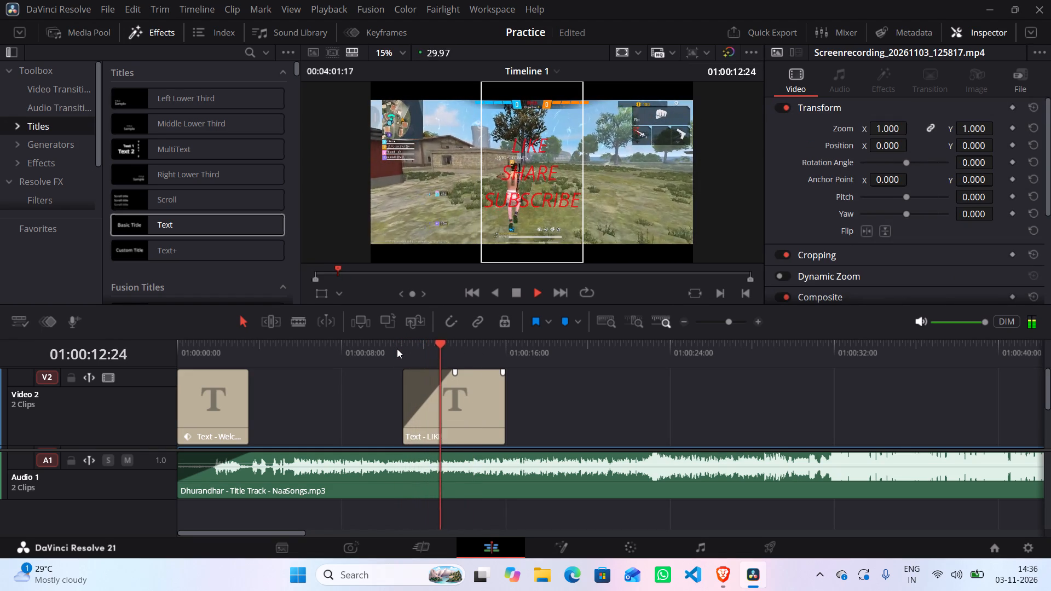
key("space")
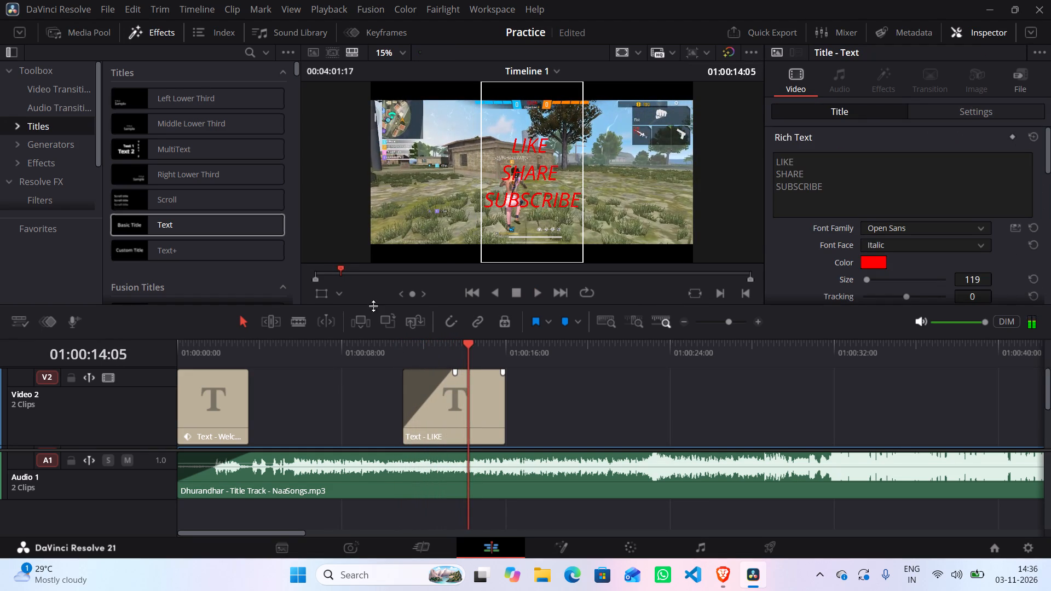
Play back the opening Welcome title from the timeline start and inspect its transform settings at the first frame.
left_click_drag(466, 346, 265, 366)
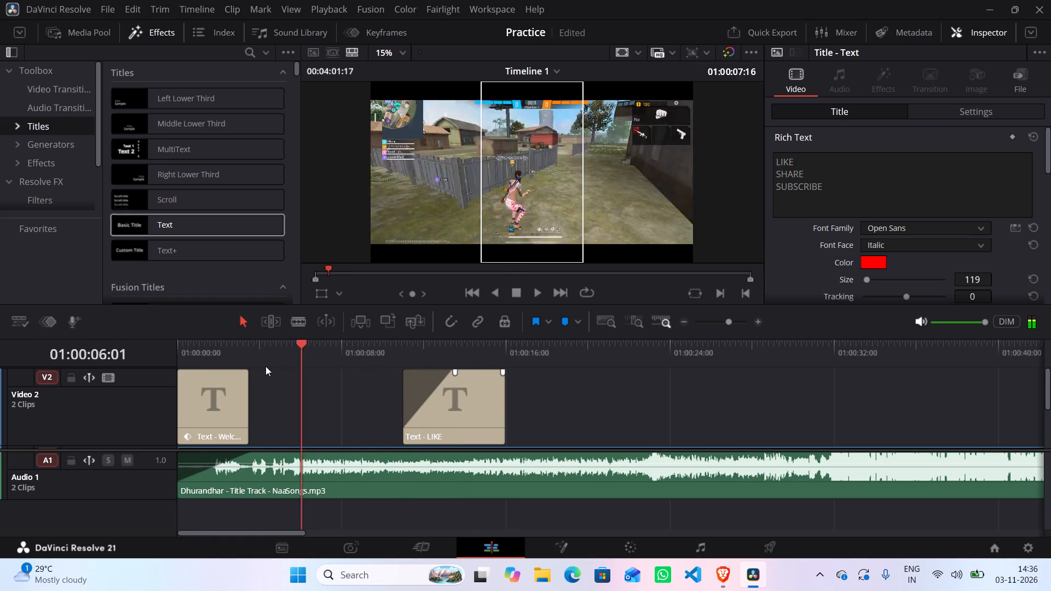
left_click_drag(265, 366, 164, 369)
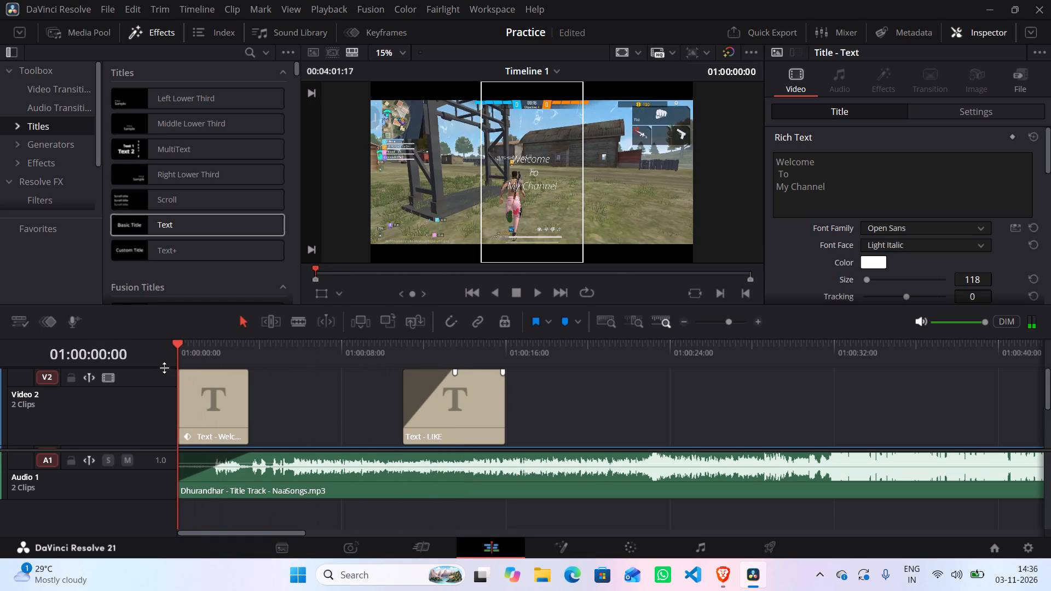
key("space")
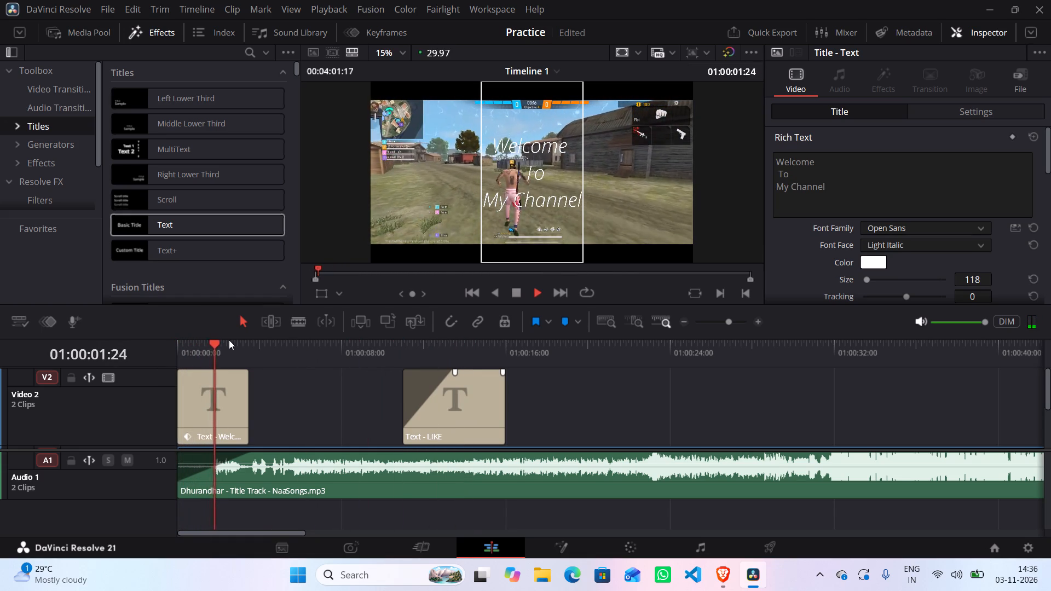
left_click_drag(225, 340, 166, 358)
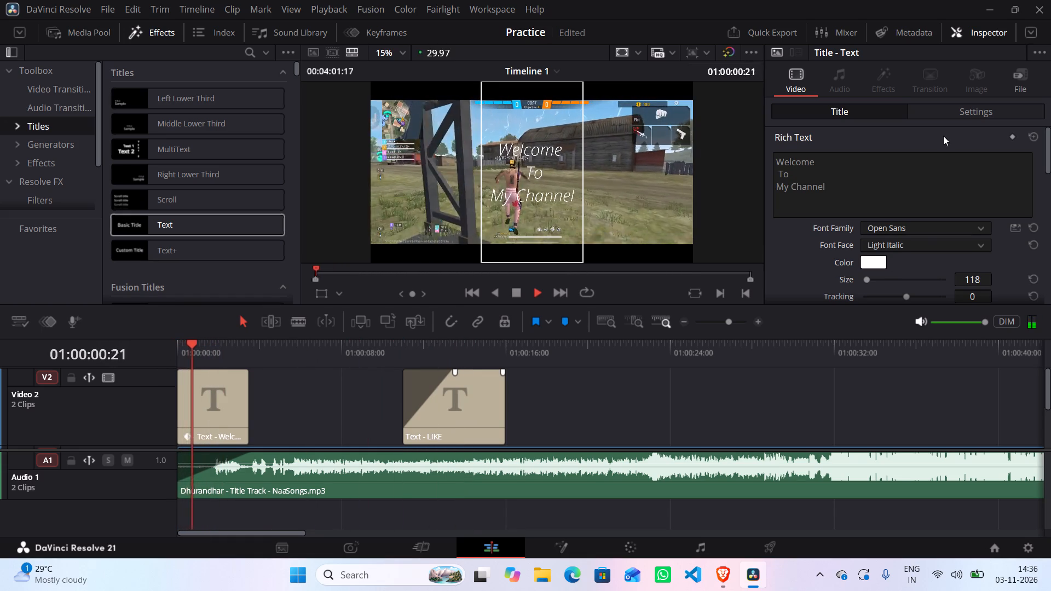
key("space")
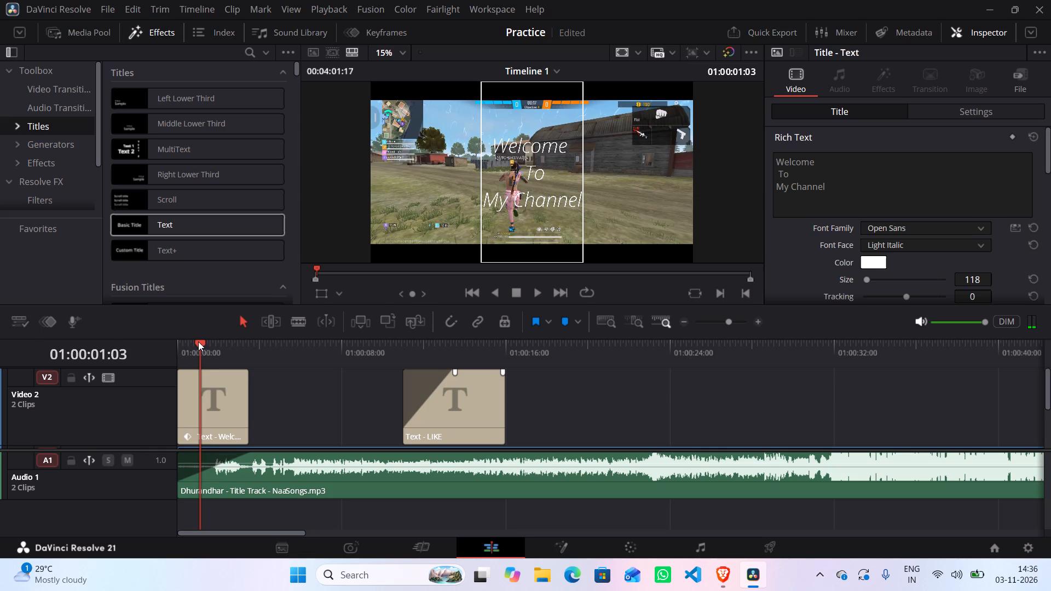
left_click_drag(198, 341, 164, 345)
left_click(989, 112)
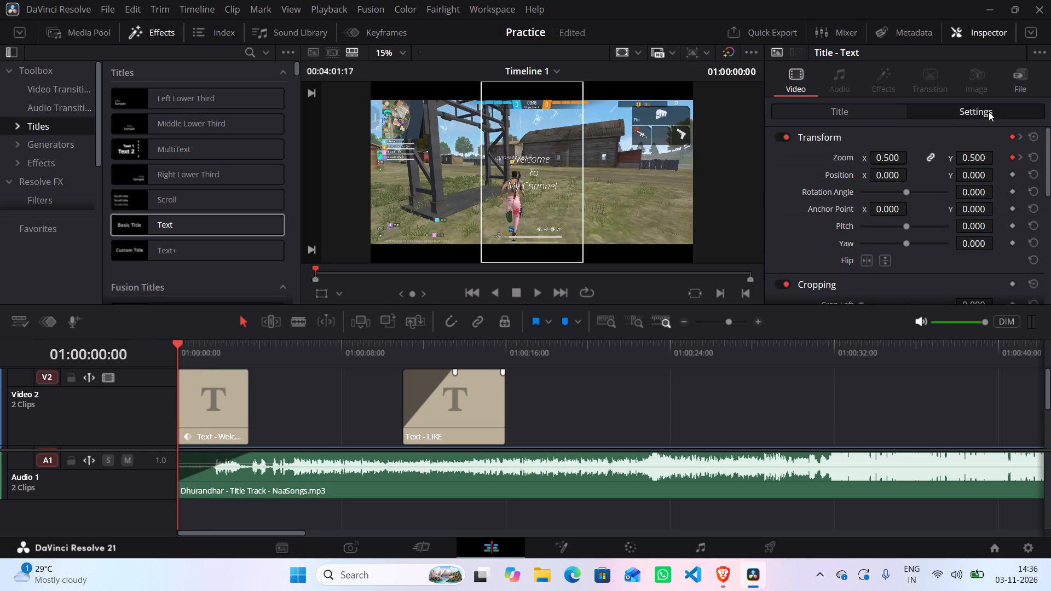
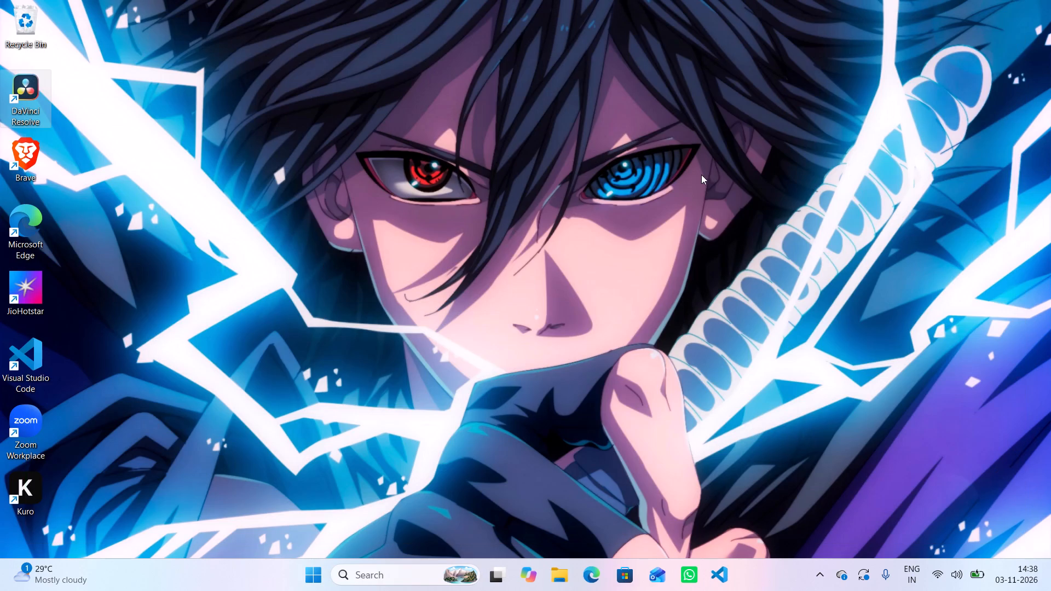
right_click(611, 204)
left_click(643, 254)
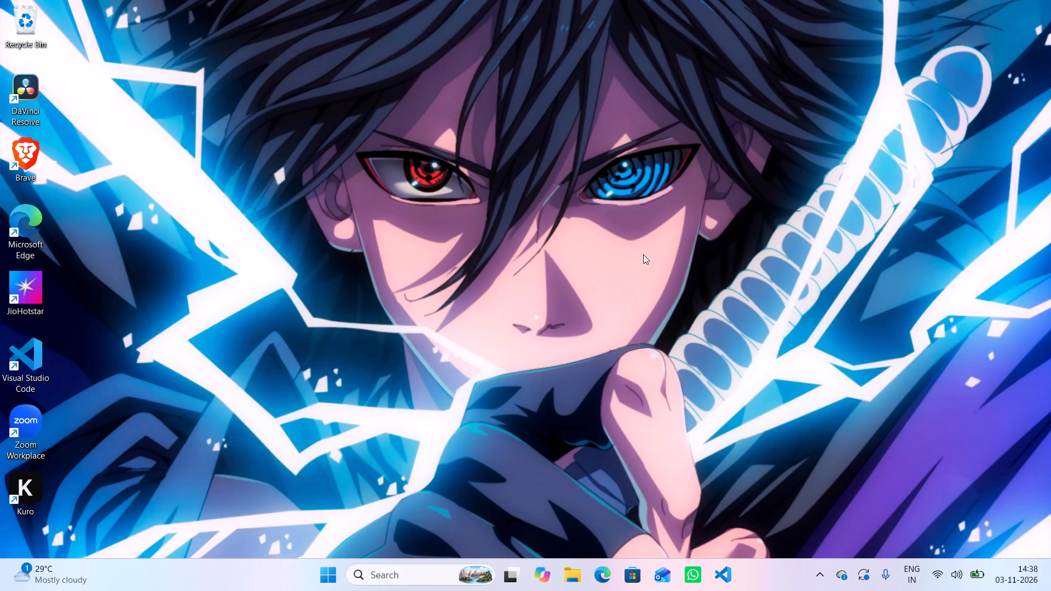
Launch the Kuro application from the desktop.
double_click(30, 479)
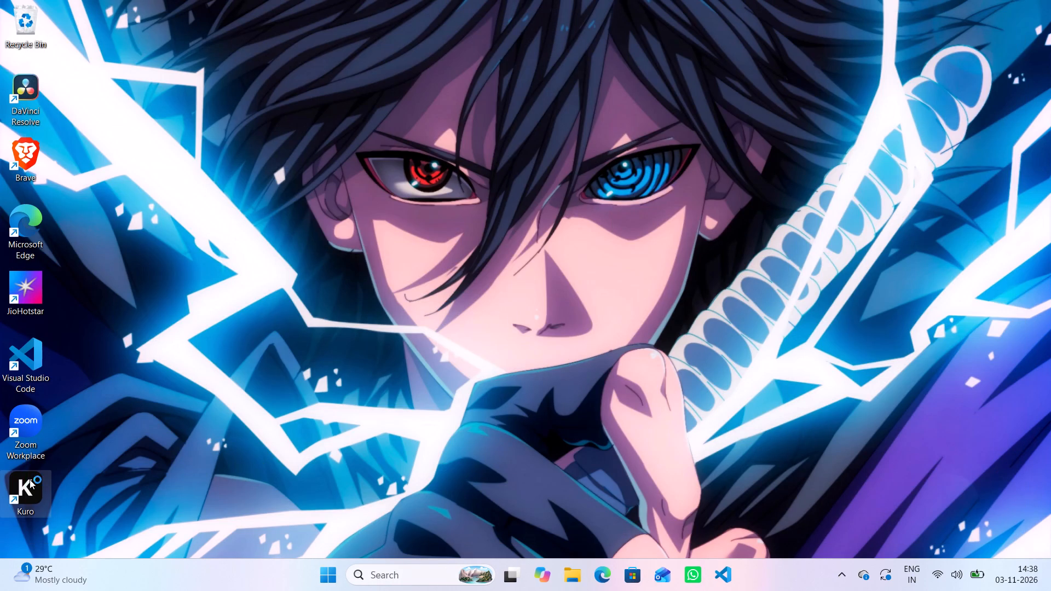